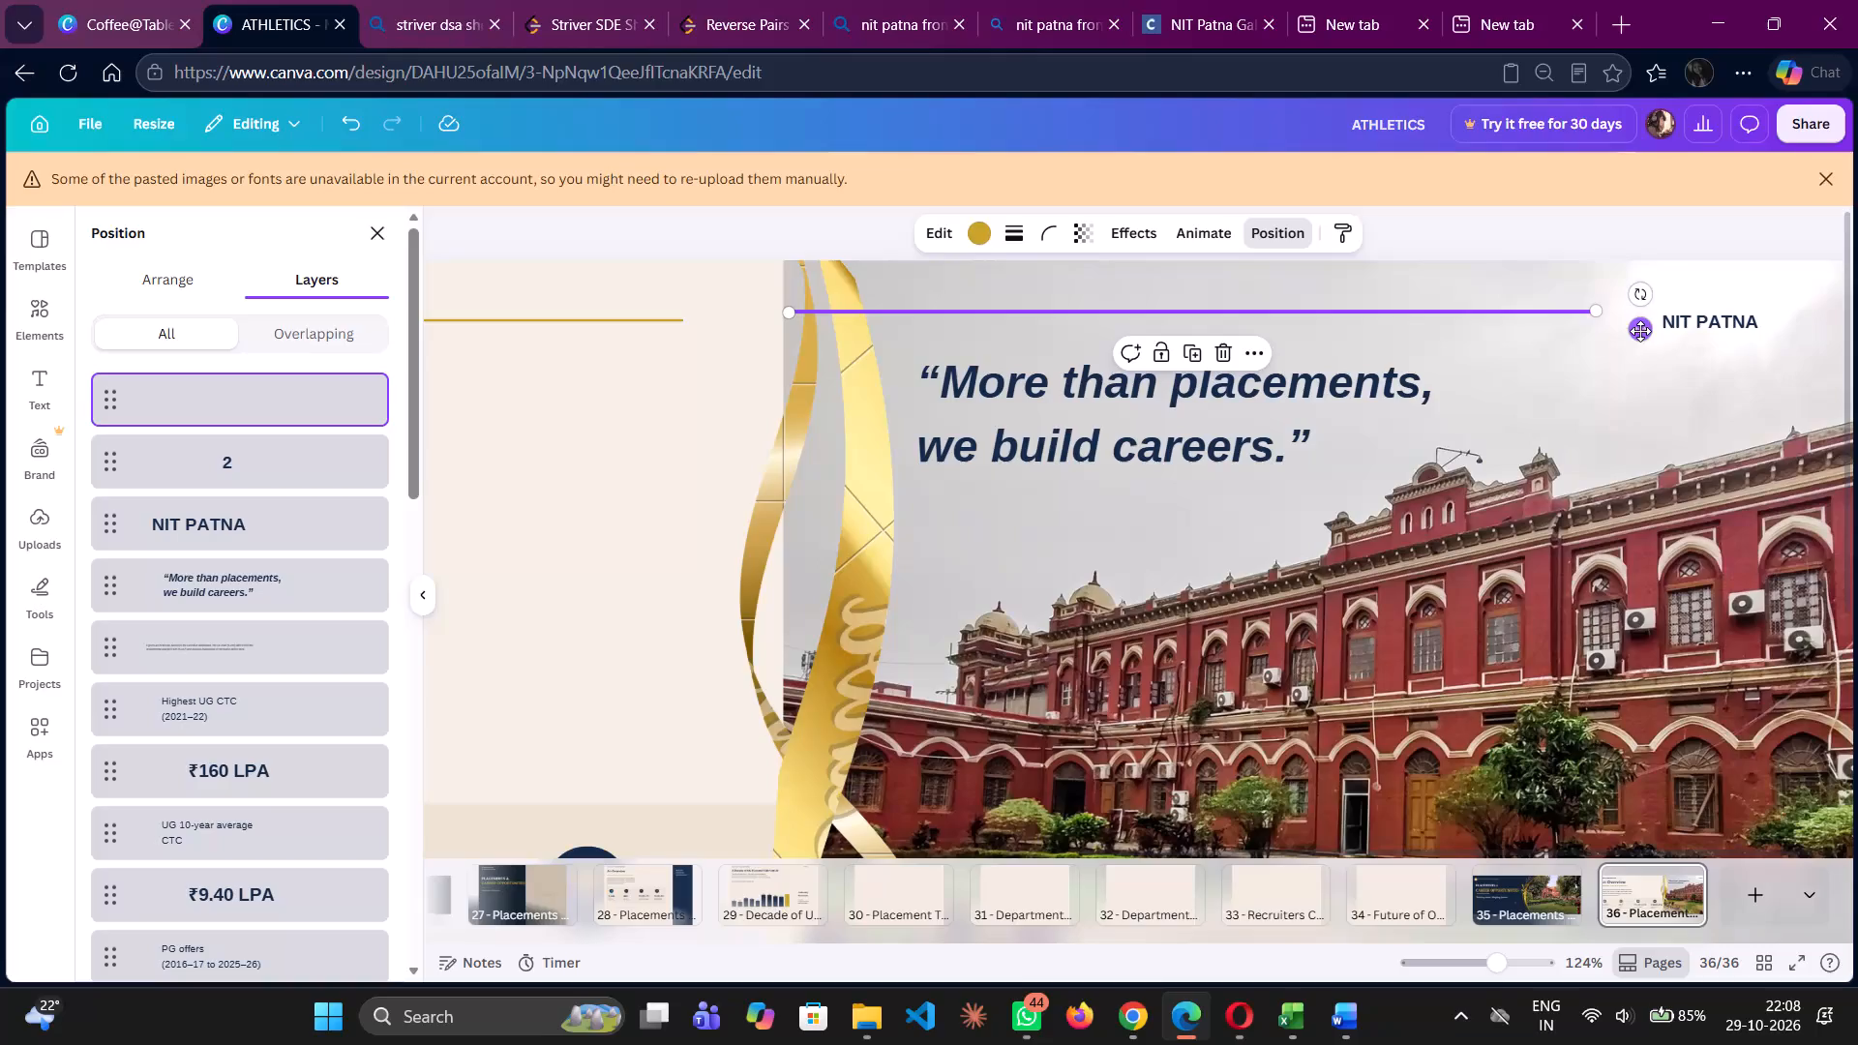
Align the photo side's gold line with the NIT PATNA label on page 36 and shorten its left end to clear the gold ribbon.
drag(1640, 329, 1667, 343)
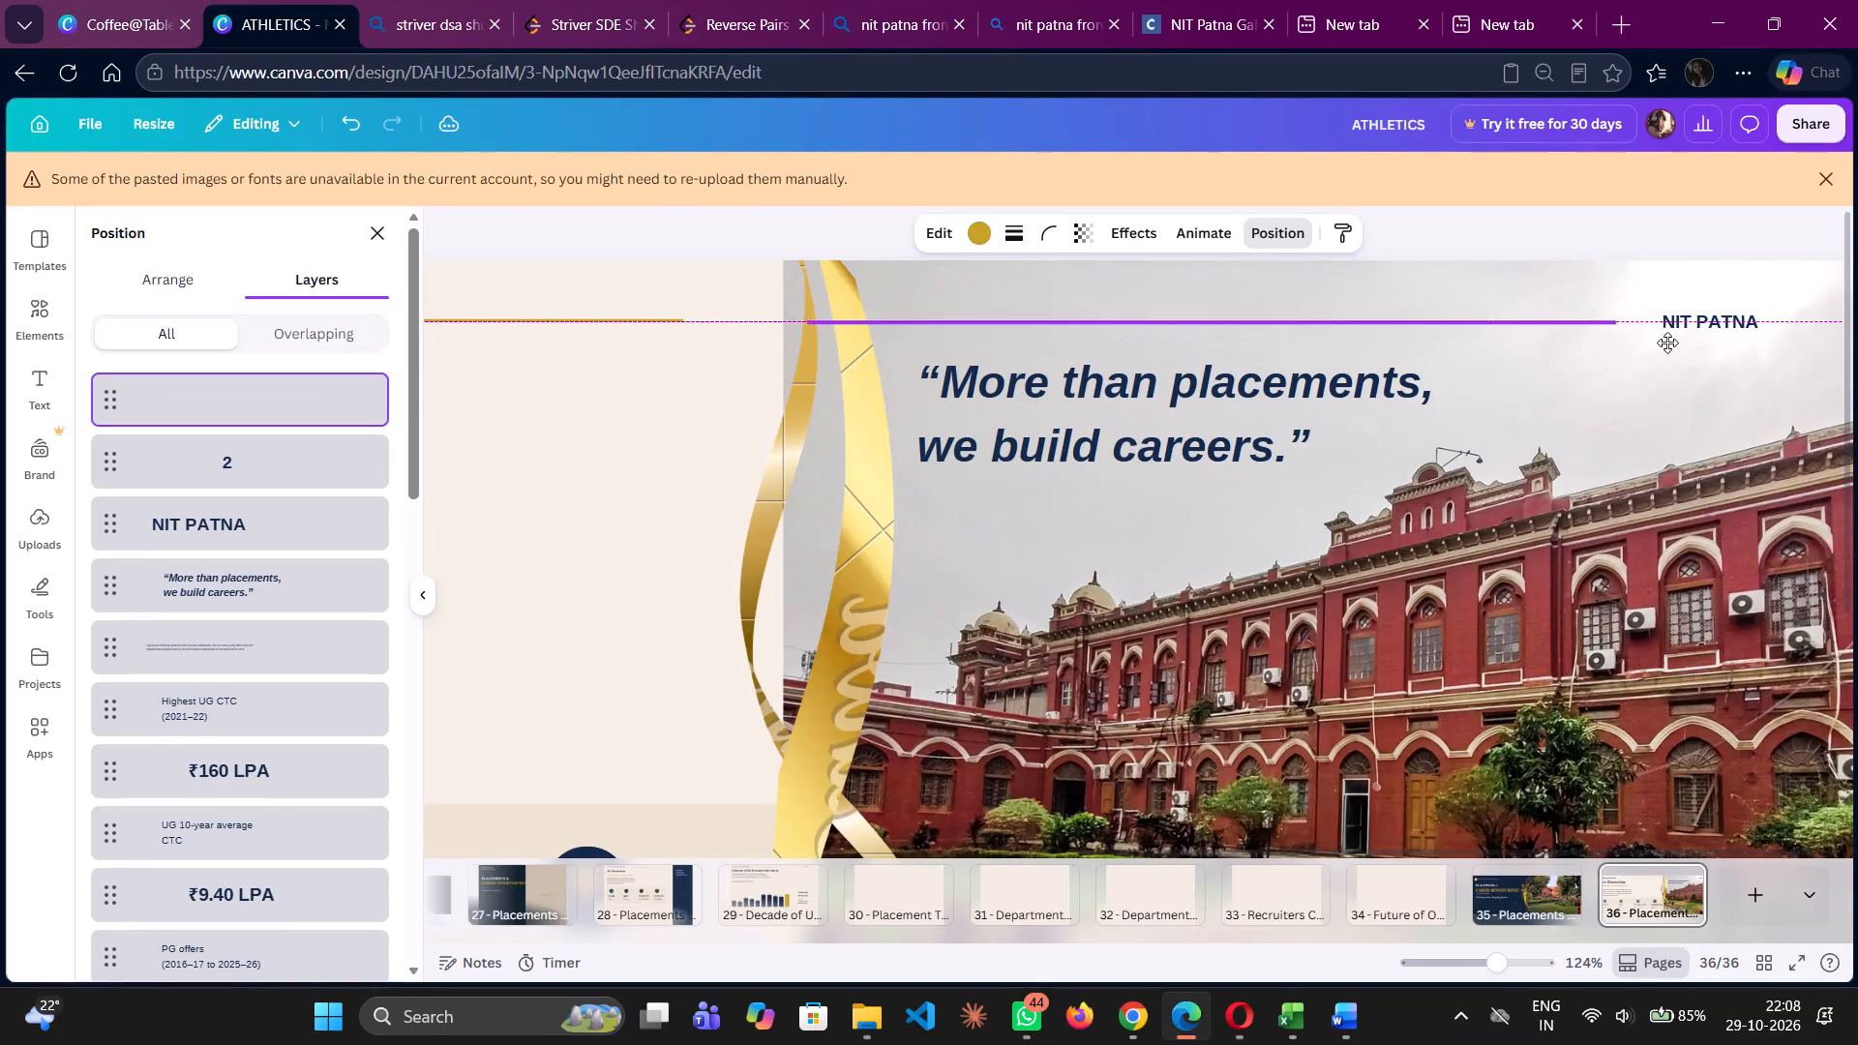
drag(1667, 343, 1678, 342)
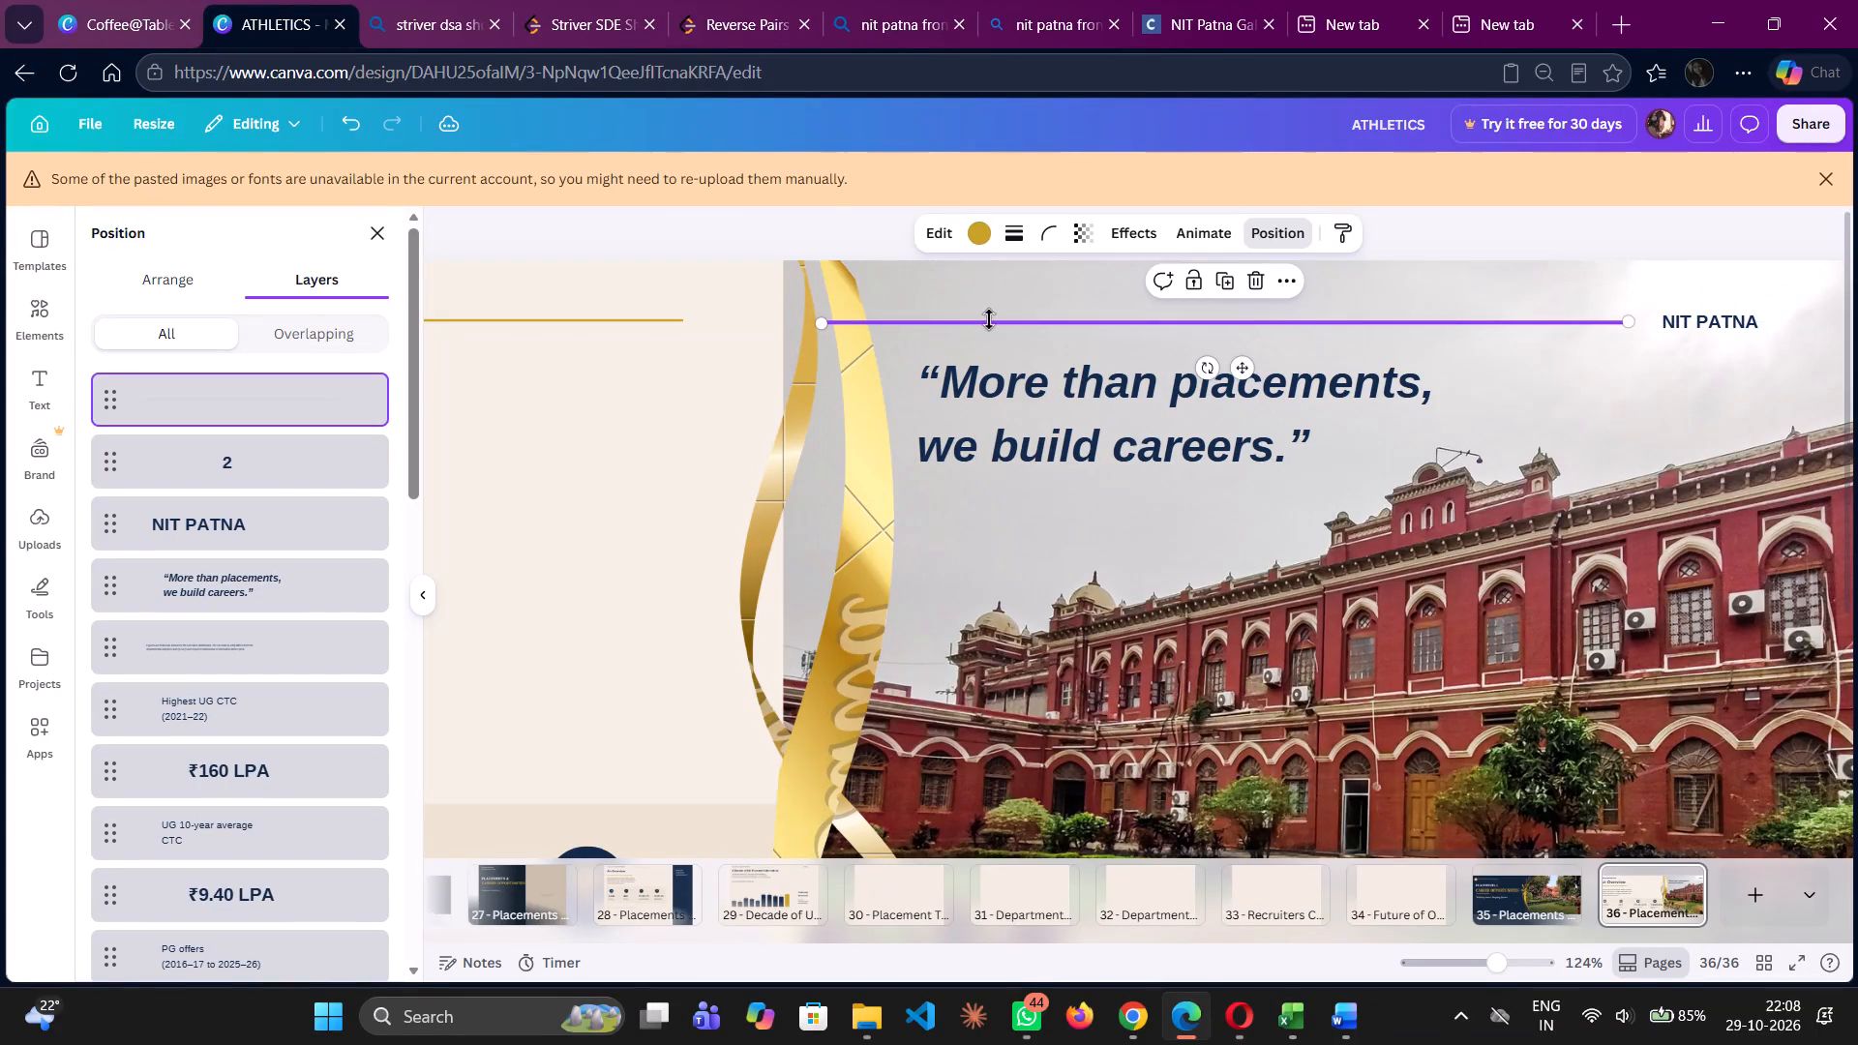
drag(824, 330, 934, 323)
click(677, 419)
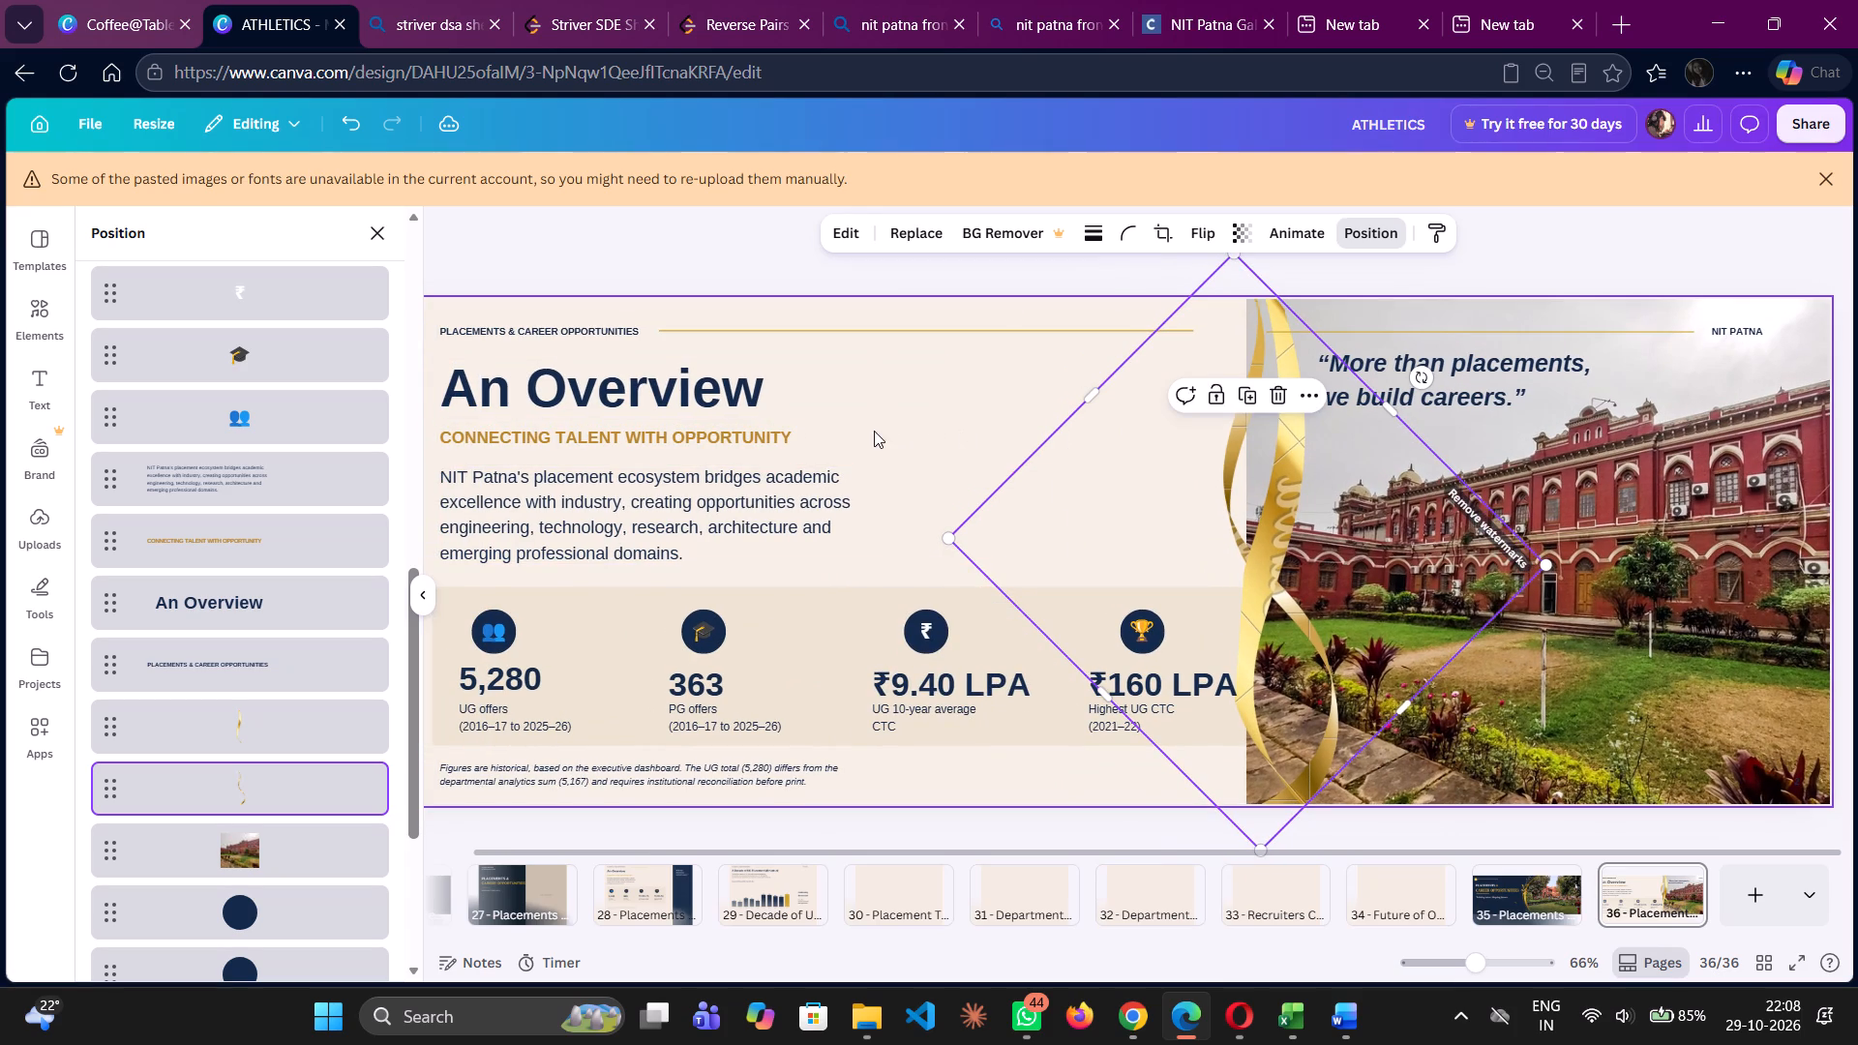
click(914, 383)
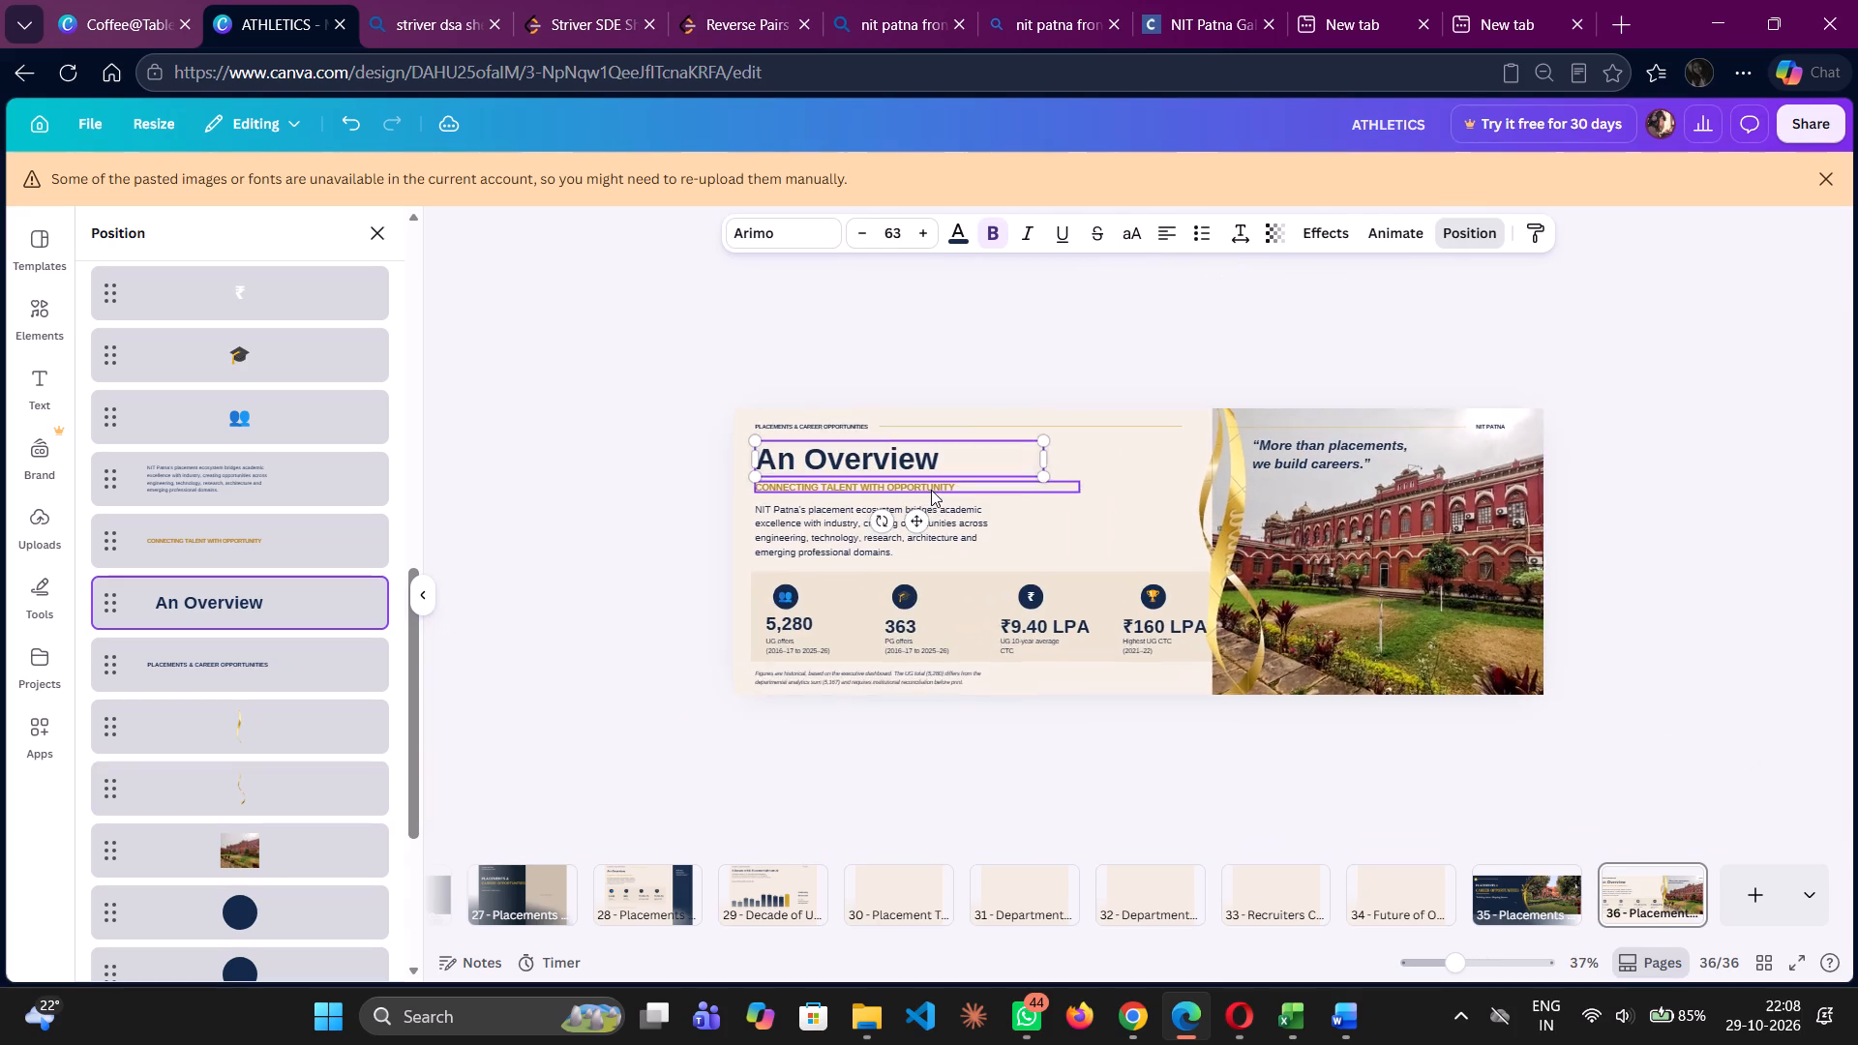
click(1652, 589)
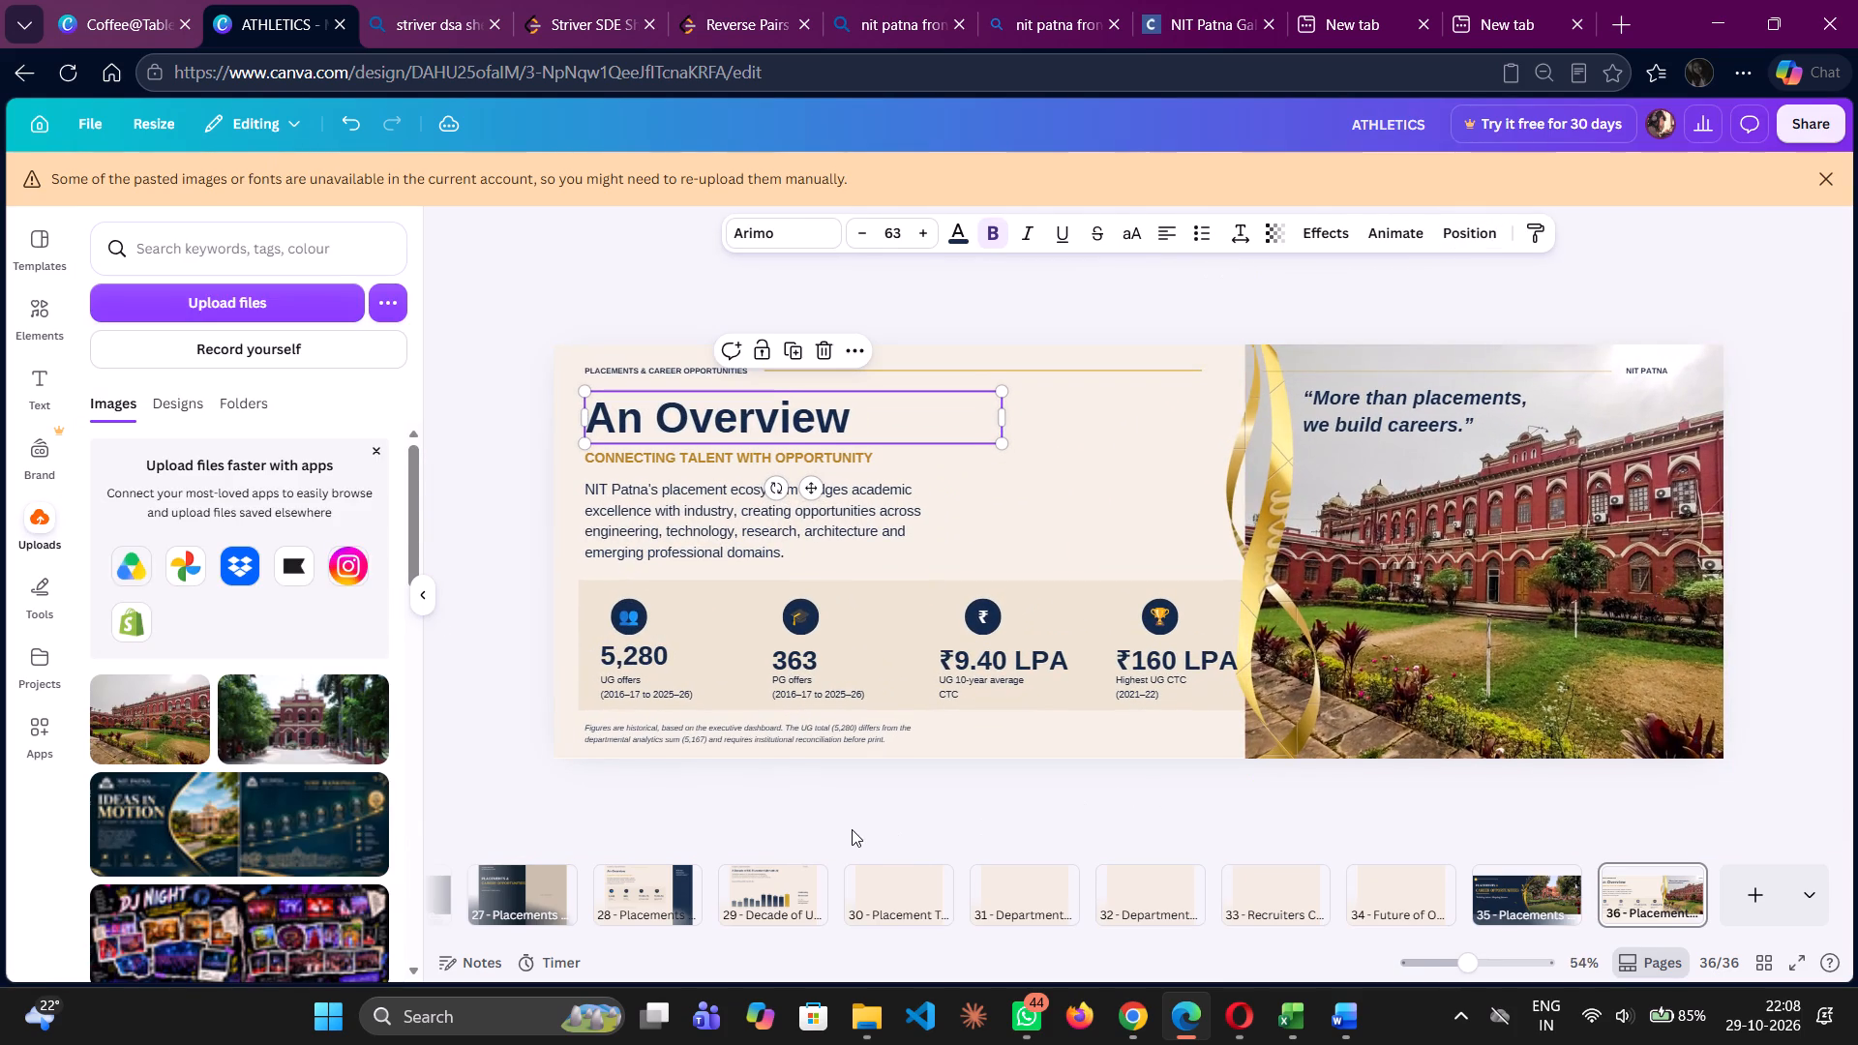
Switch to the Coffee@Table@Booklet design and apply the last listed page of the ATHLETICS project to blank page 34.
click(125, 0)
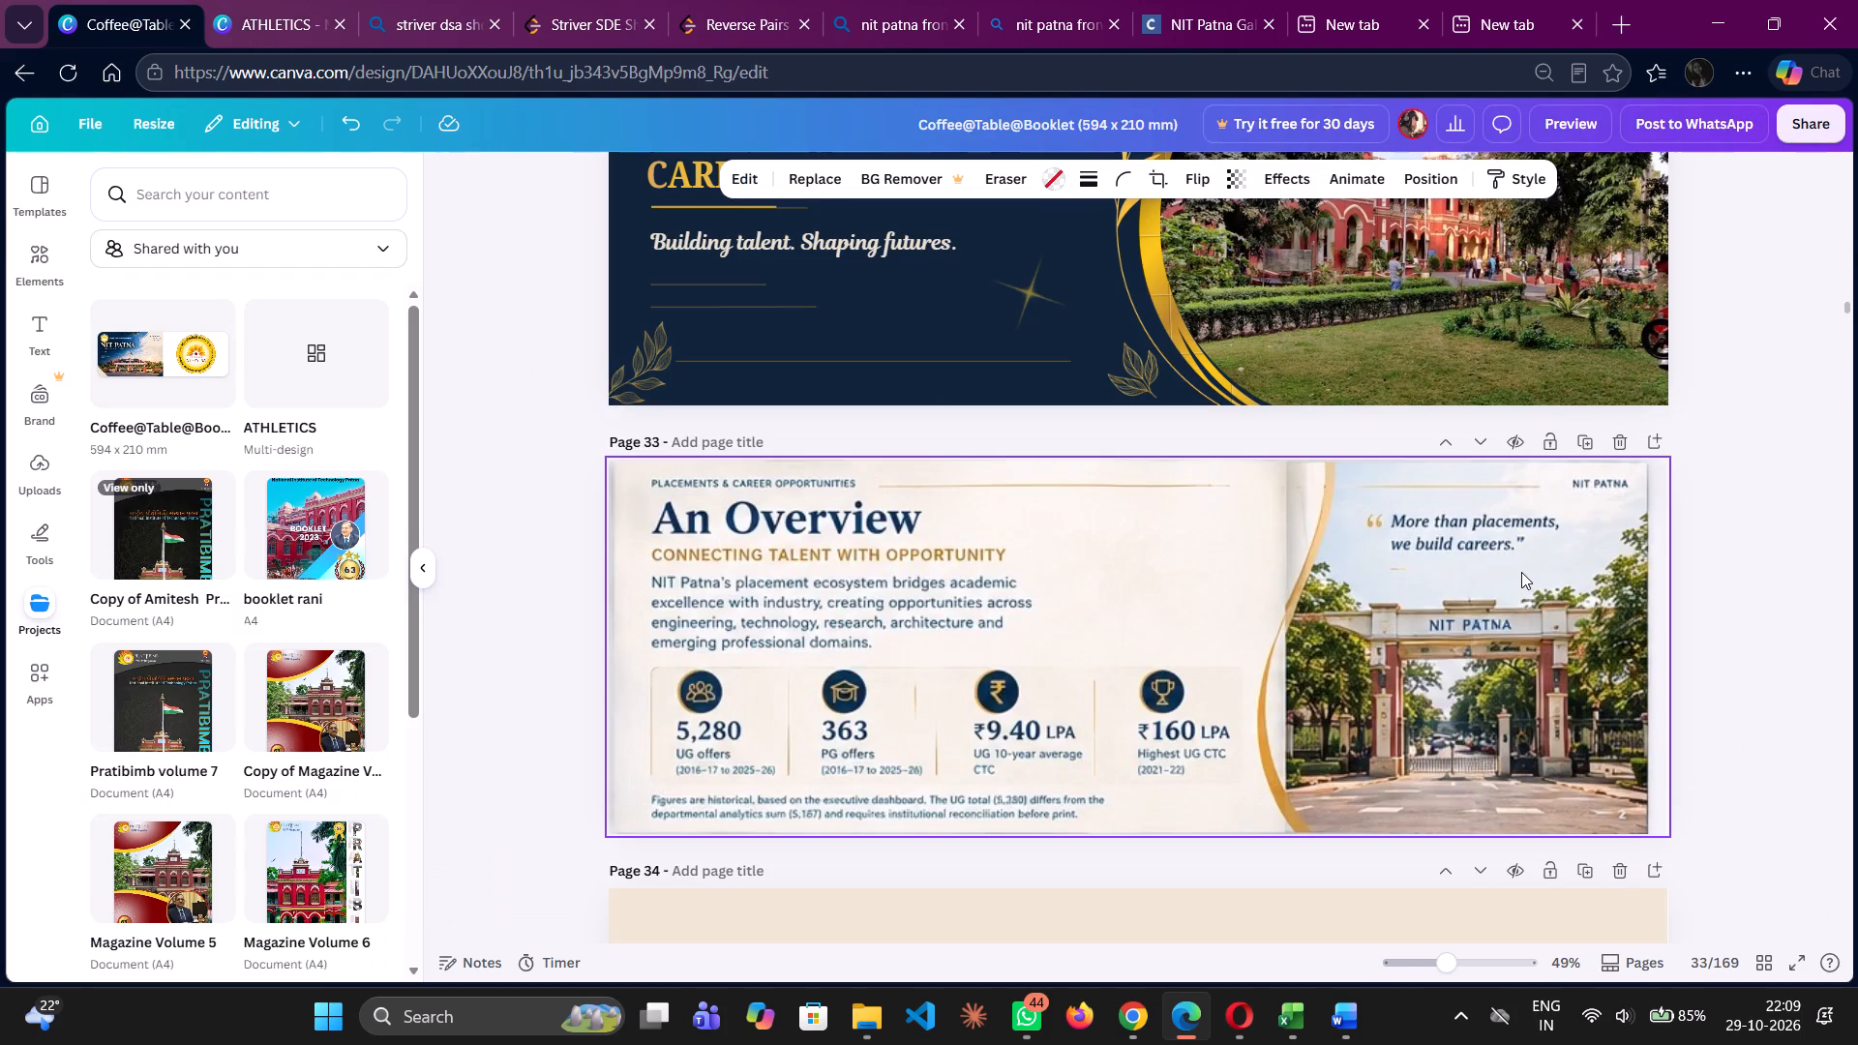
scroll(1657, 453, down, 1)
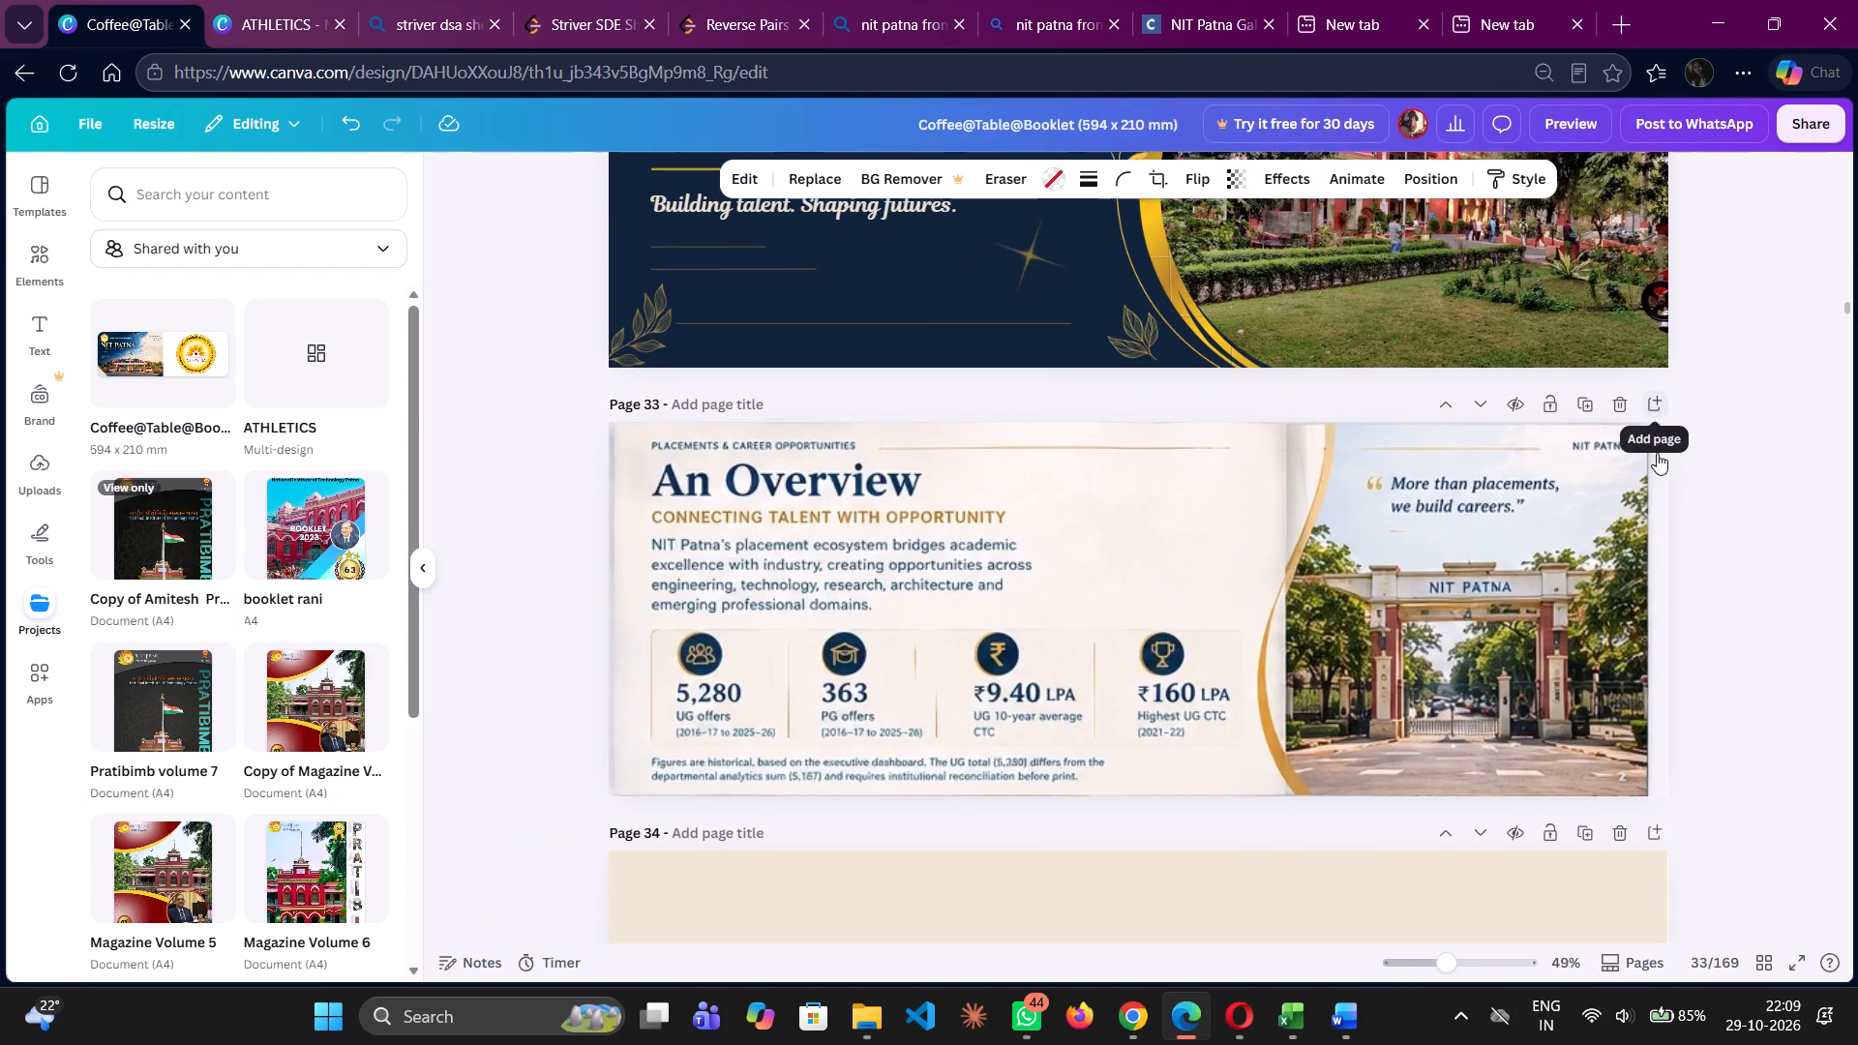
scroll(1657, 453, down, 1)
scroll(1072, 670, down, 1)
click(1016, 645)
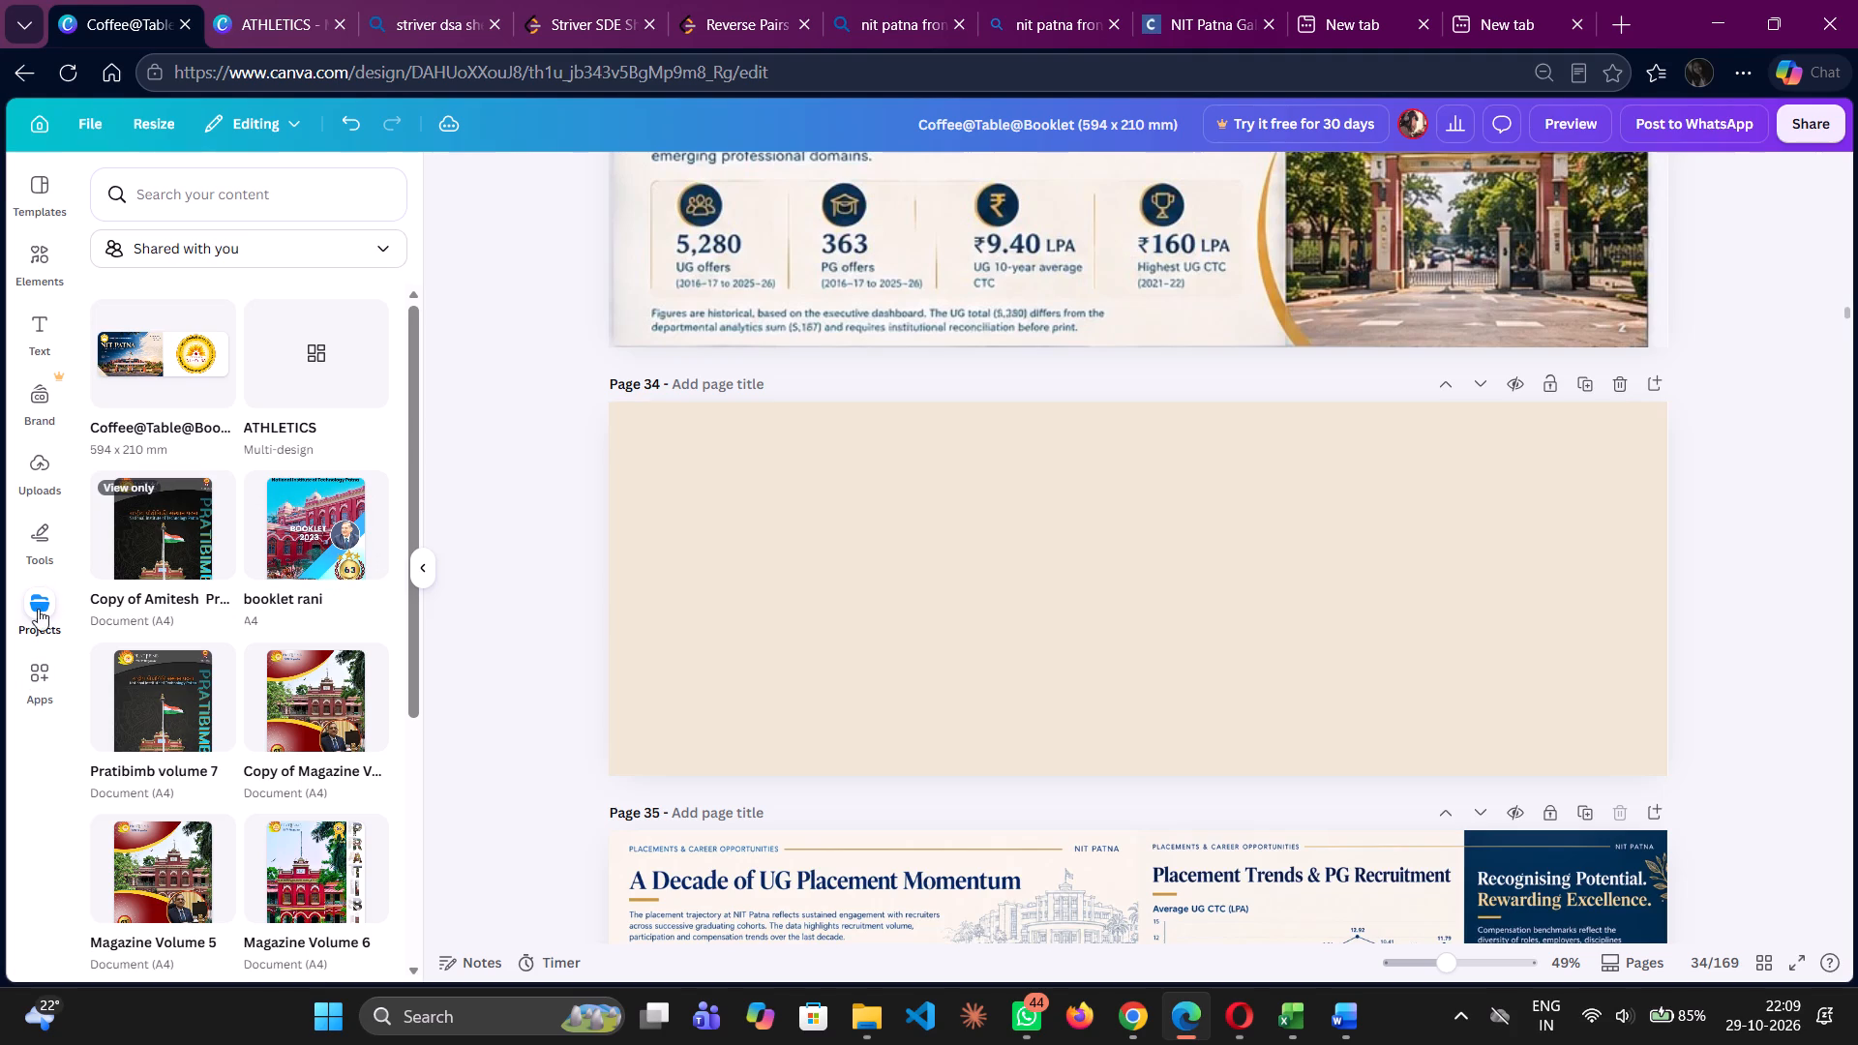
double_click(307, 358)
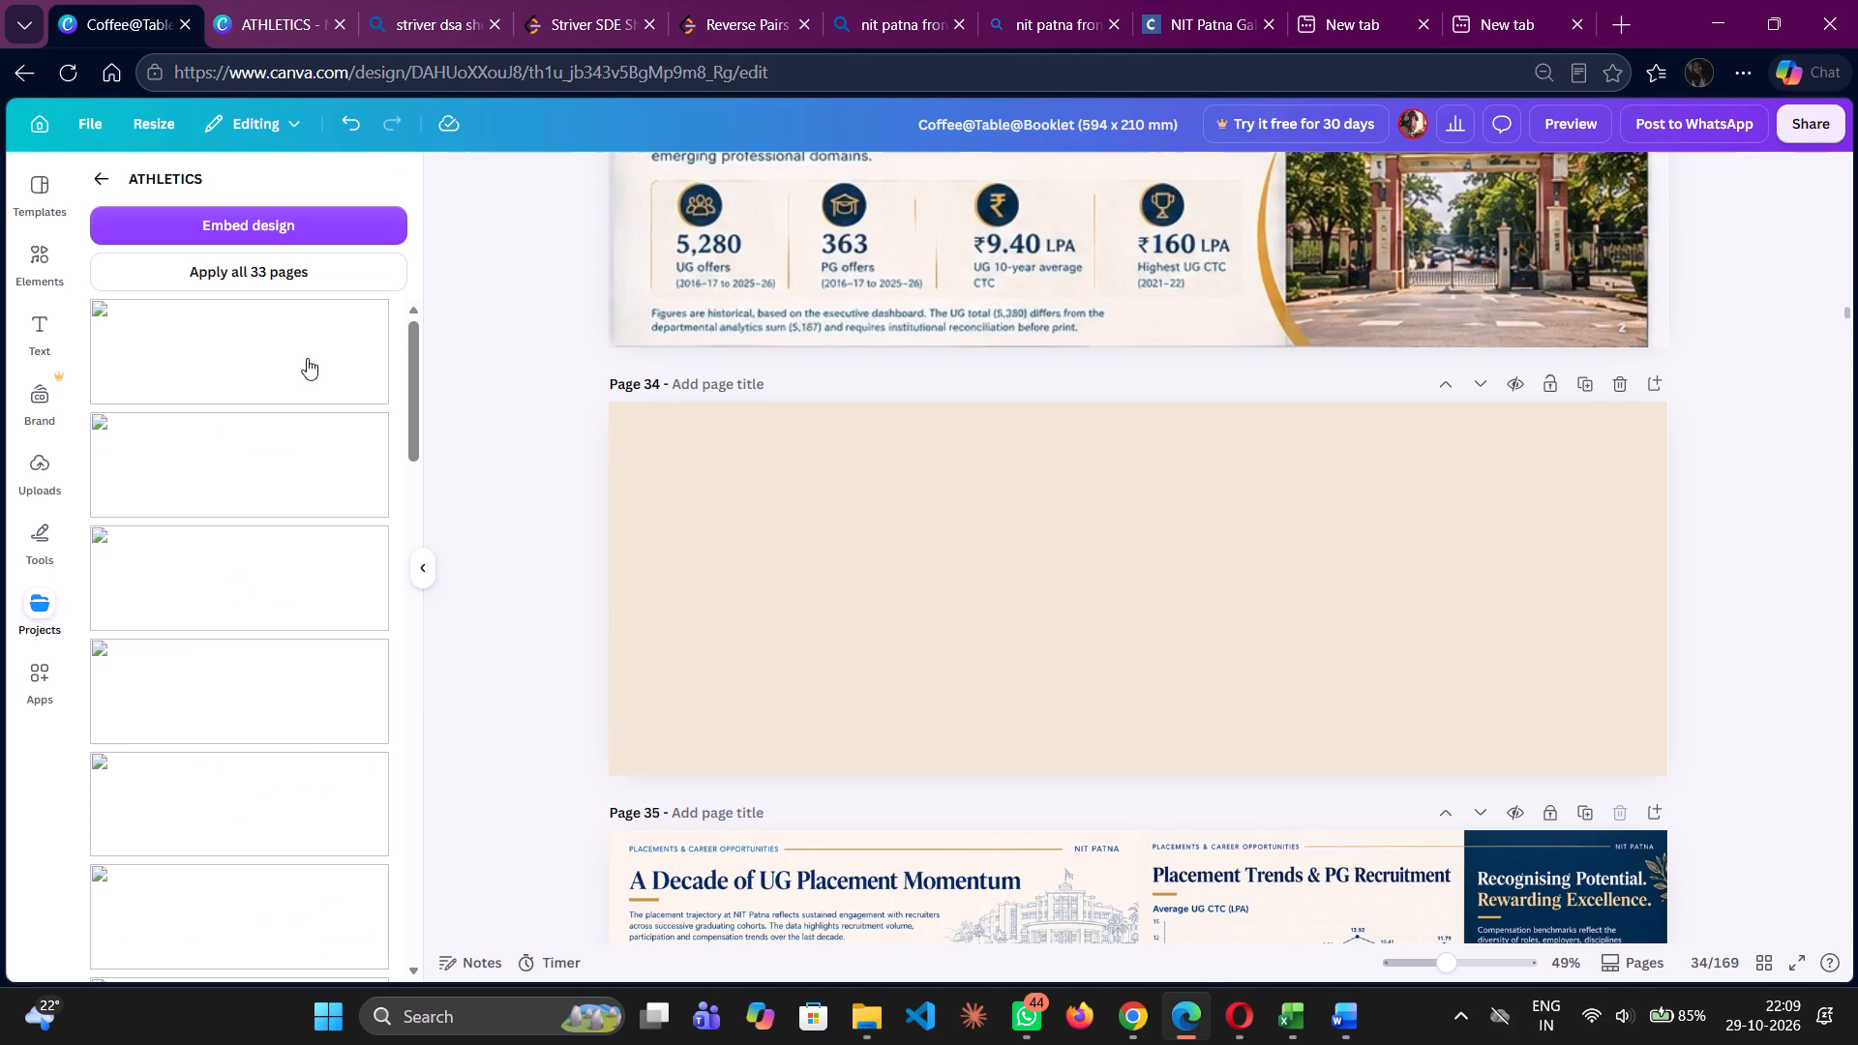
scroll(300, 731, down, 20)
scroll(300, 731, down, 6)
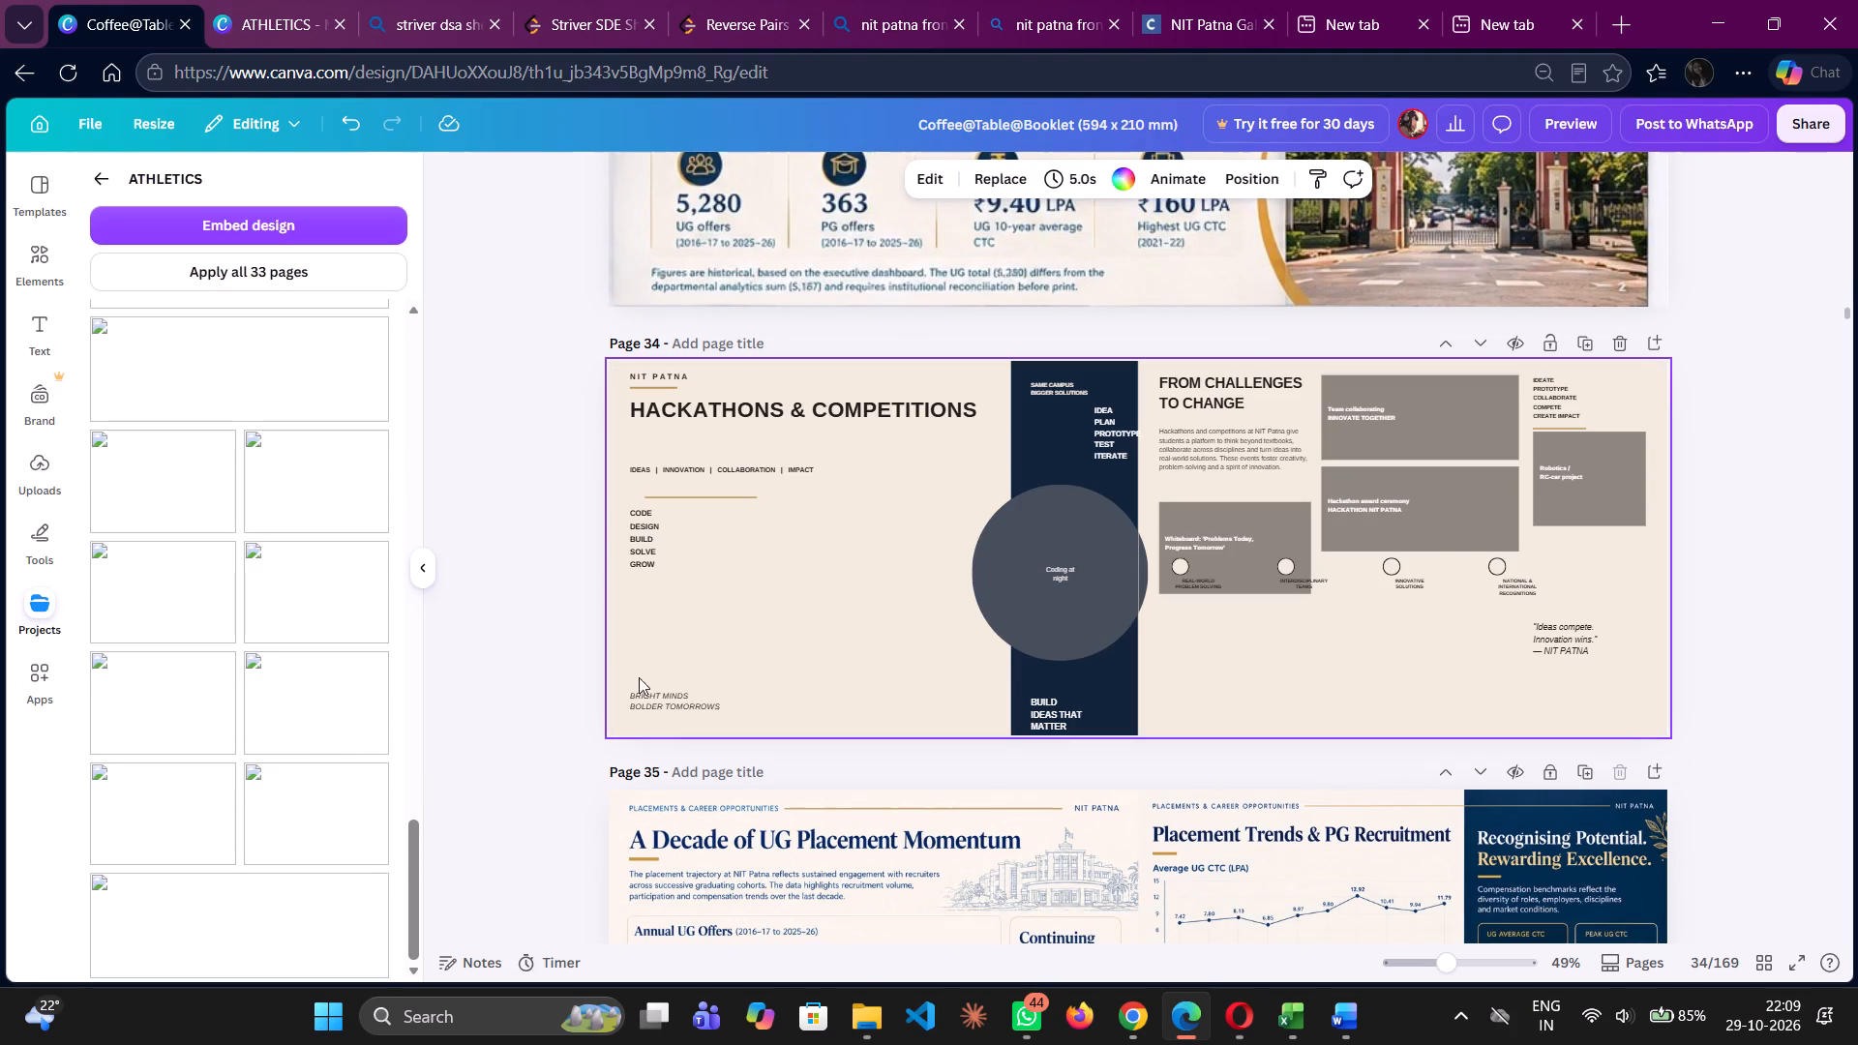
click(247, 916)
click(1014, 672)
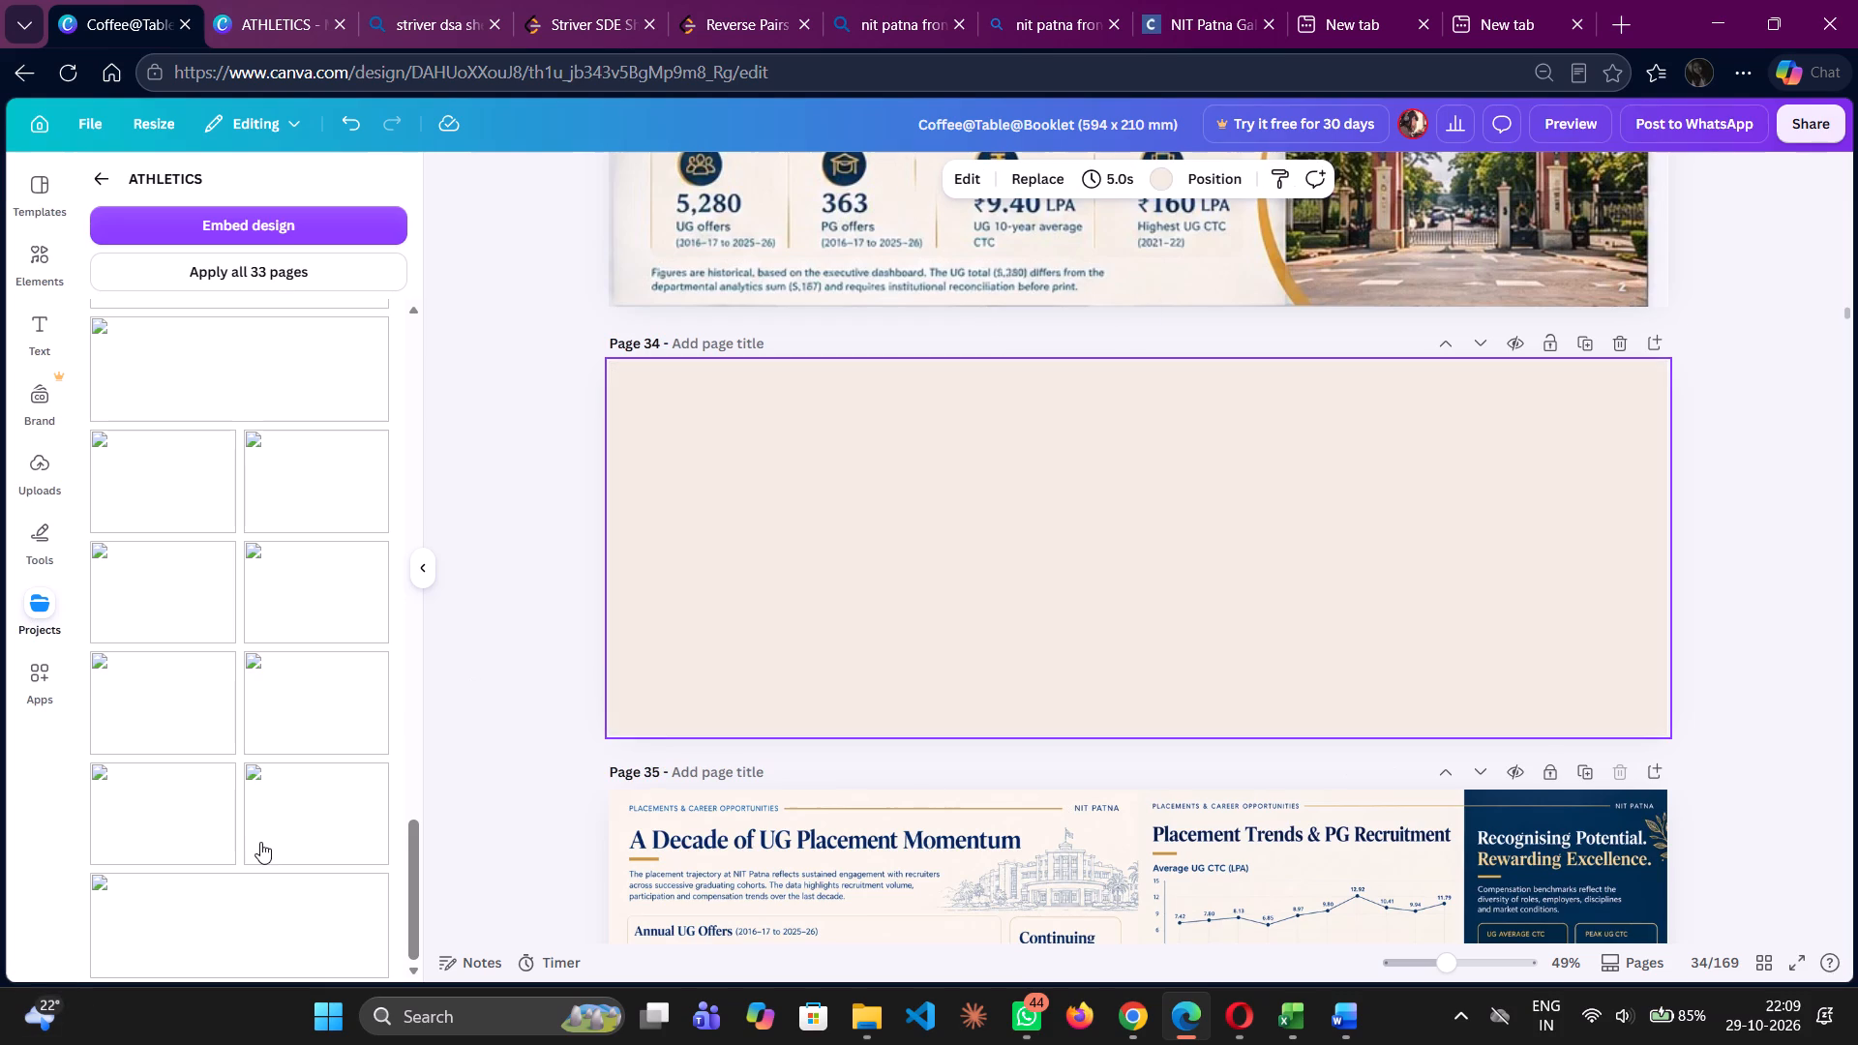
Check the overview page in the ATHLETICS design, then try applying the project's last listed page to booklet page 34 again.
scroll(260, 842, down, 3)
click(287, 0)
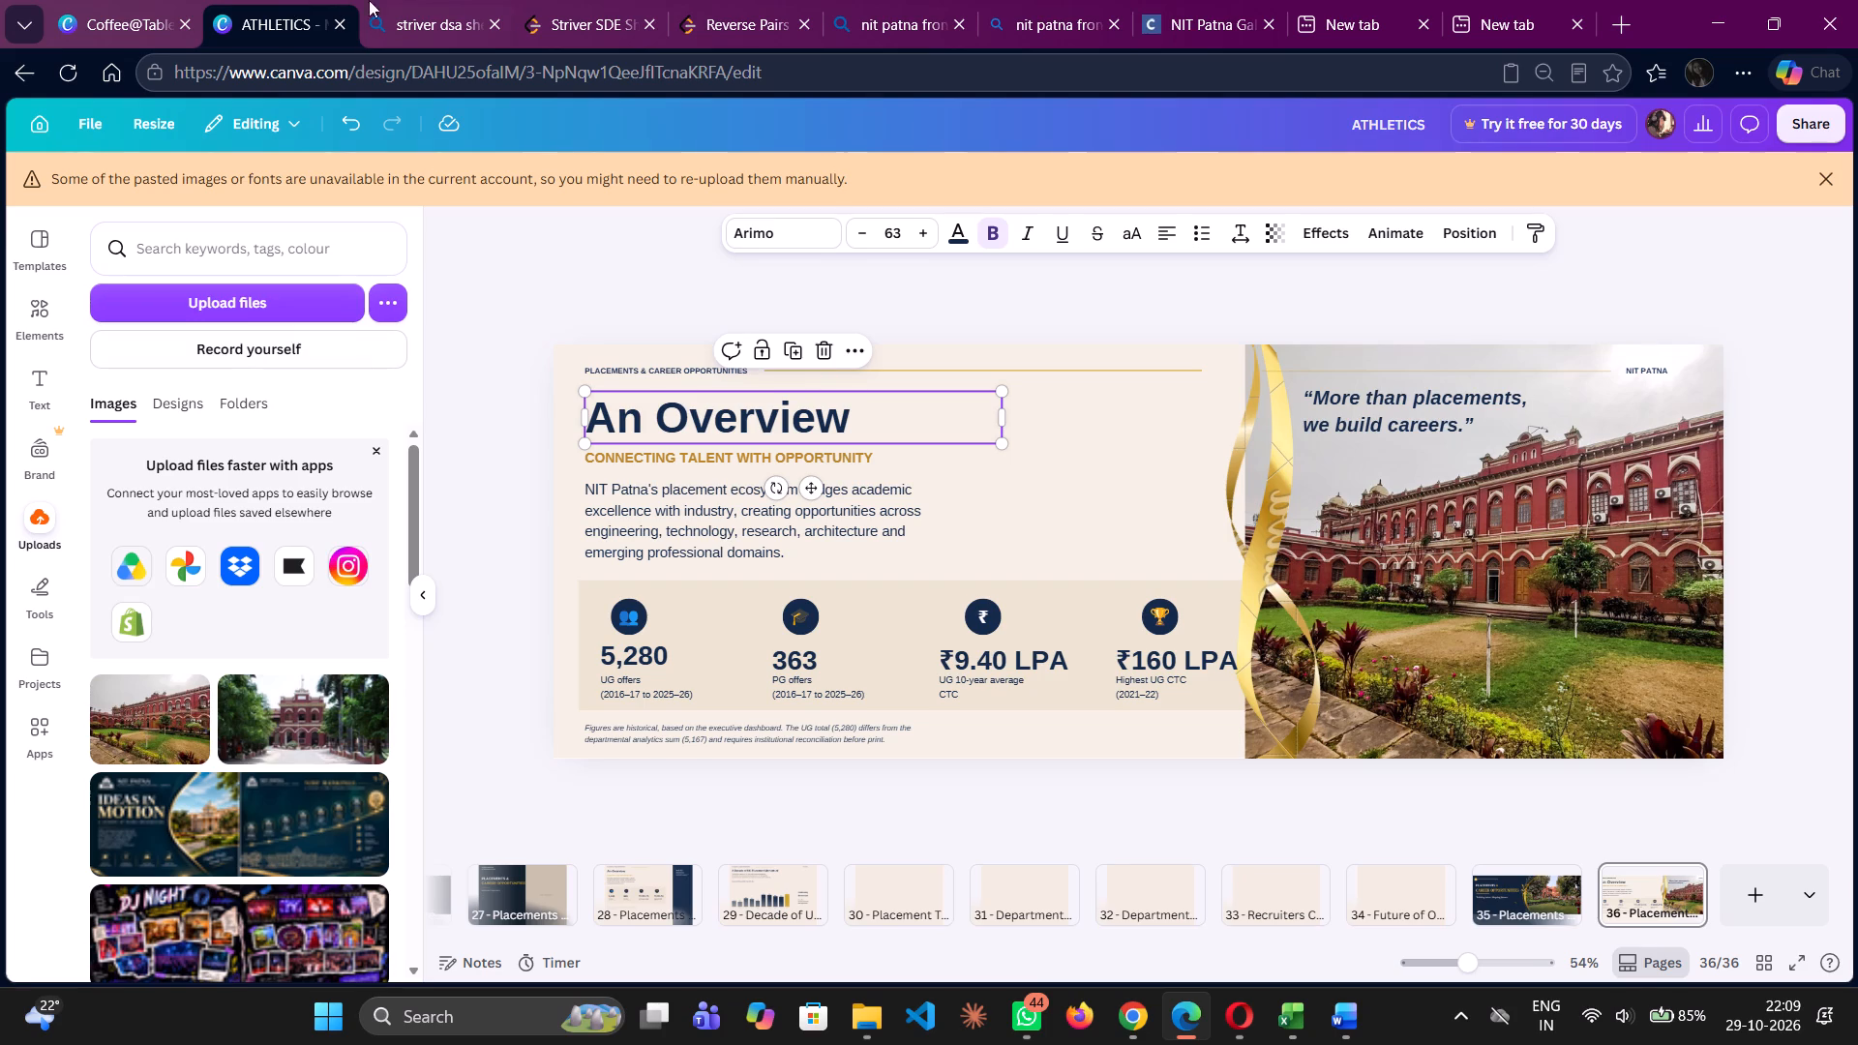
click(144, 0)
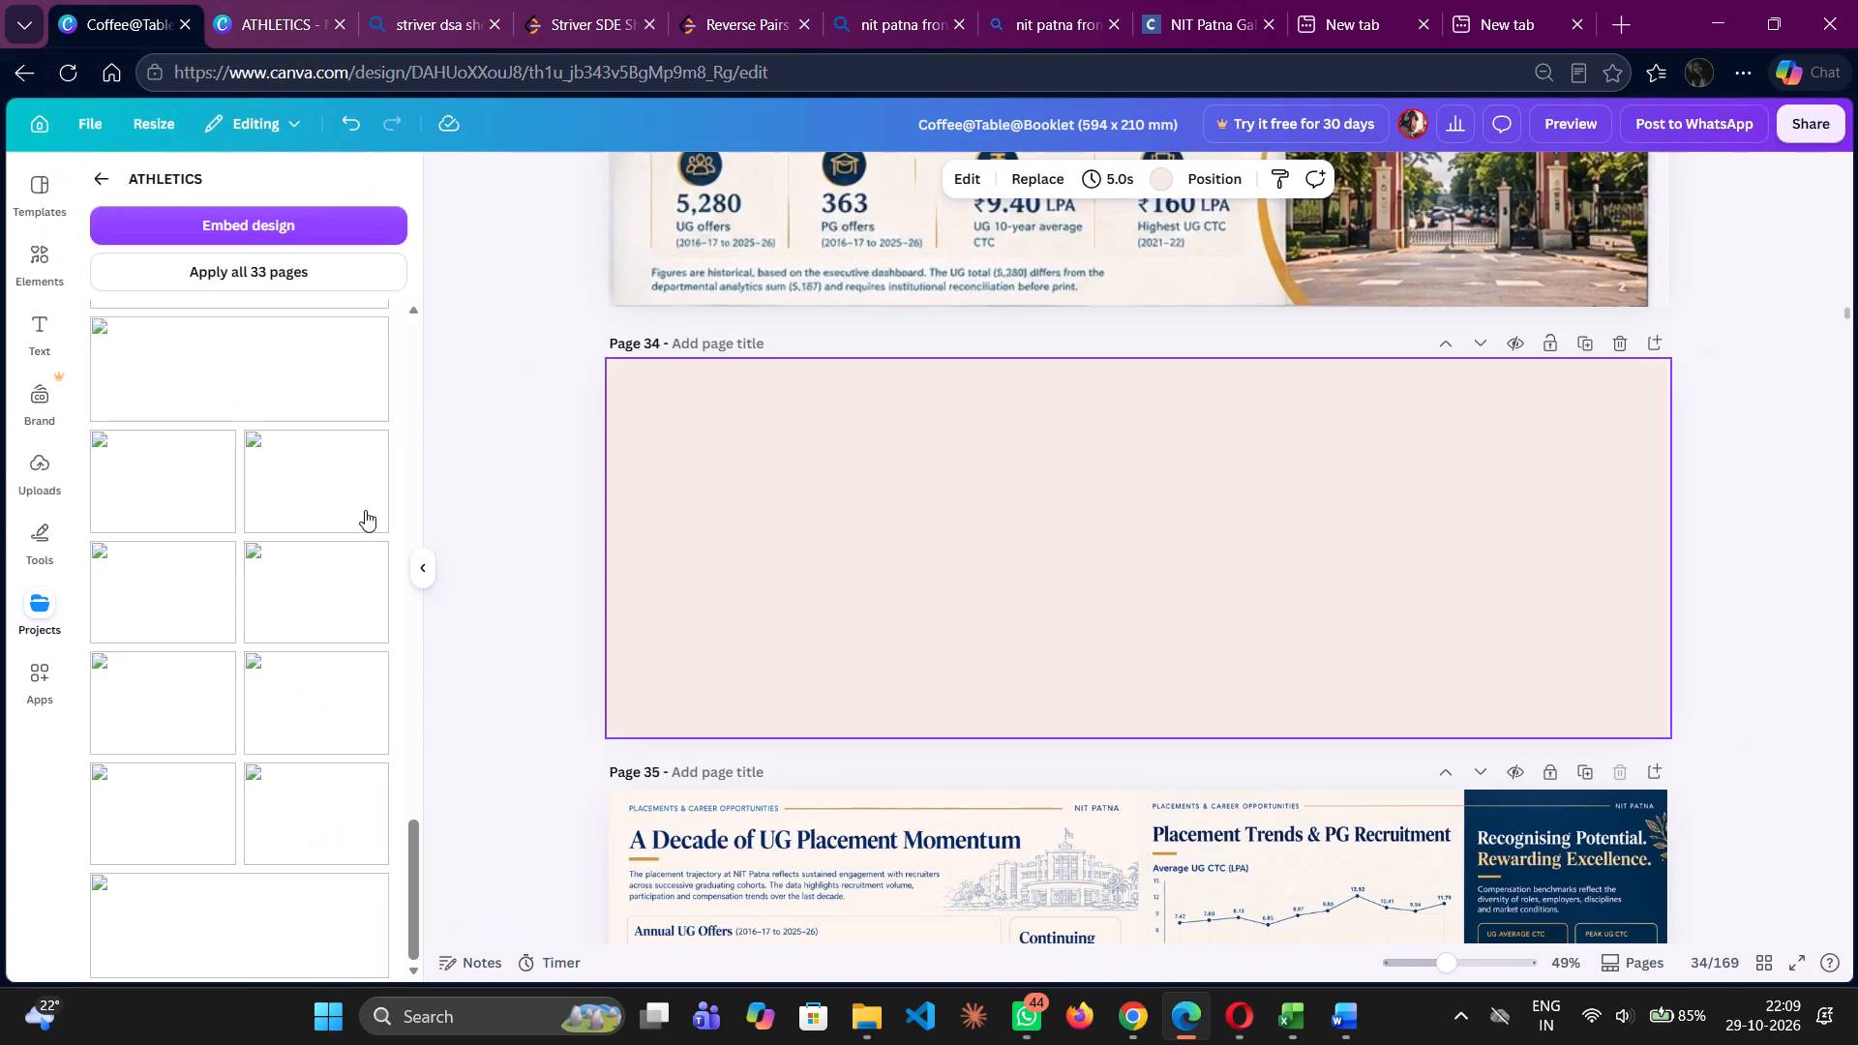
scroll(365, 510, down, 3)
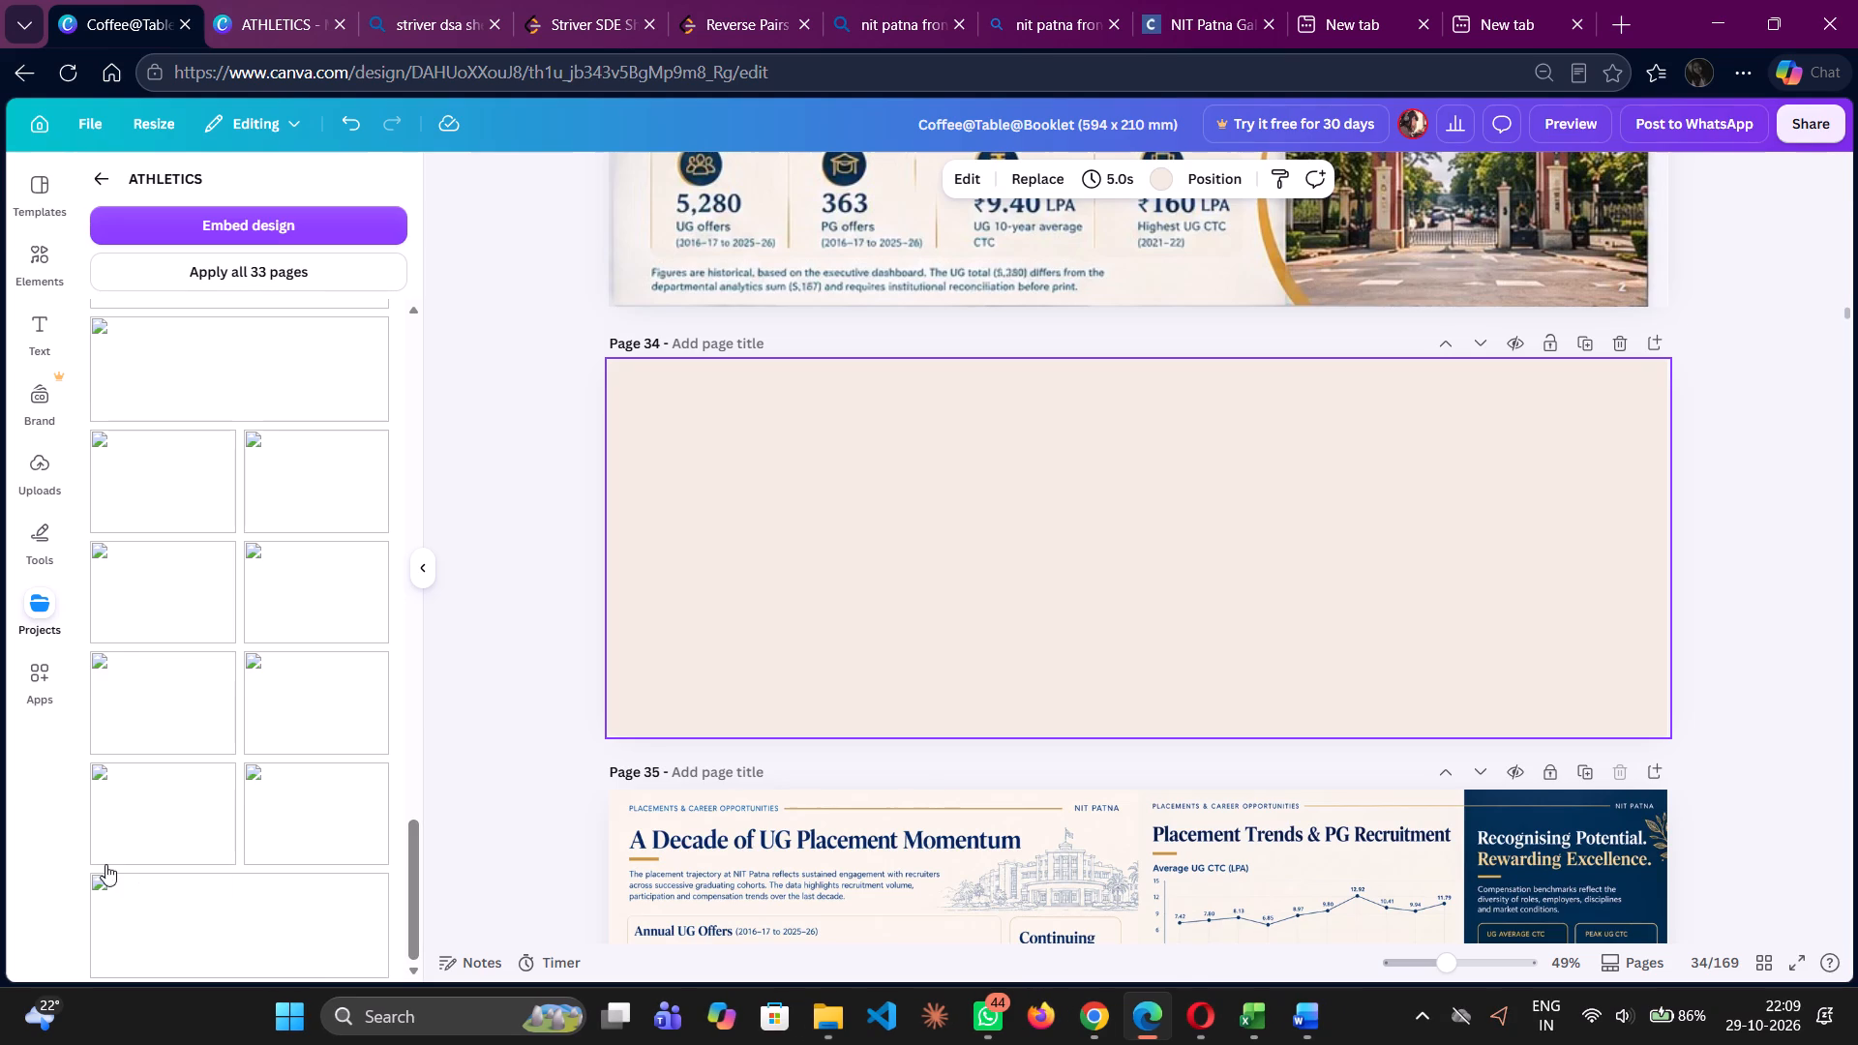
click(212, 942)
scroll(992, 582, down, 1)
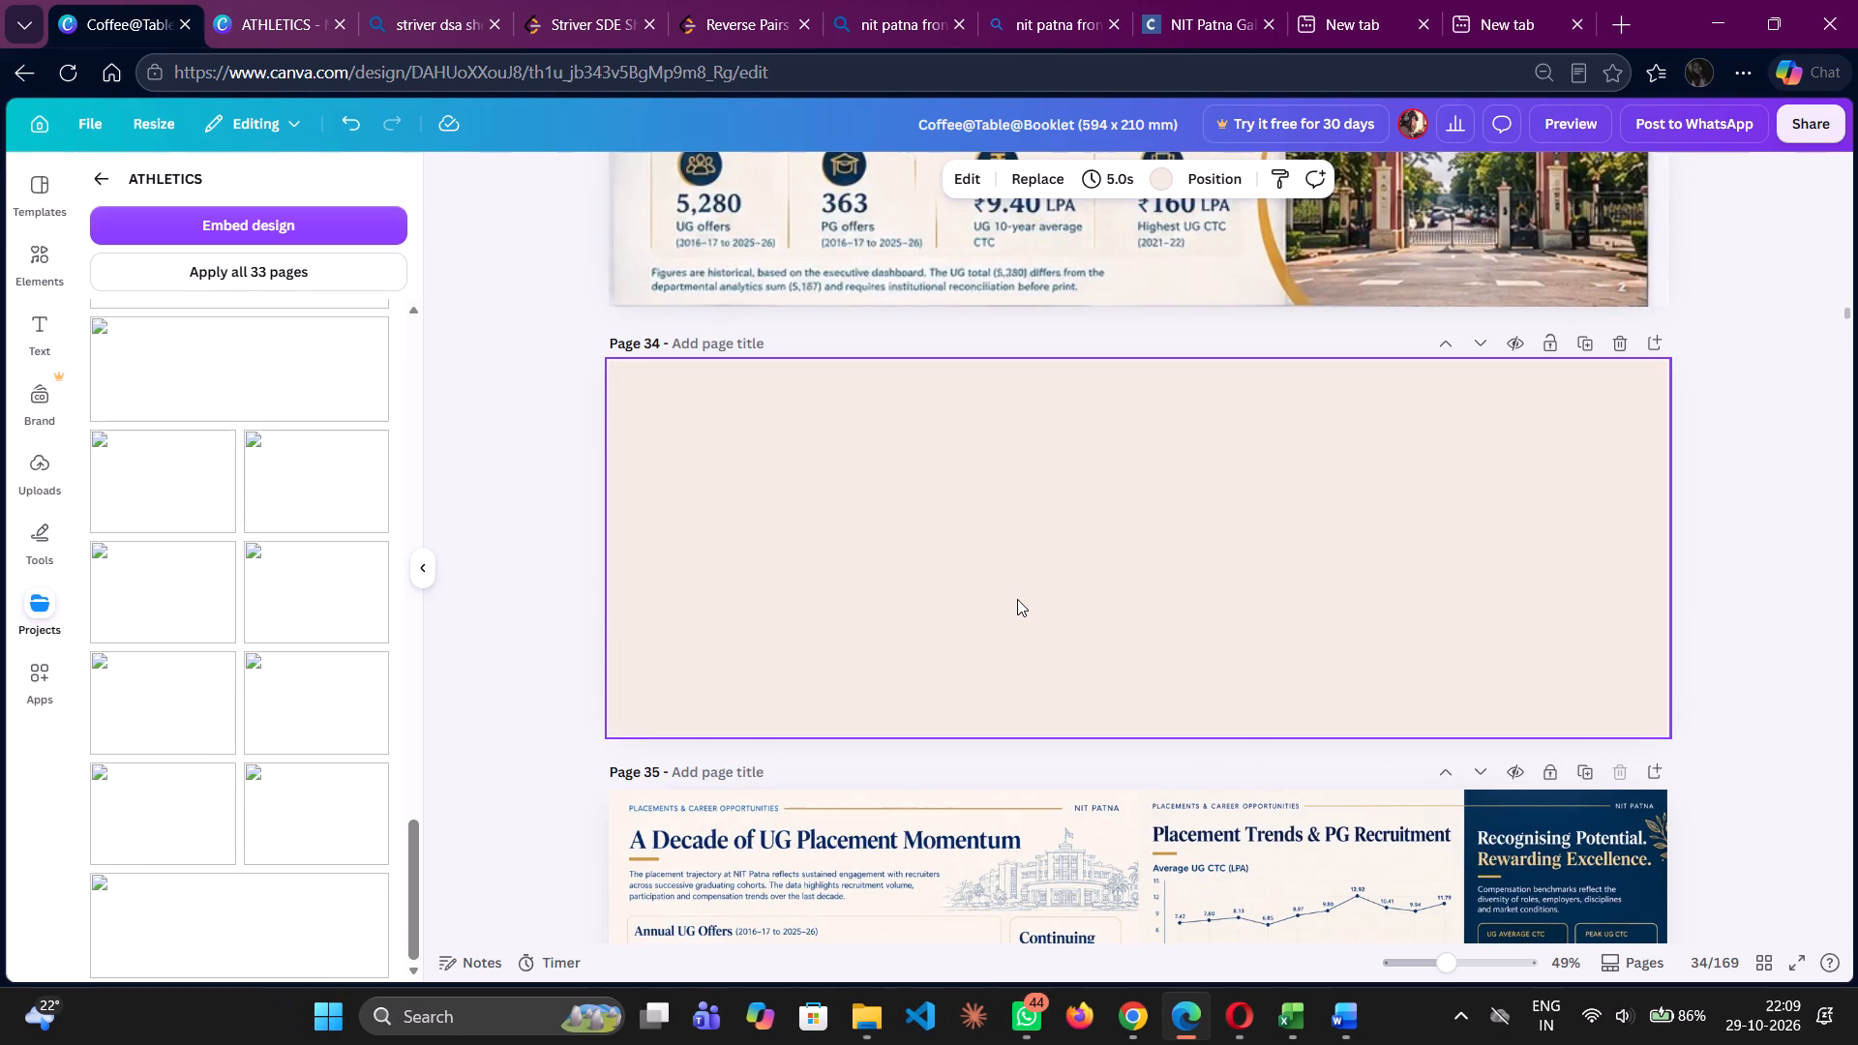
Unlock page 35 and delete the brown "image" placeholder covering the photo below "Recognising Potential. Rewarding Excellence.".
scroll(1168, 736, down, 2)
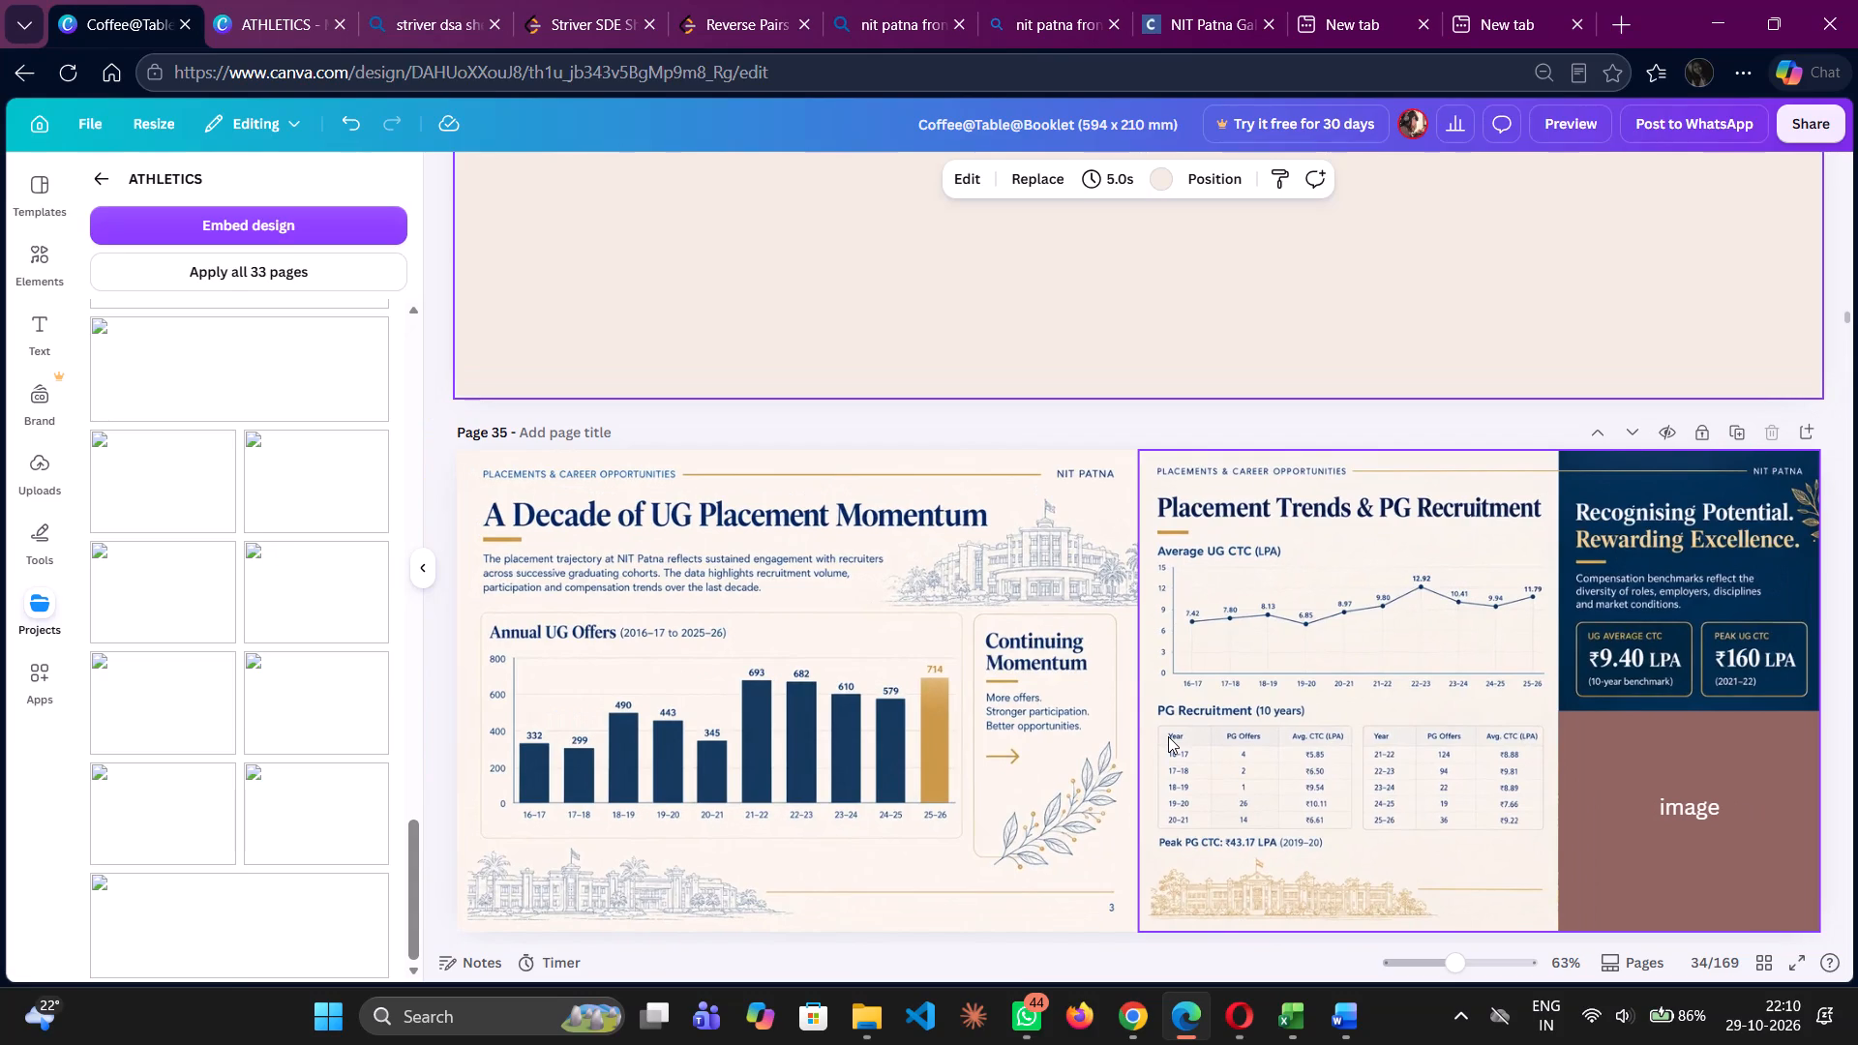
scroll(1168, 736, down, 1)
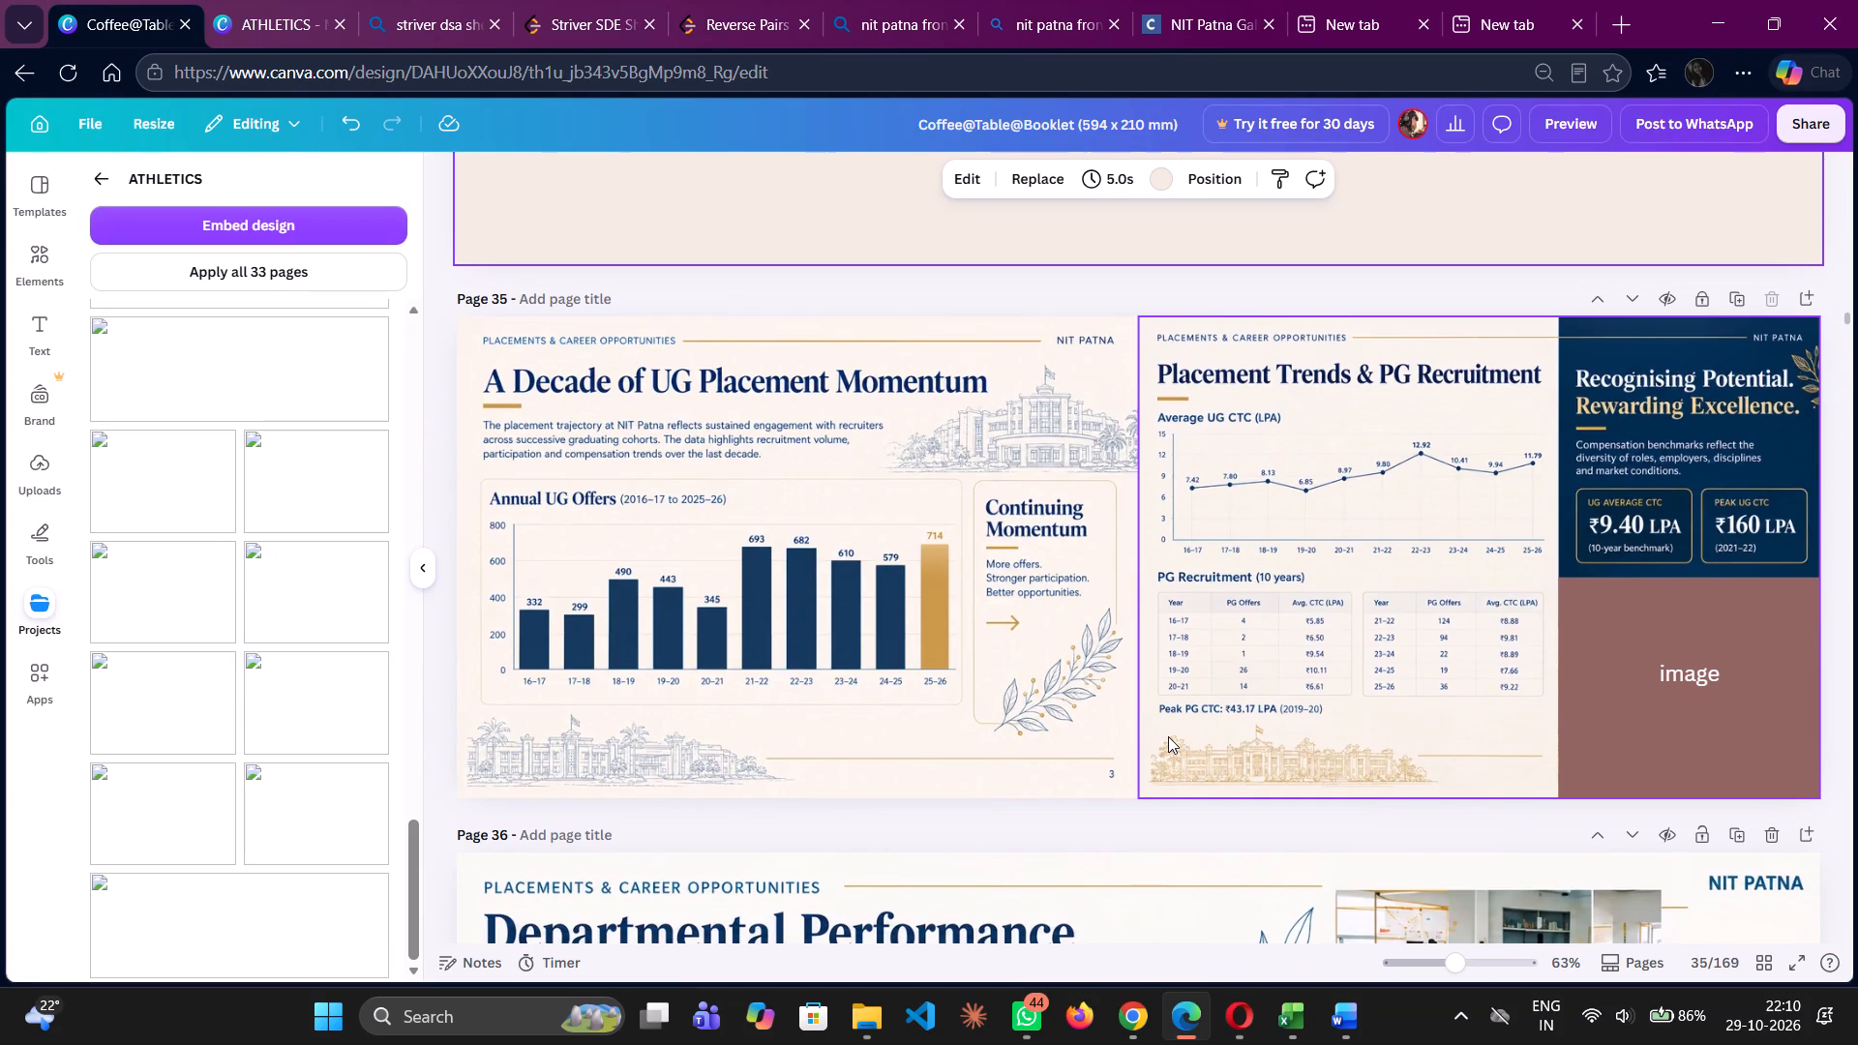
scroll(1168, 736, up, 1)
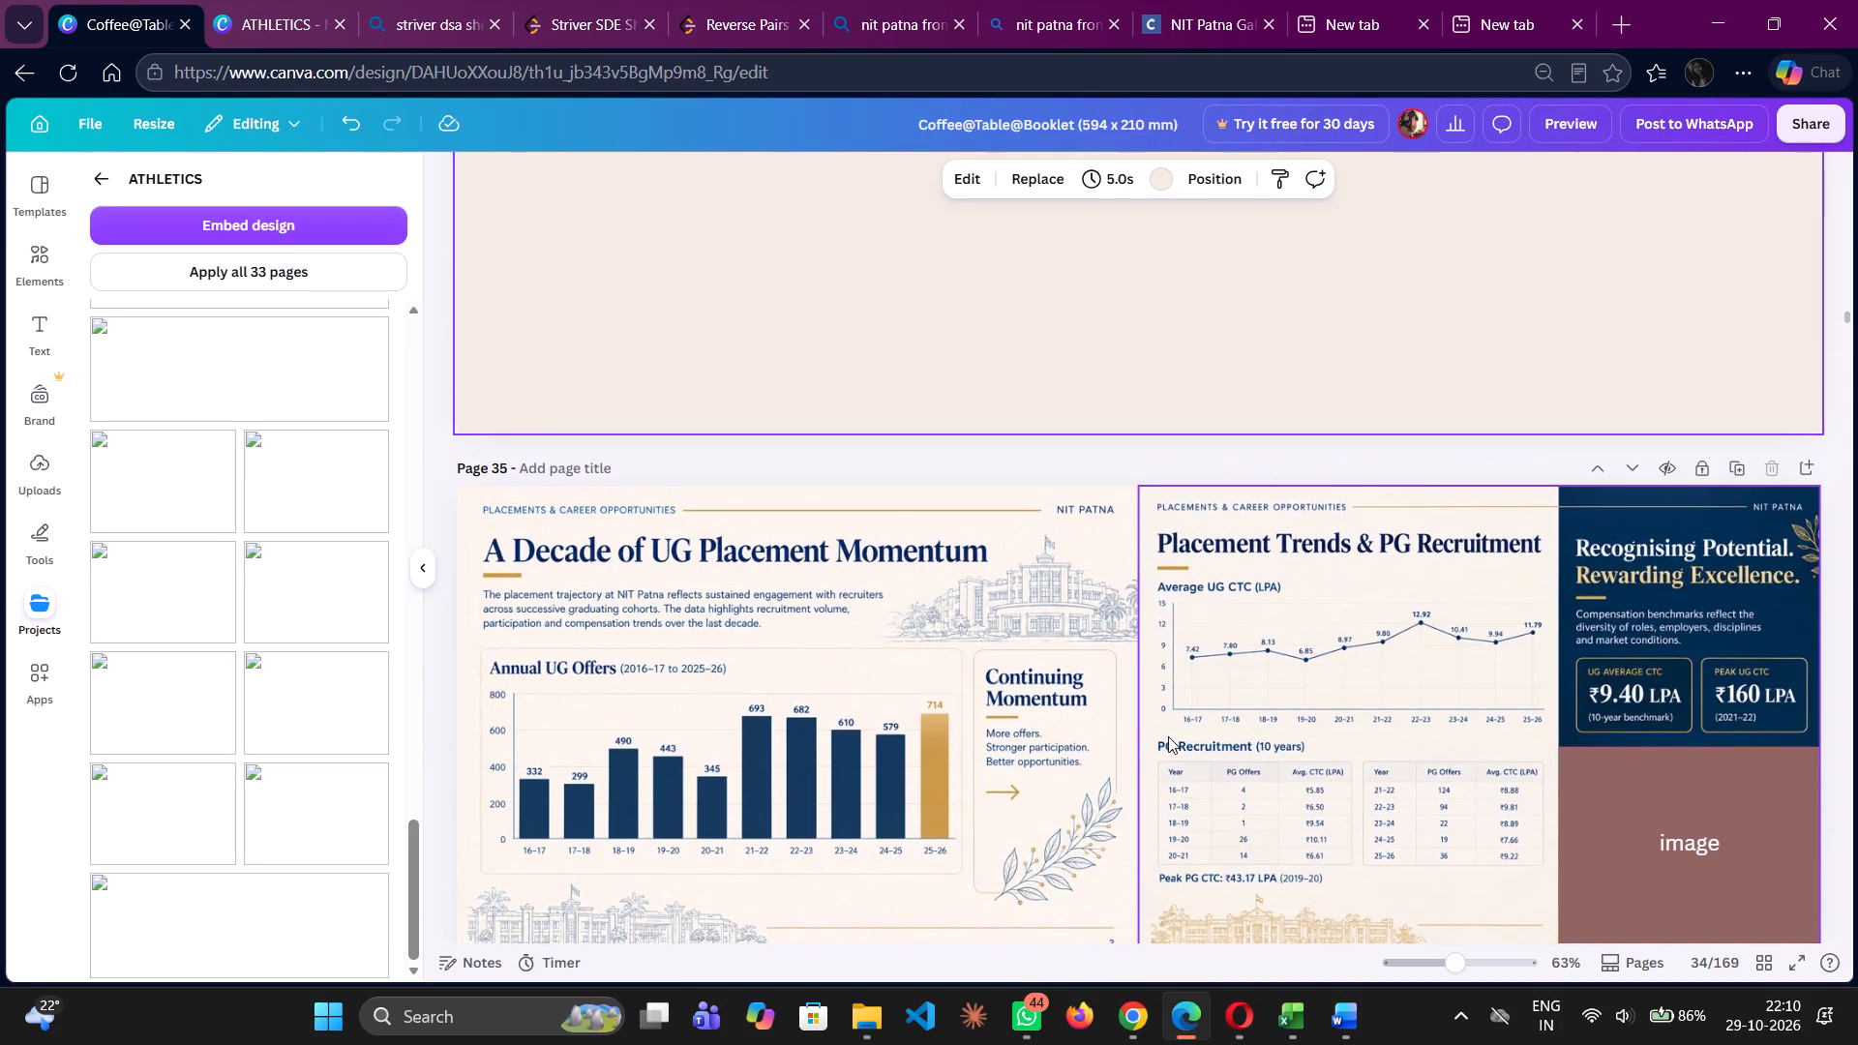
click(938, 741)
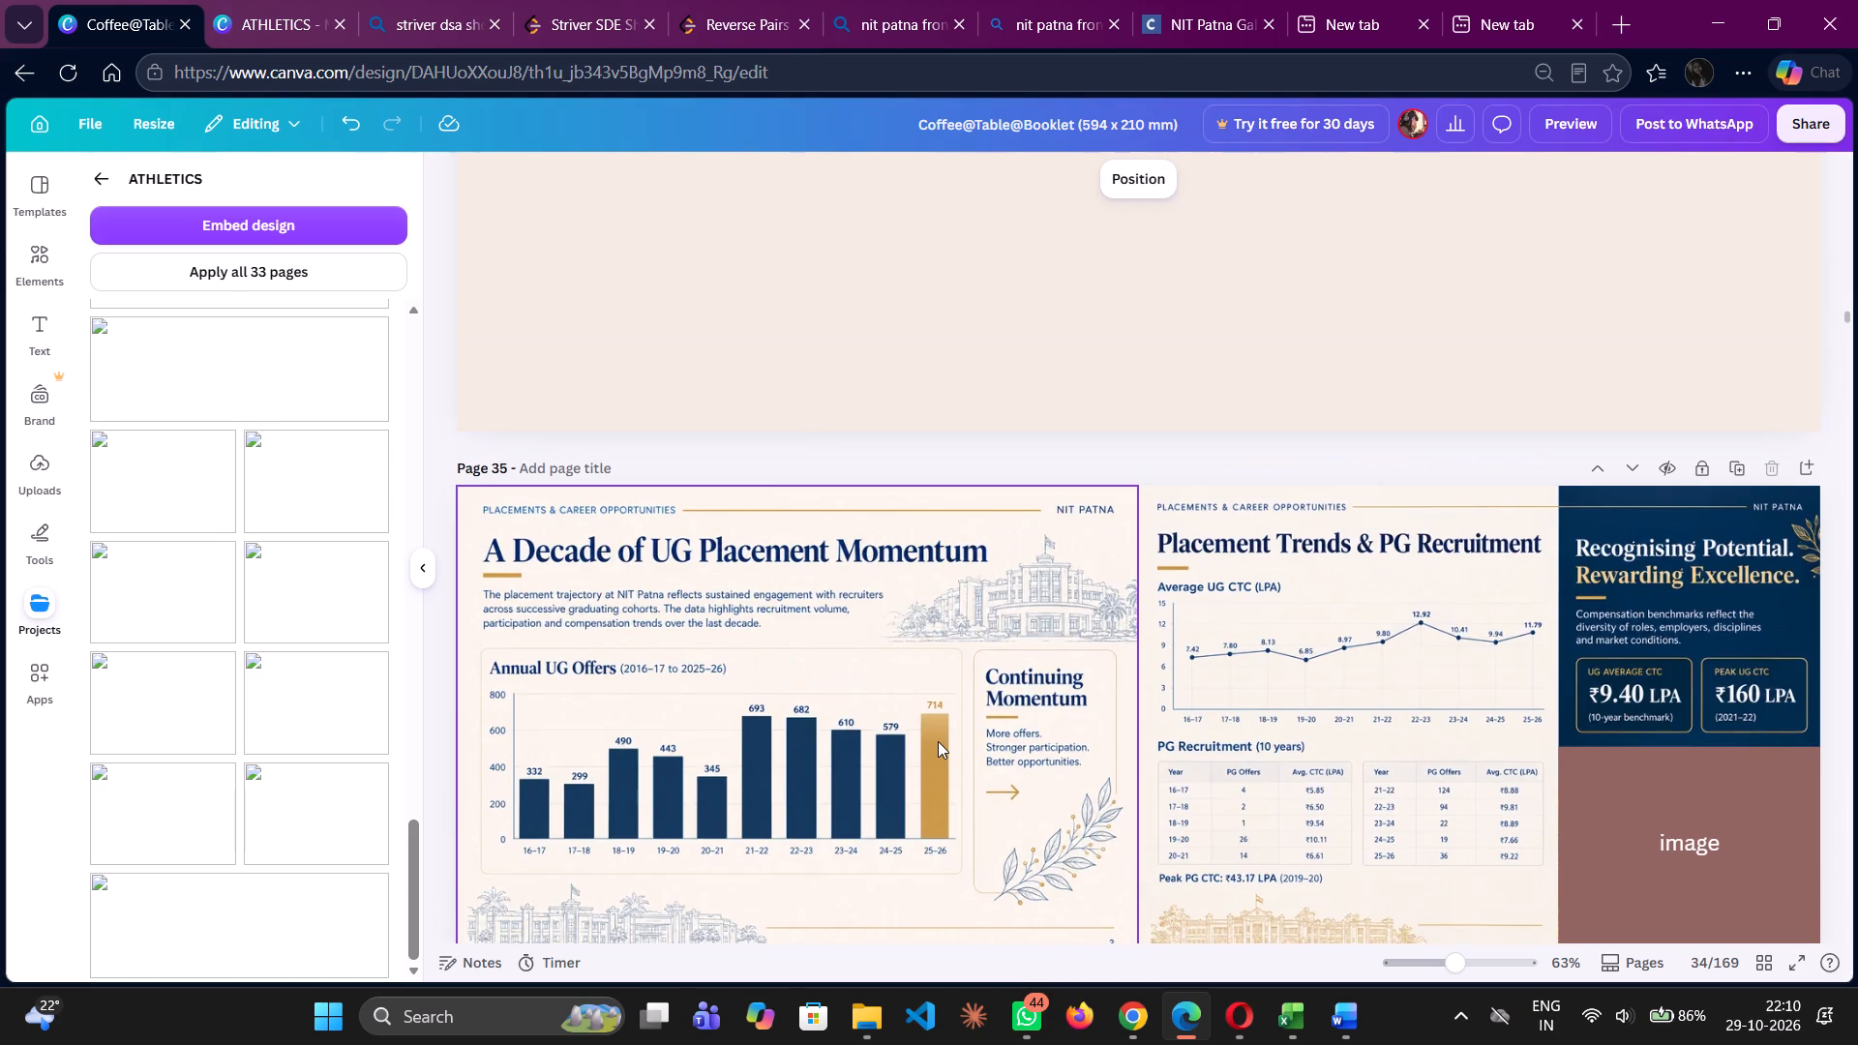
scroll(938, 741, down, 1)
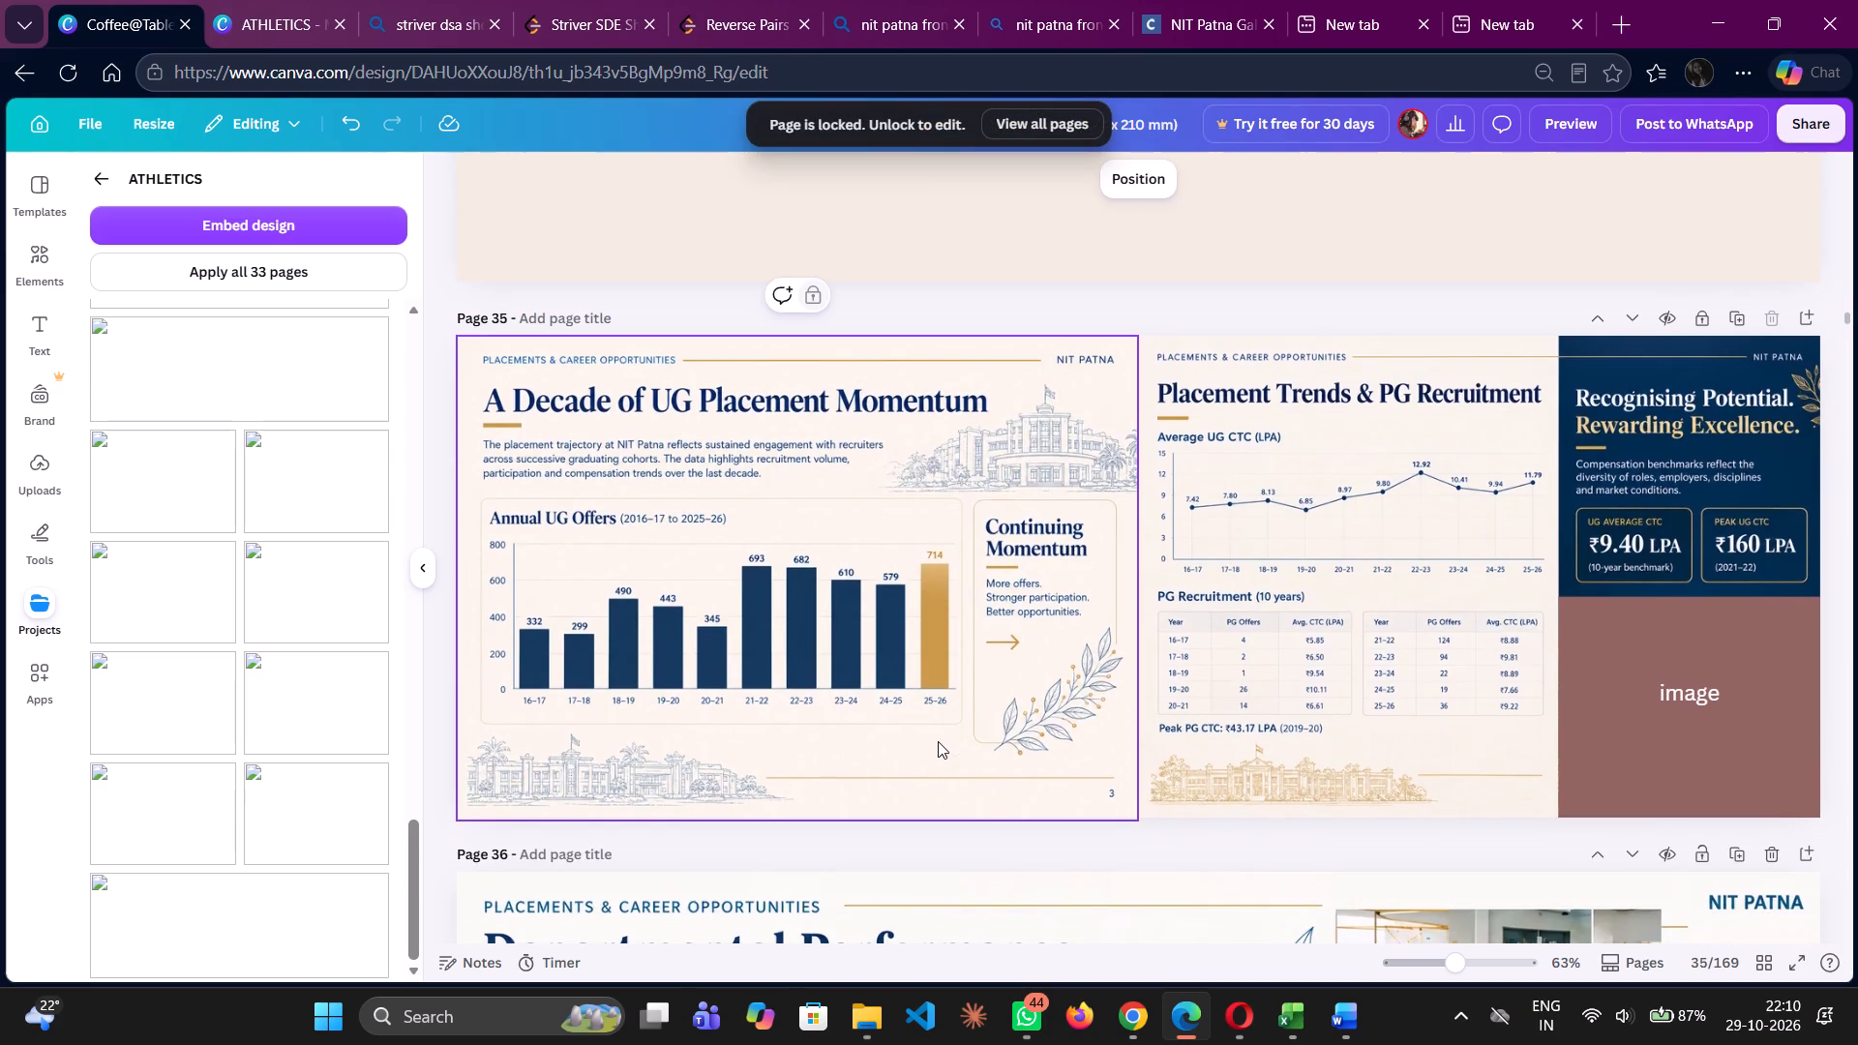
scroll(938, 741, left, 1)
click(1775, 690)
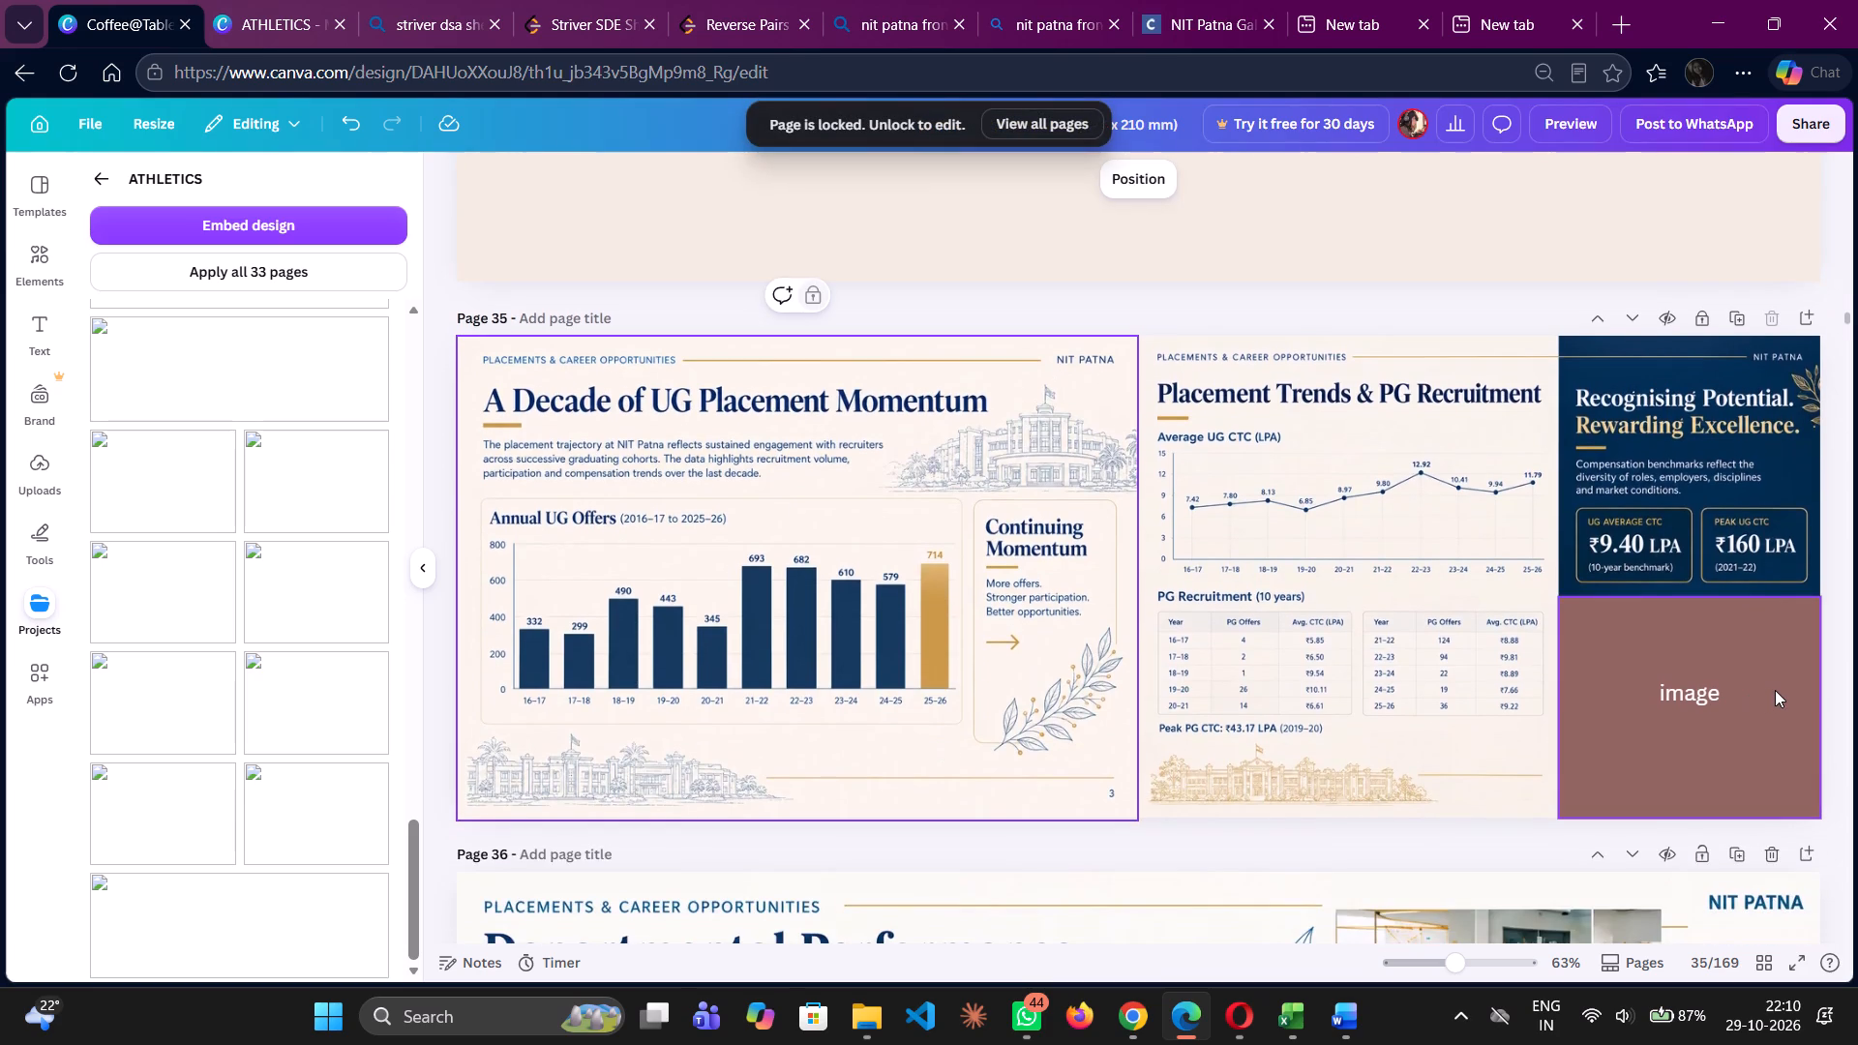
key(Delete)
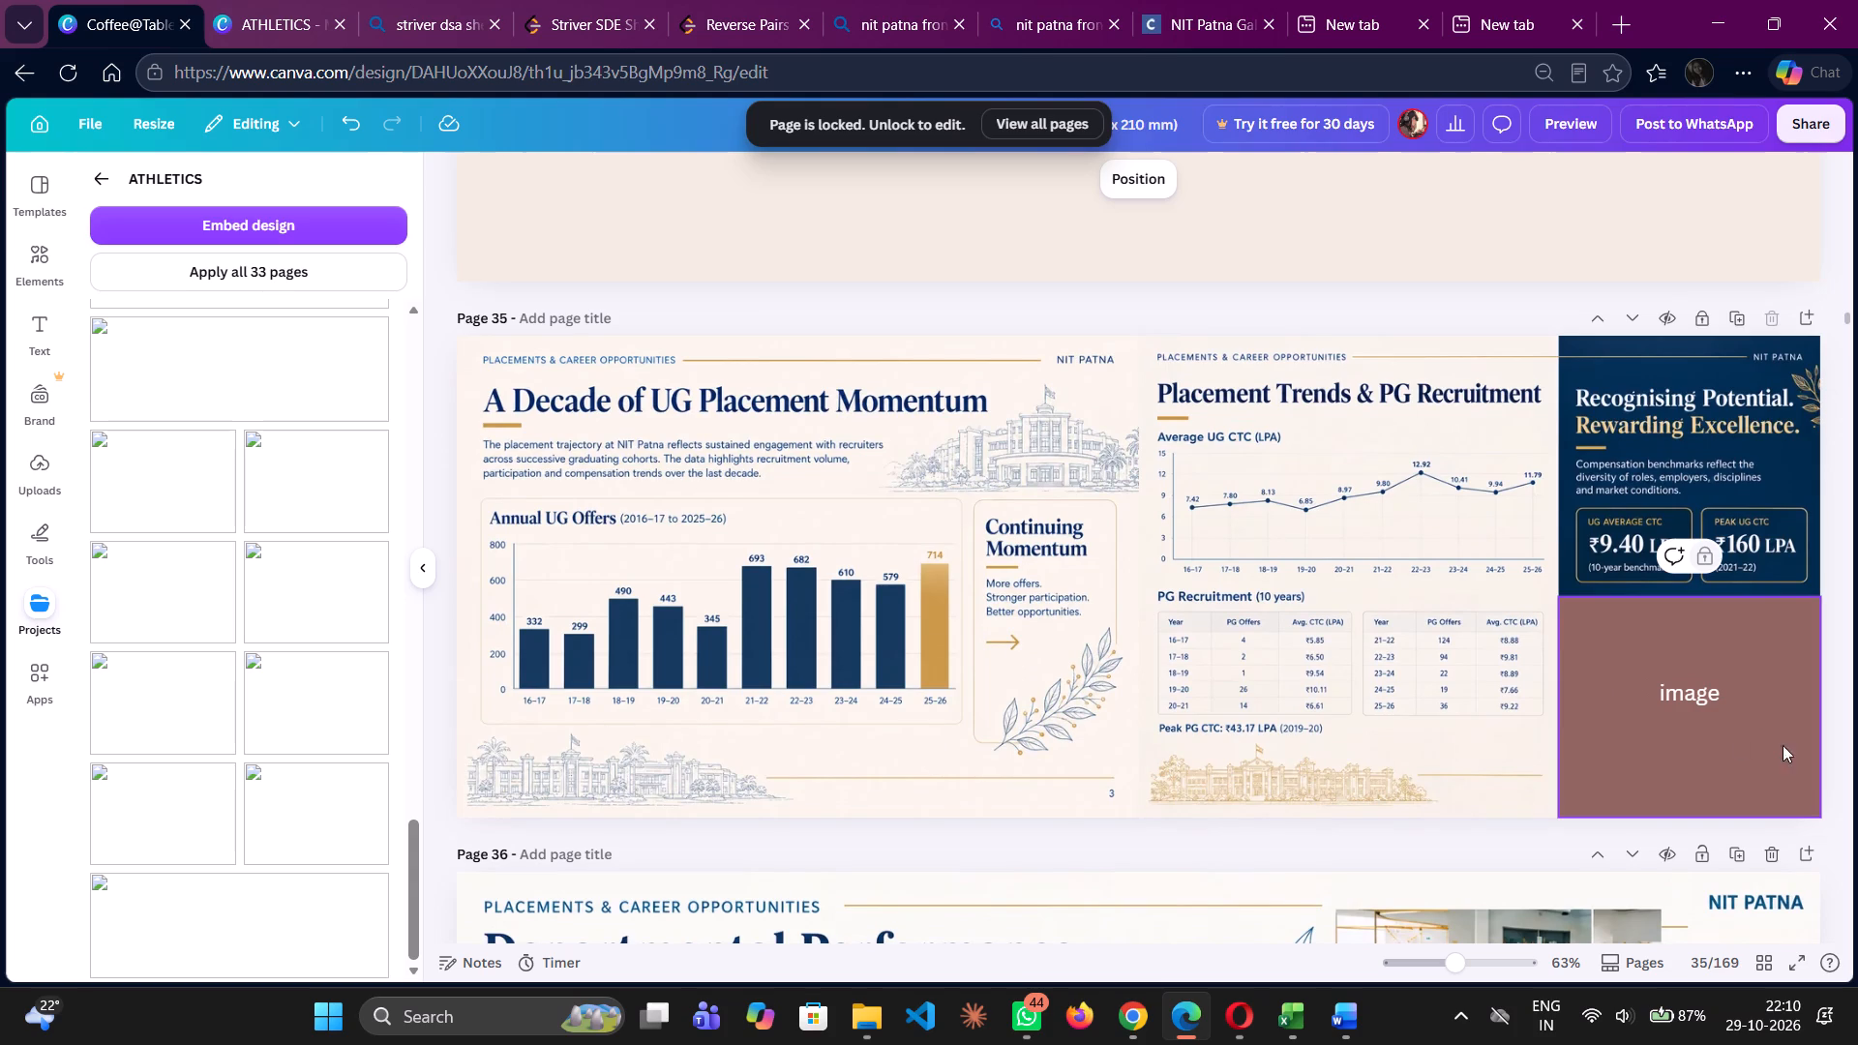
click(1702, 696)
scroll(1702, 696, up, 1)
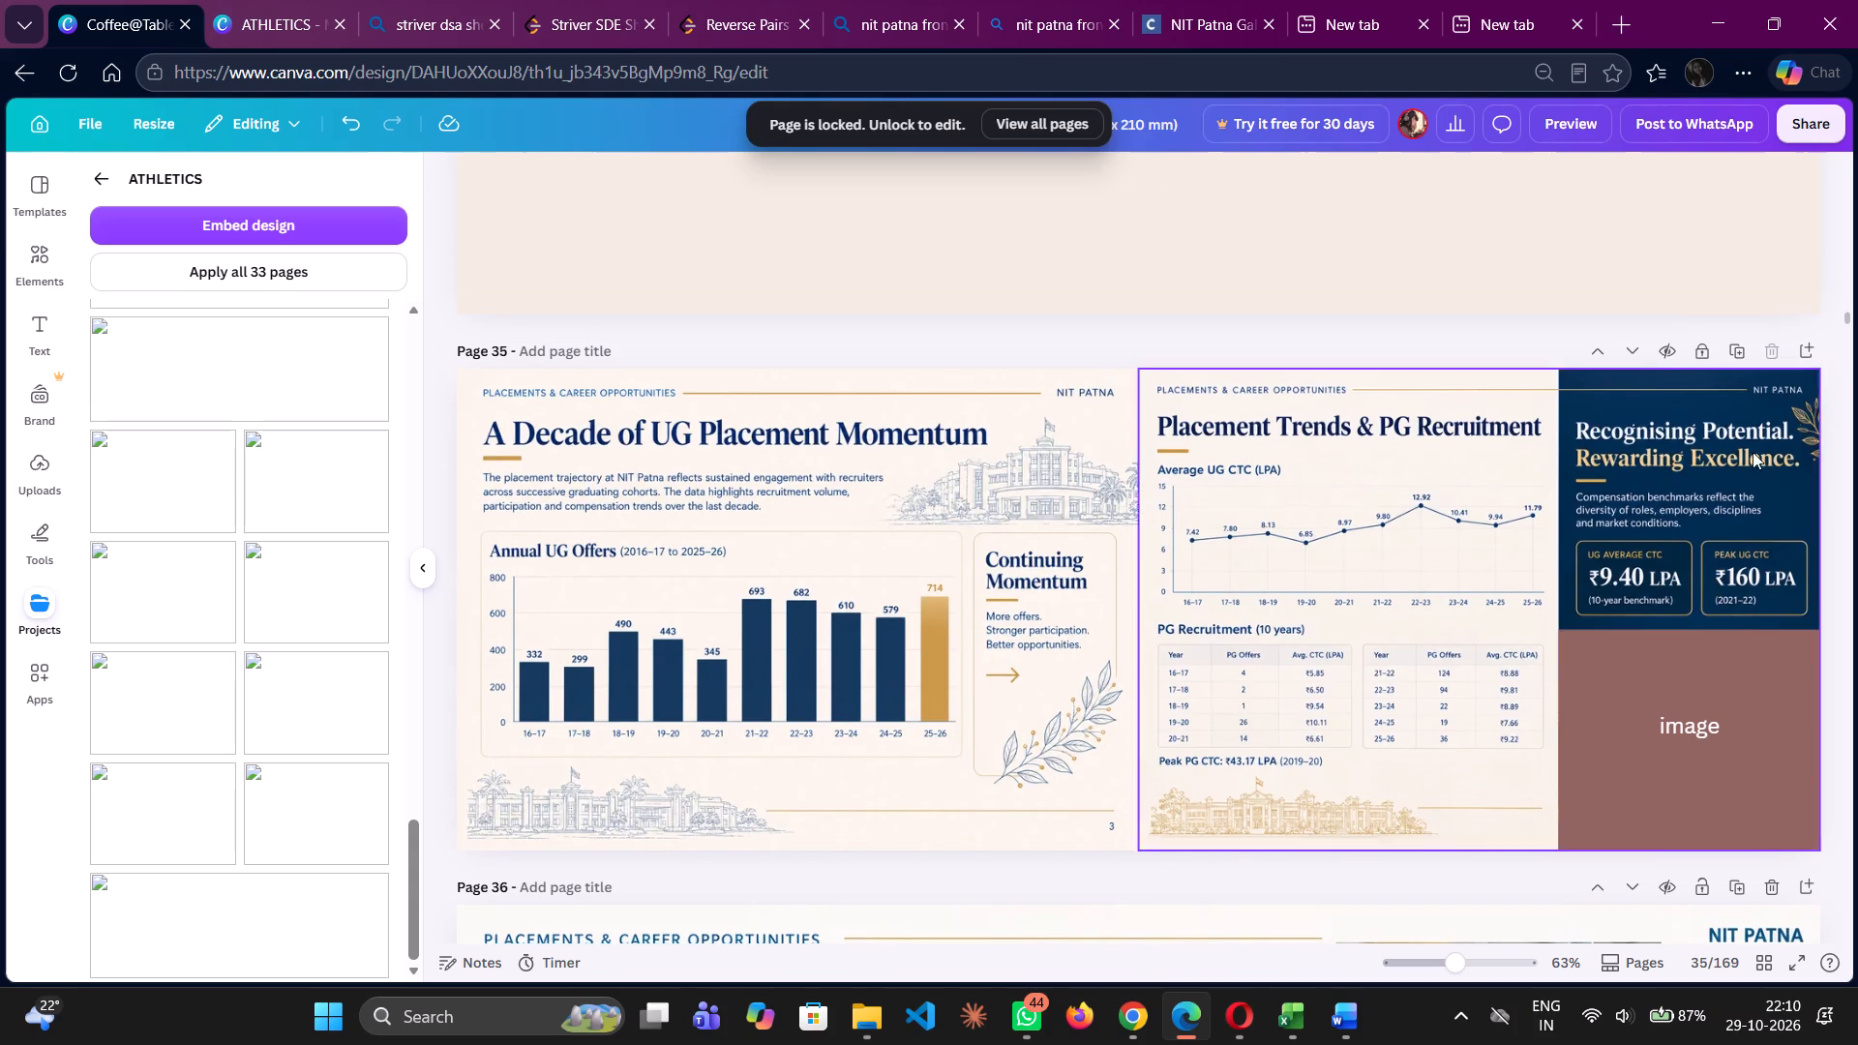
click(1703, 347)
click(1712, 733)
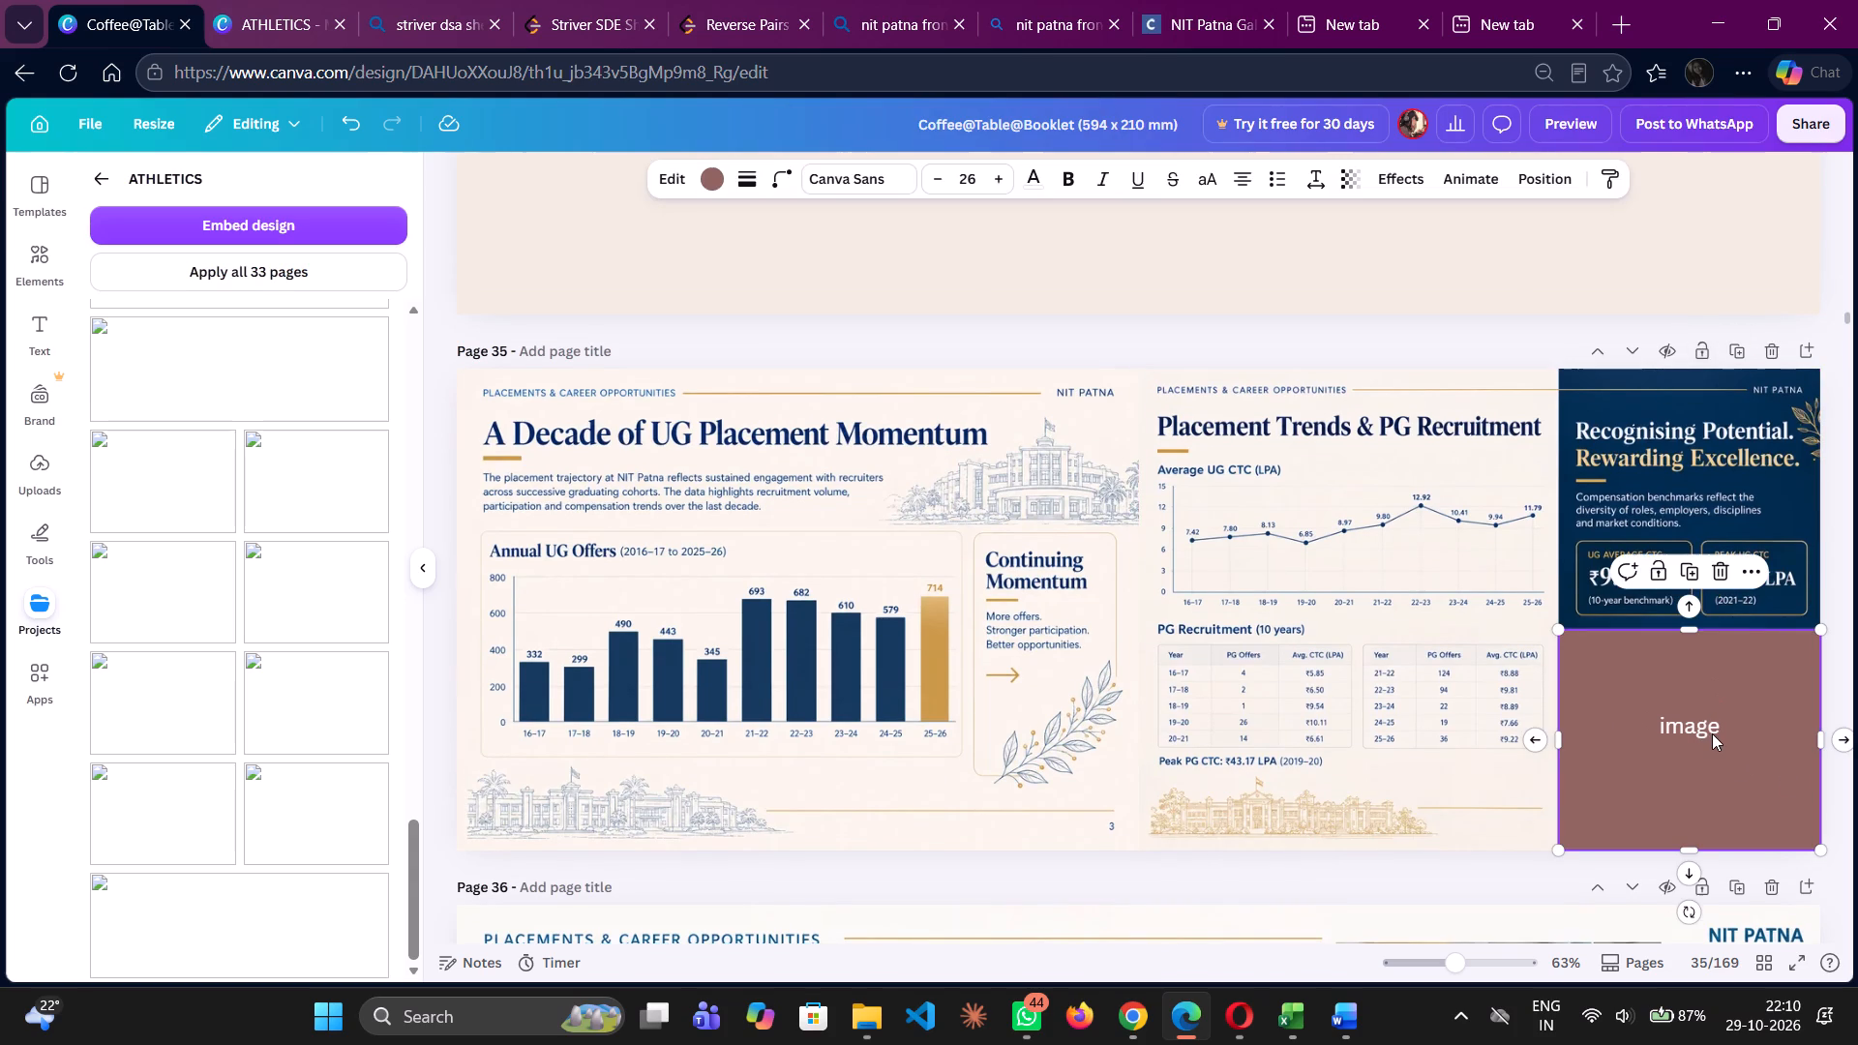
key(Delete)
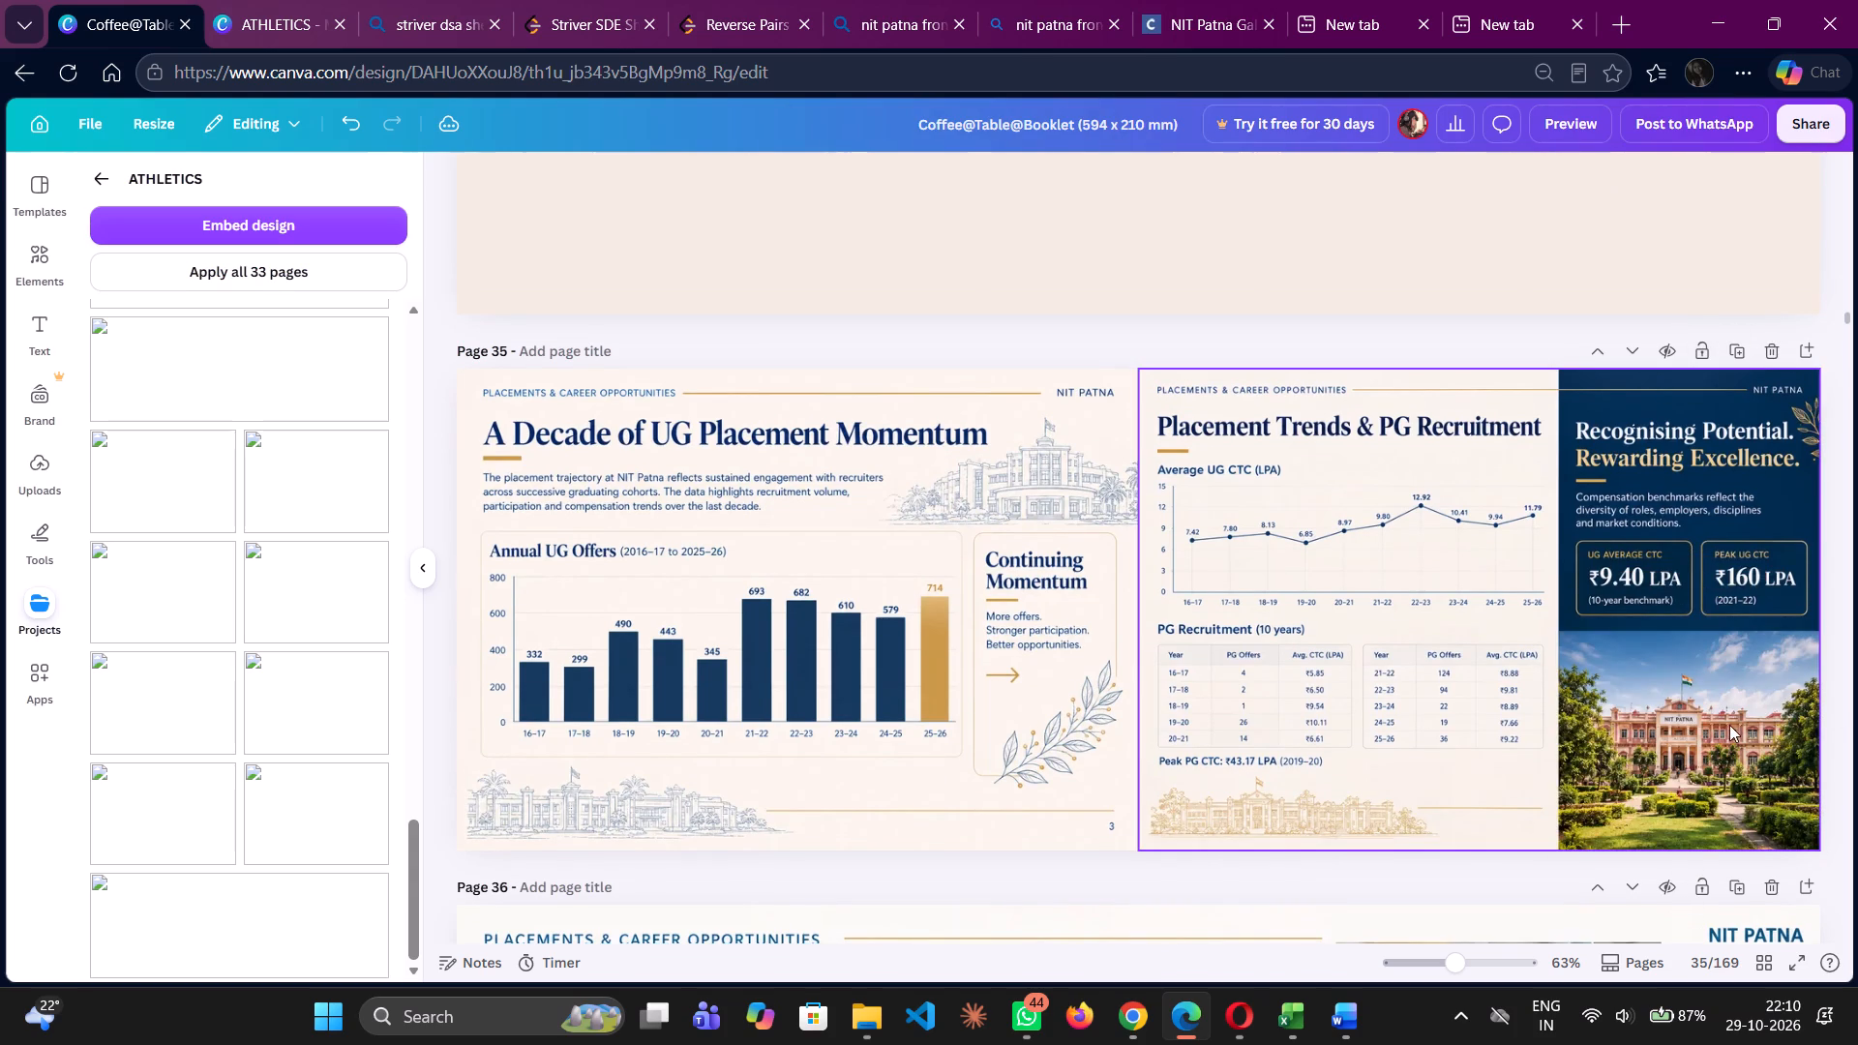
Delete the two brown "image" placeholders covering the photos on page 37, beside the CTC benchmarks table and Career Pathways.
scroll(1729, 725, down, 3)
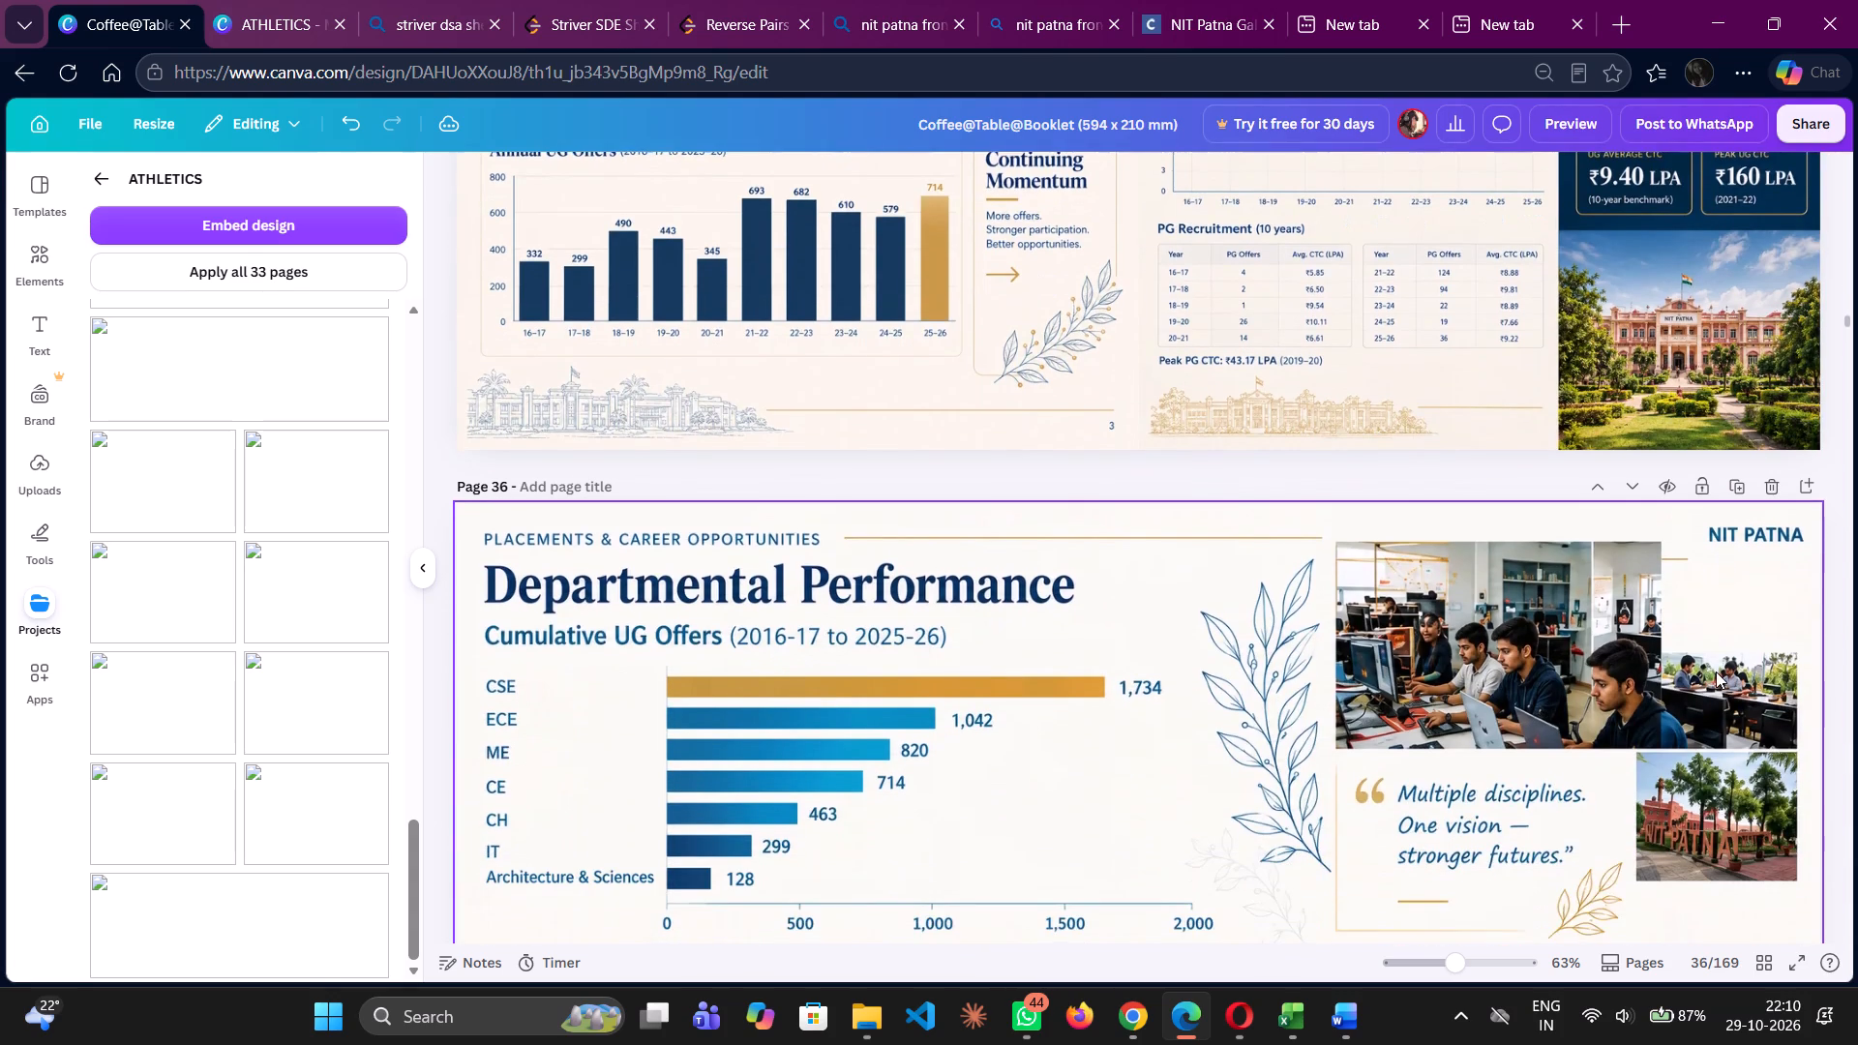
scroll(1716, 672, down, 1)
scroll(1720, 776, down, 2)
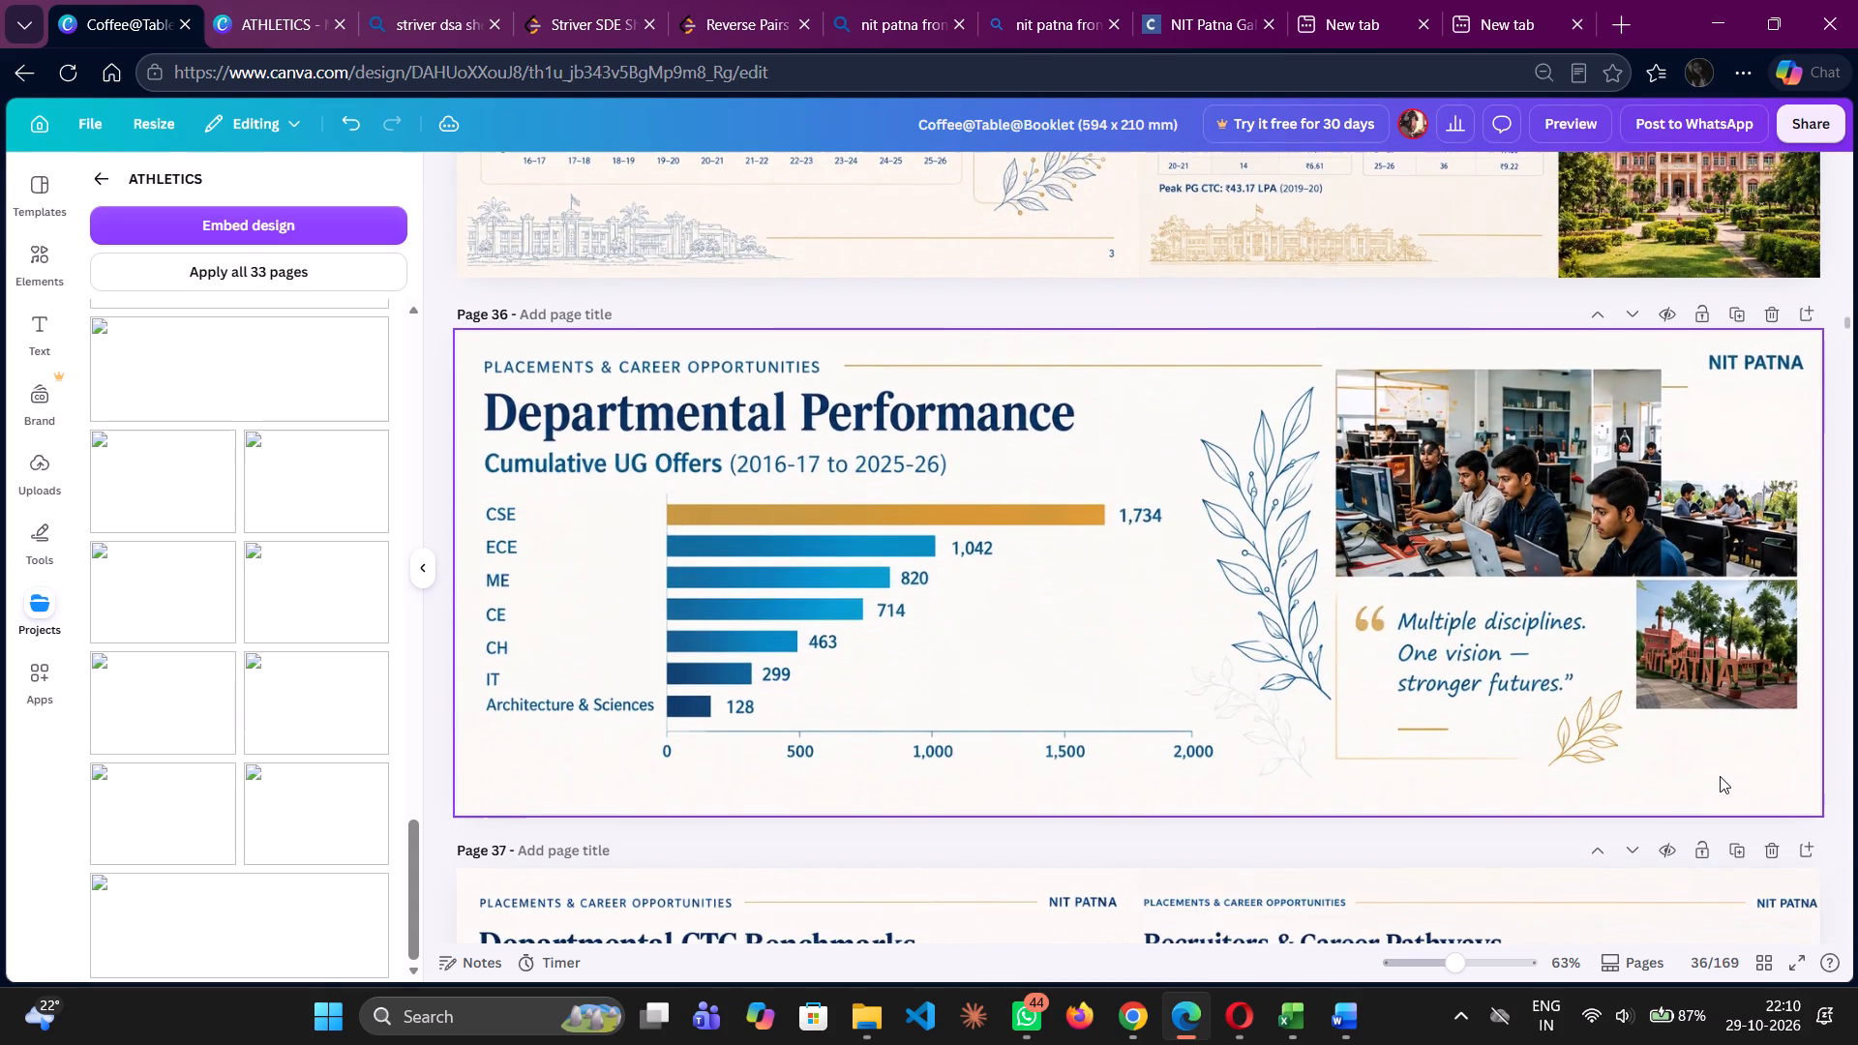
scroll(1720, 776, down, 2)
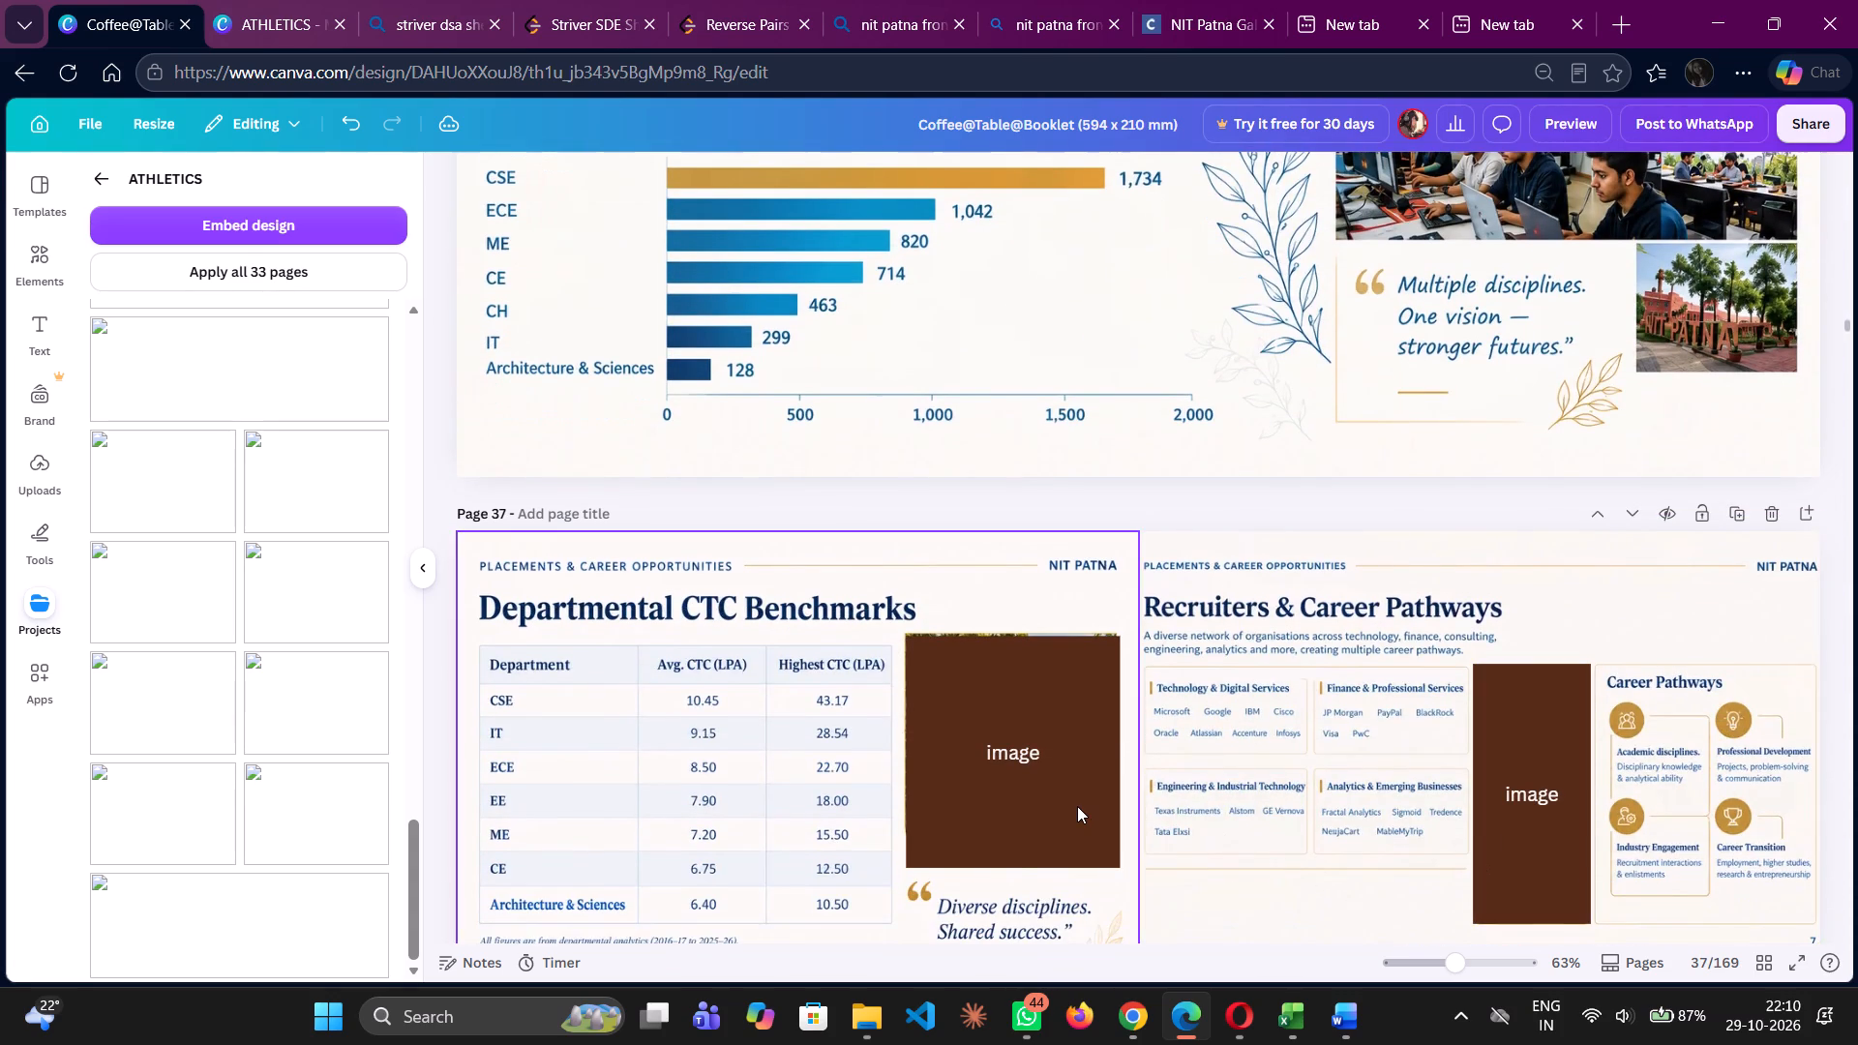
click(1077, 806)
key(Delete)
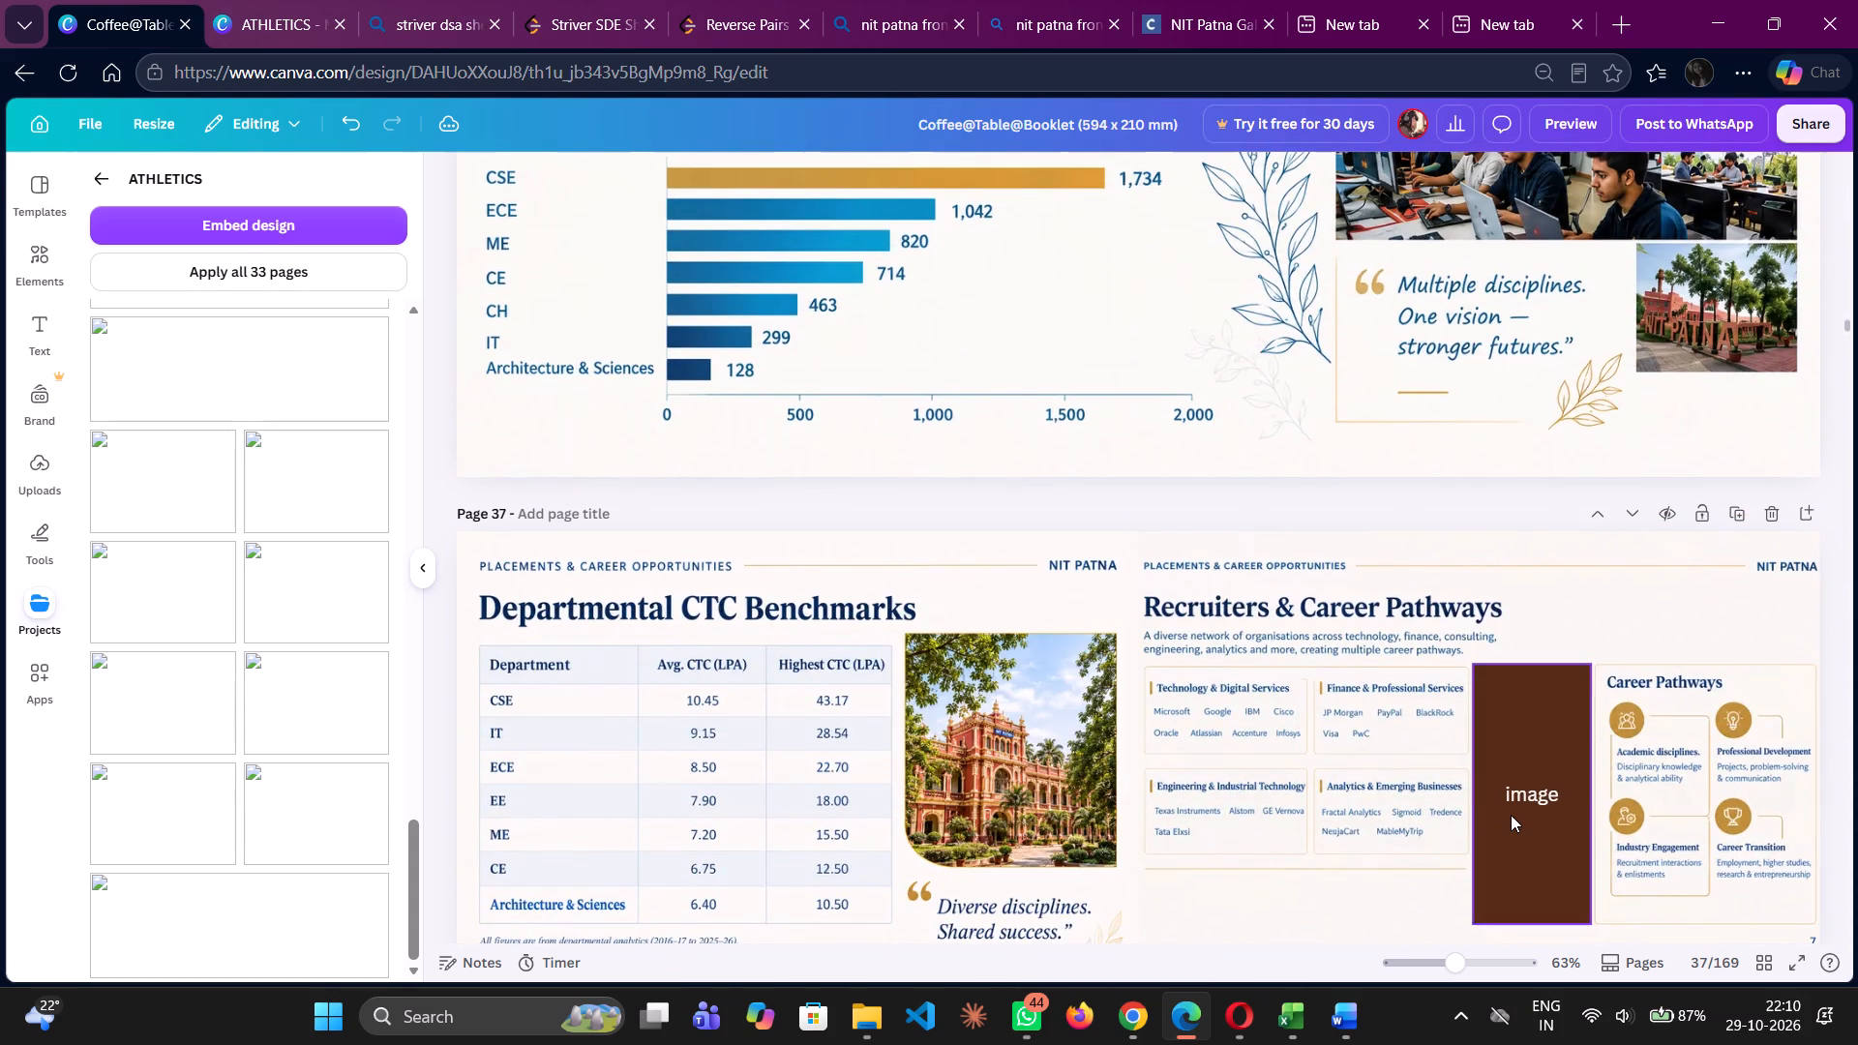
click(1511, 815)
key(Delete)
Review the placement section through page 39, then go back to the overview spread on page 33.
scroll(1511, 815, down, 2)
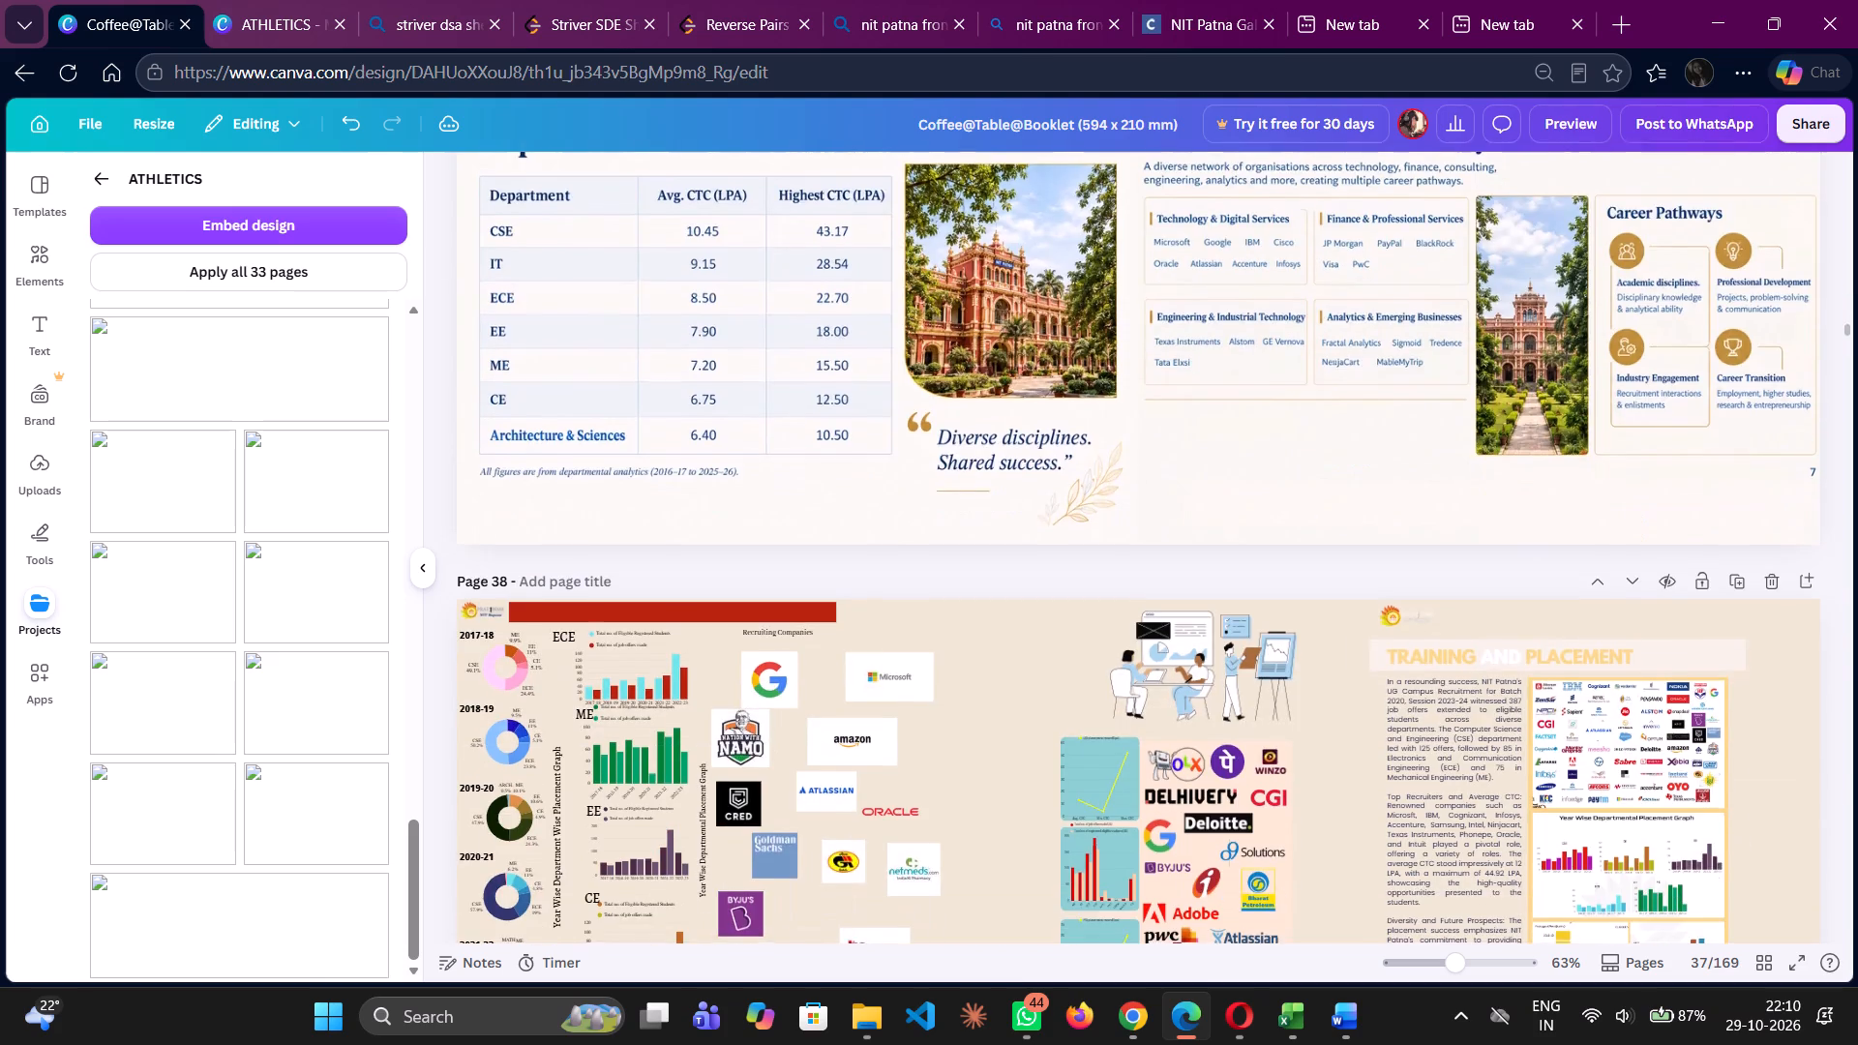
scroll(1511, 815, down, 3)
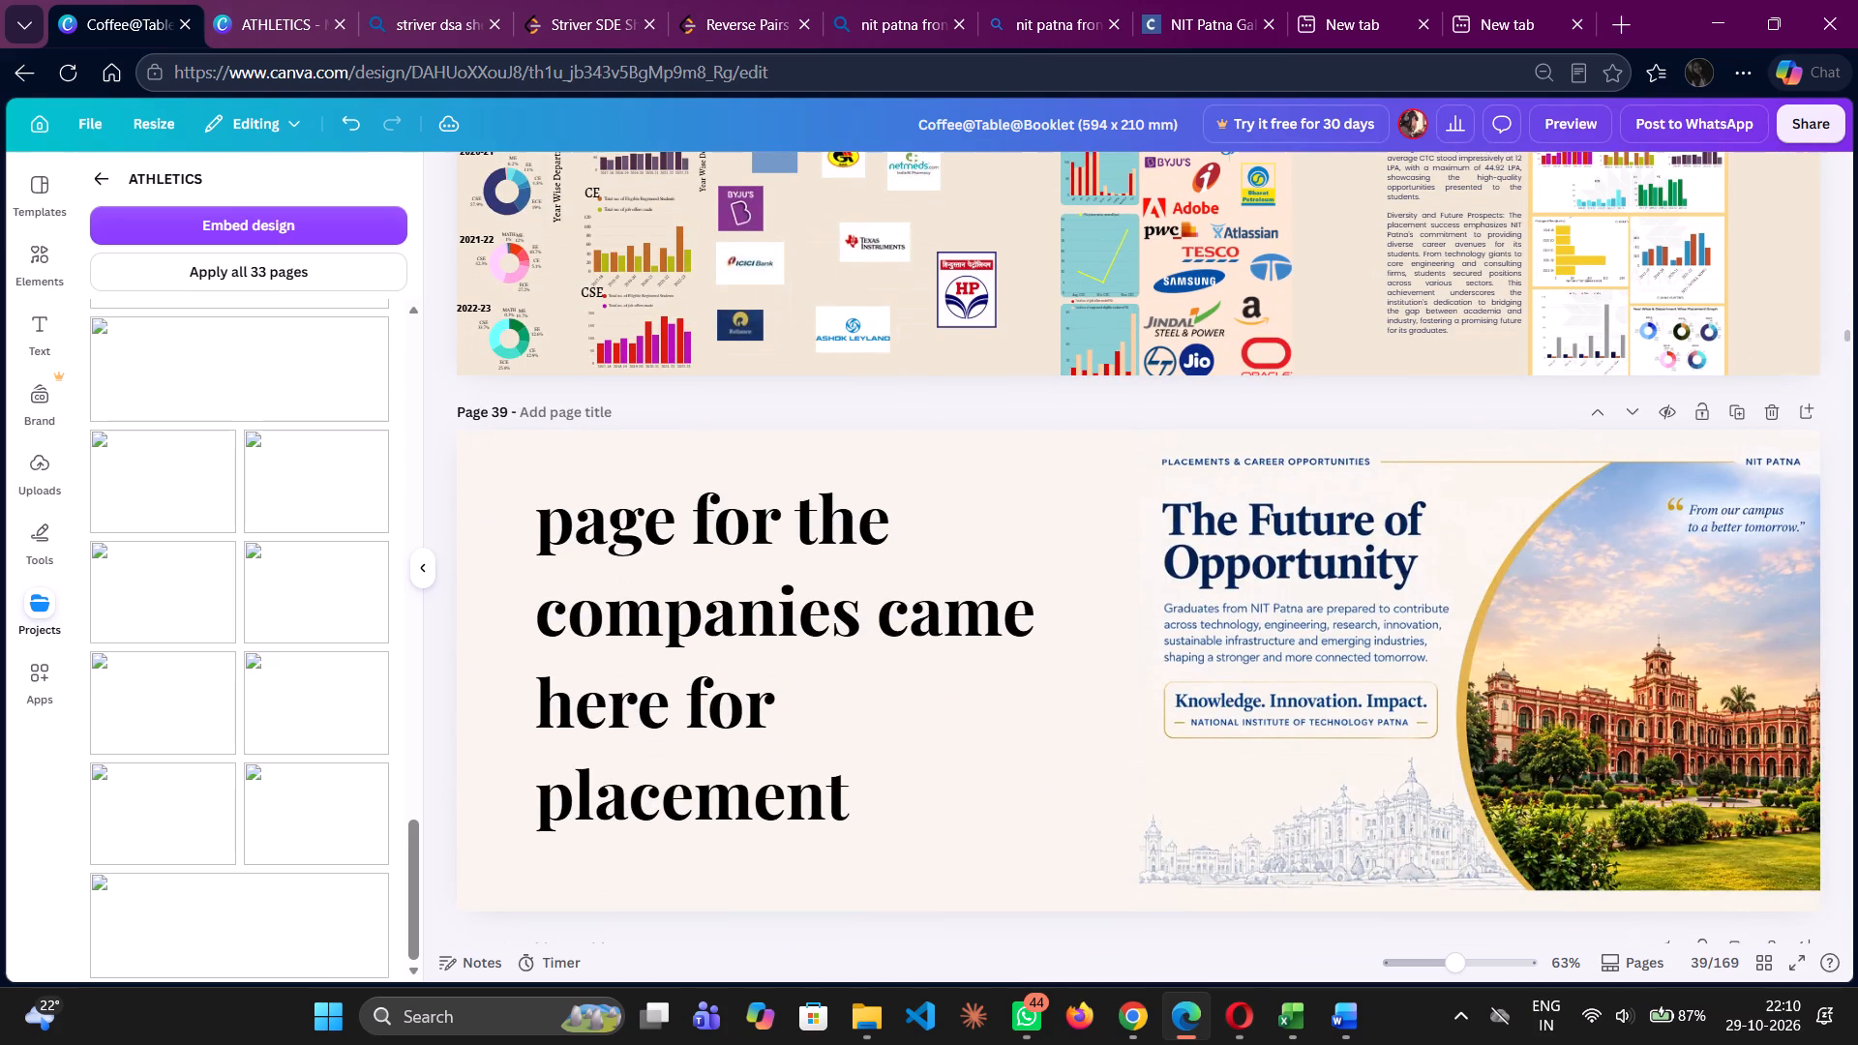
scroll(1511, 815, down, 1)
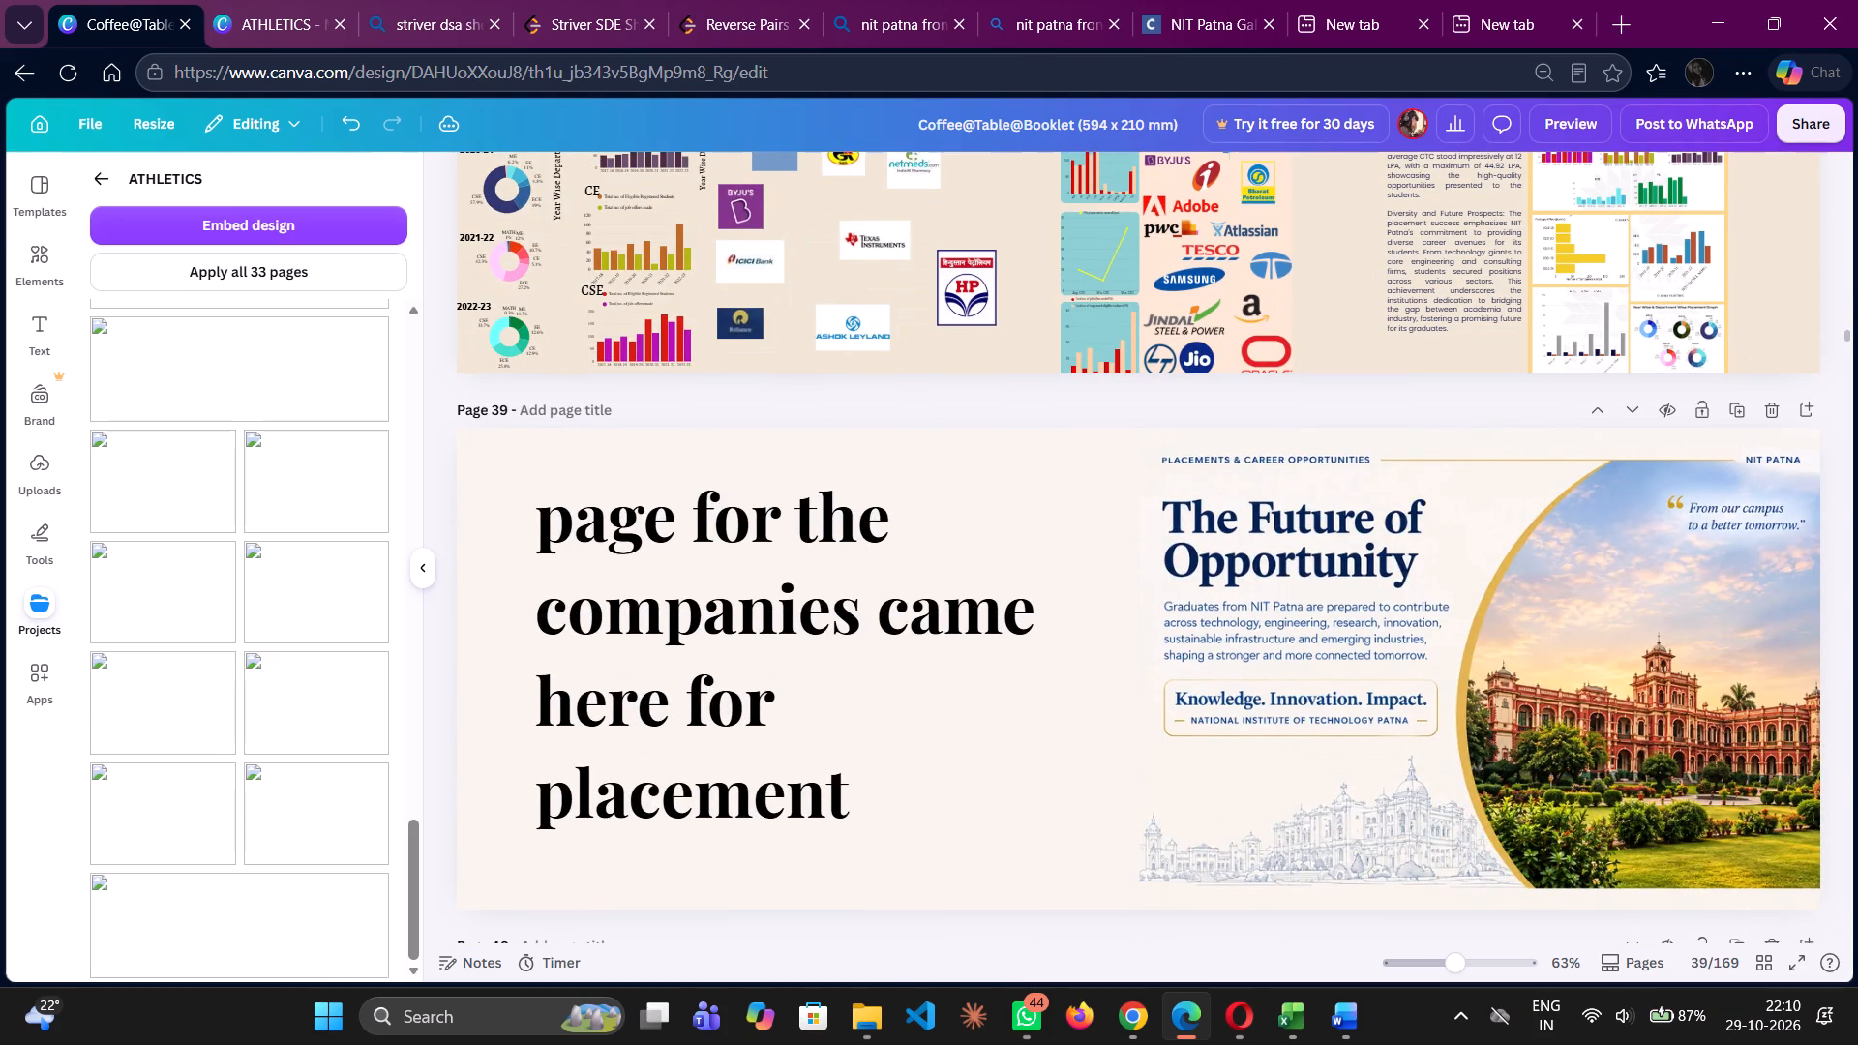
scroll(1511, 815, up, 6)
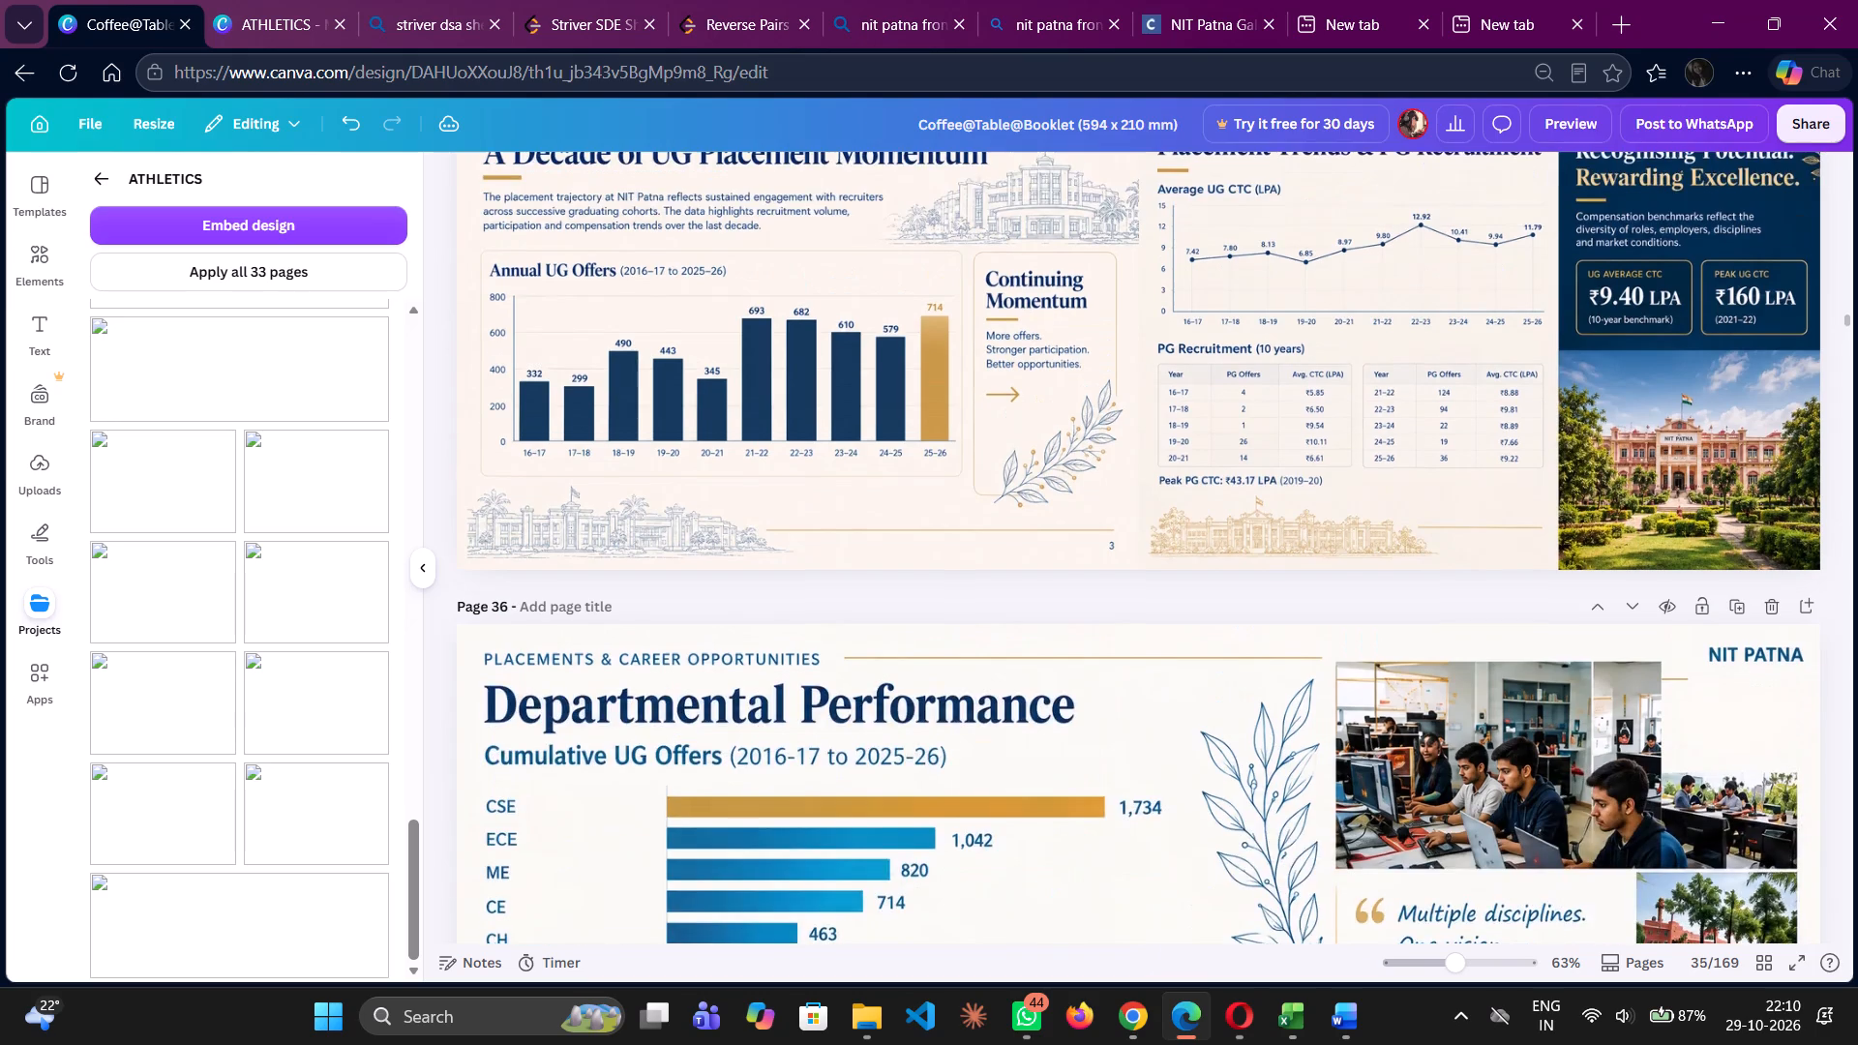
scroll(1511, 815, up, 5)
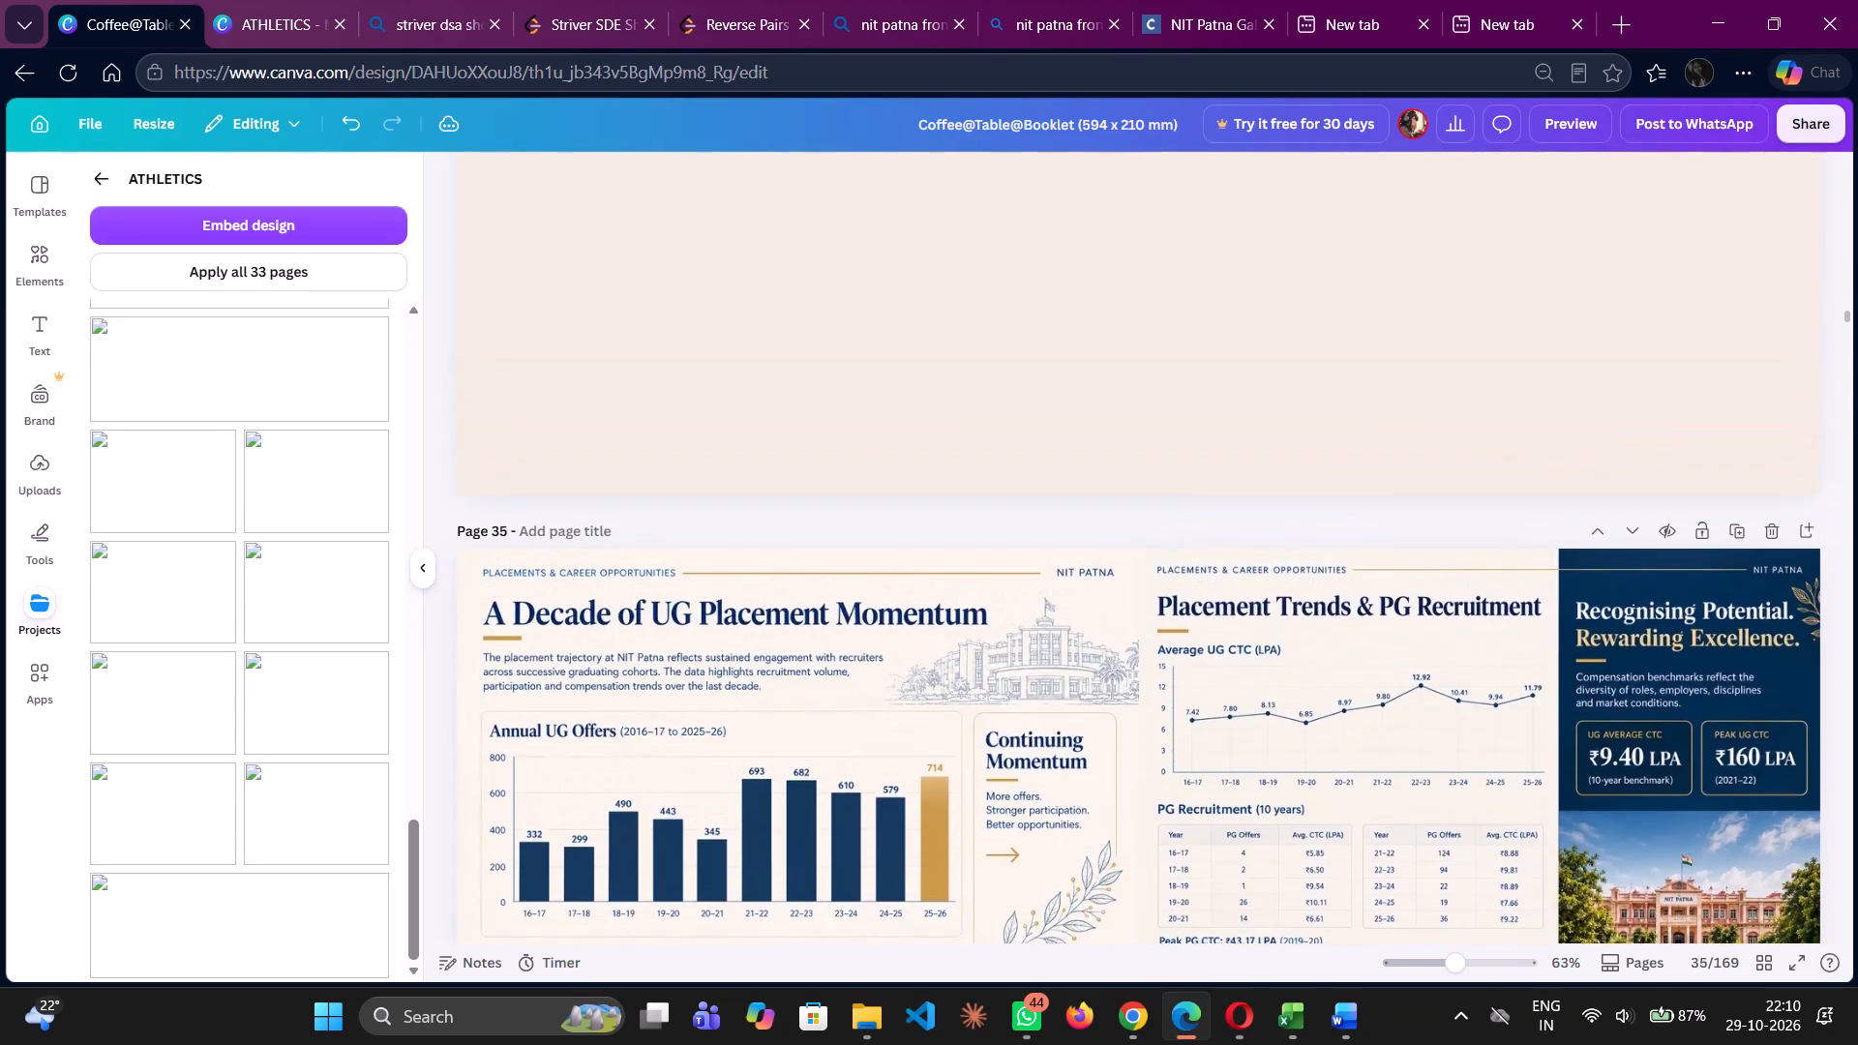
scroll(1511, 815, up, 2)
scroll(1265, 817, up, 3)
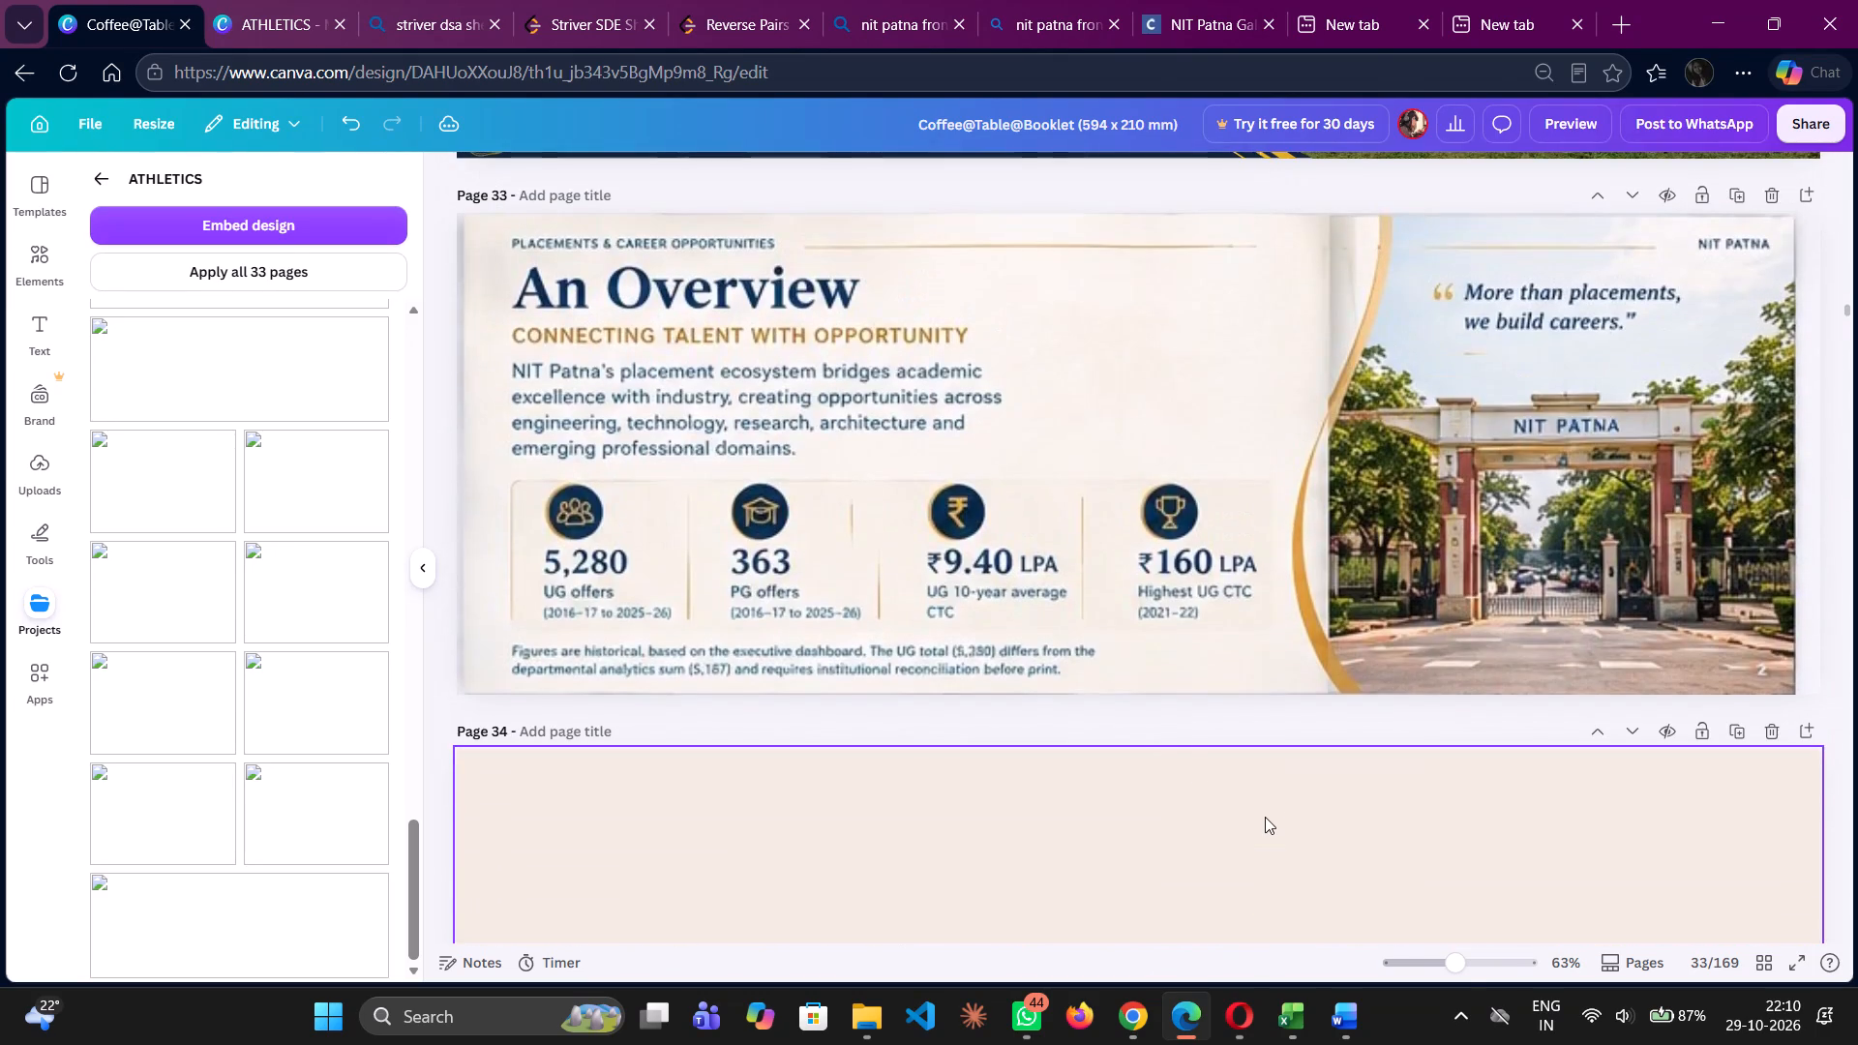
Shift the lower gold sparkle on page 32, beside "Building talent. Shaping futures.", slightly closer to the gold curve.
scroll(1265, 817, up, 2)
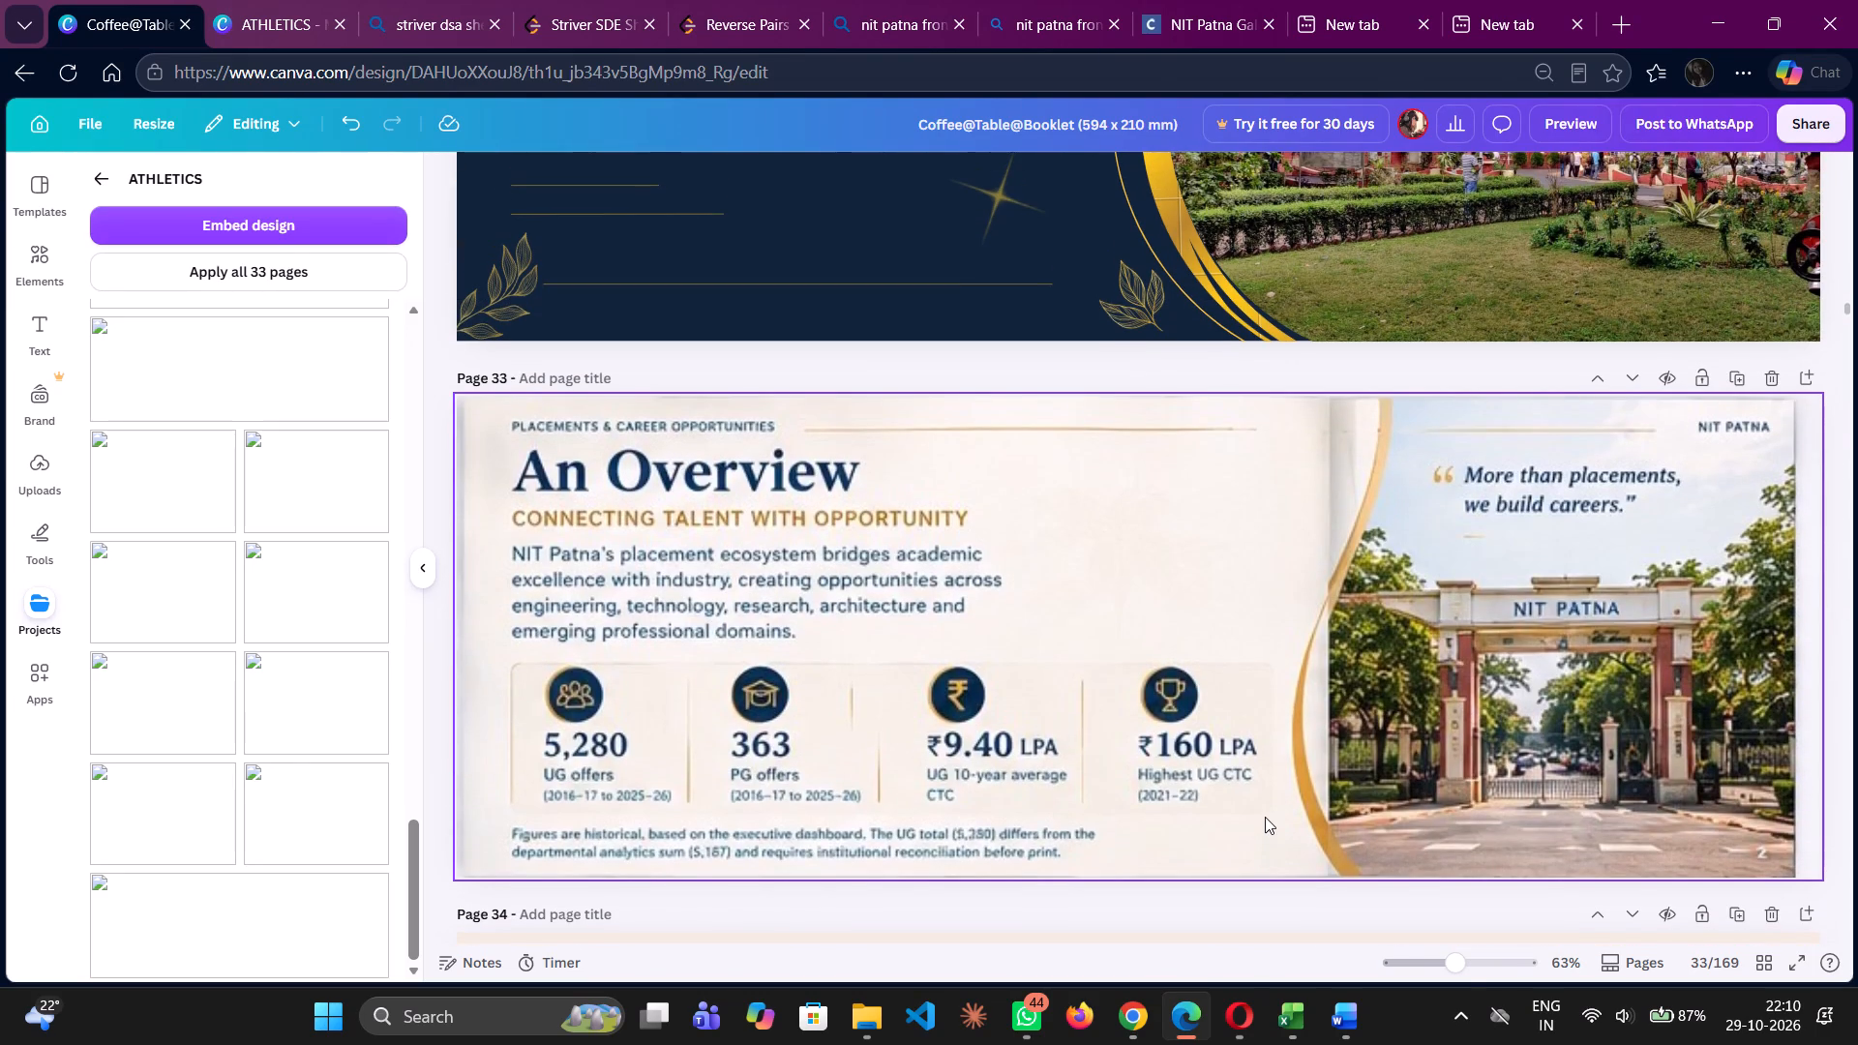
scroll(1265, 817, up, 4)
scroll(1265, 817, down, 1)
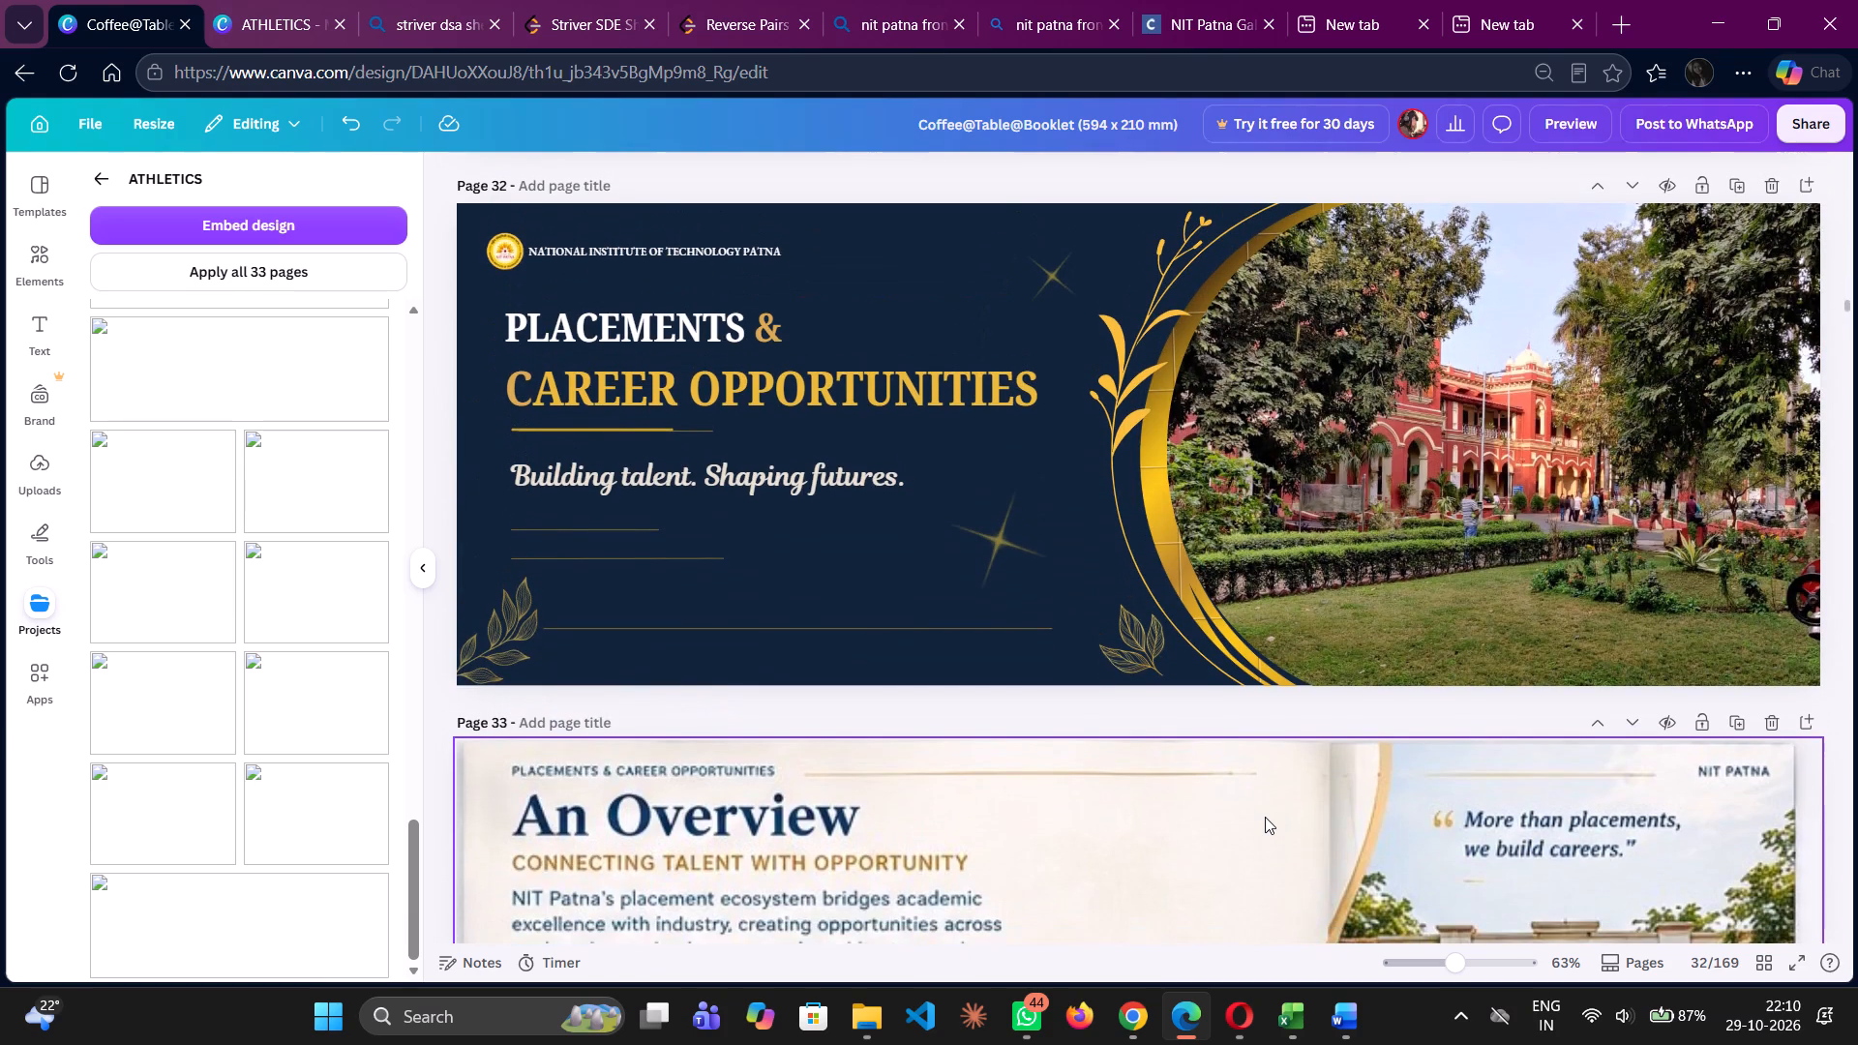
scroll(1265, 817, down, 1)
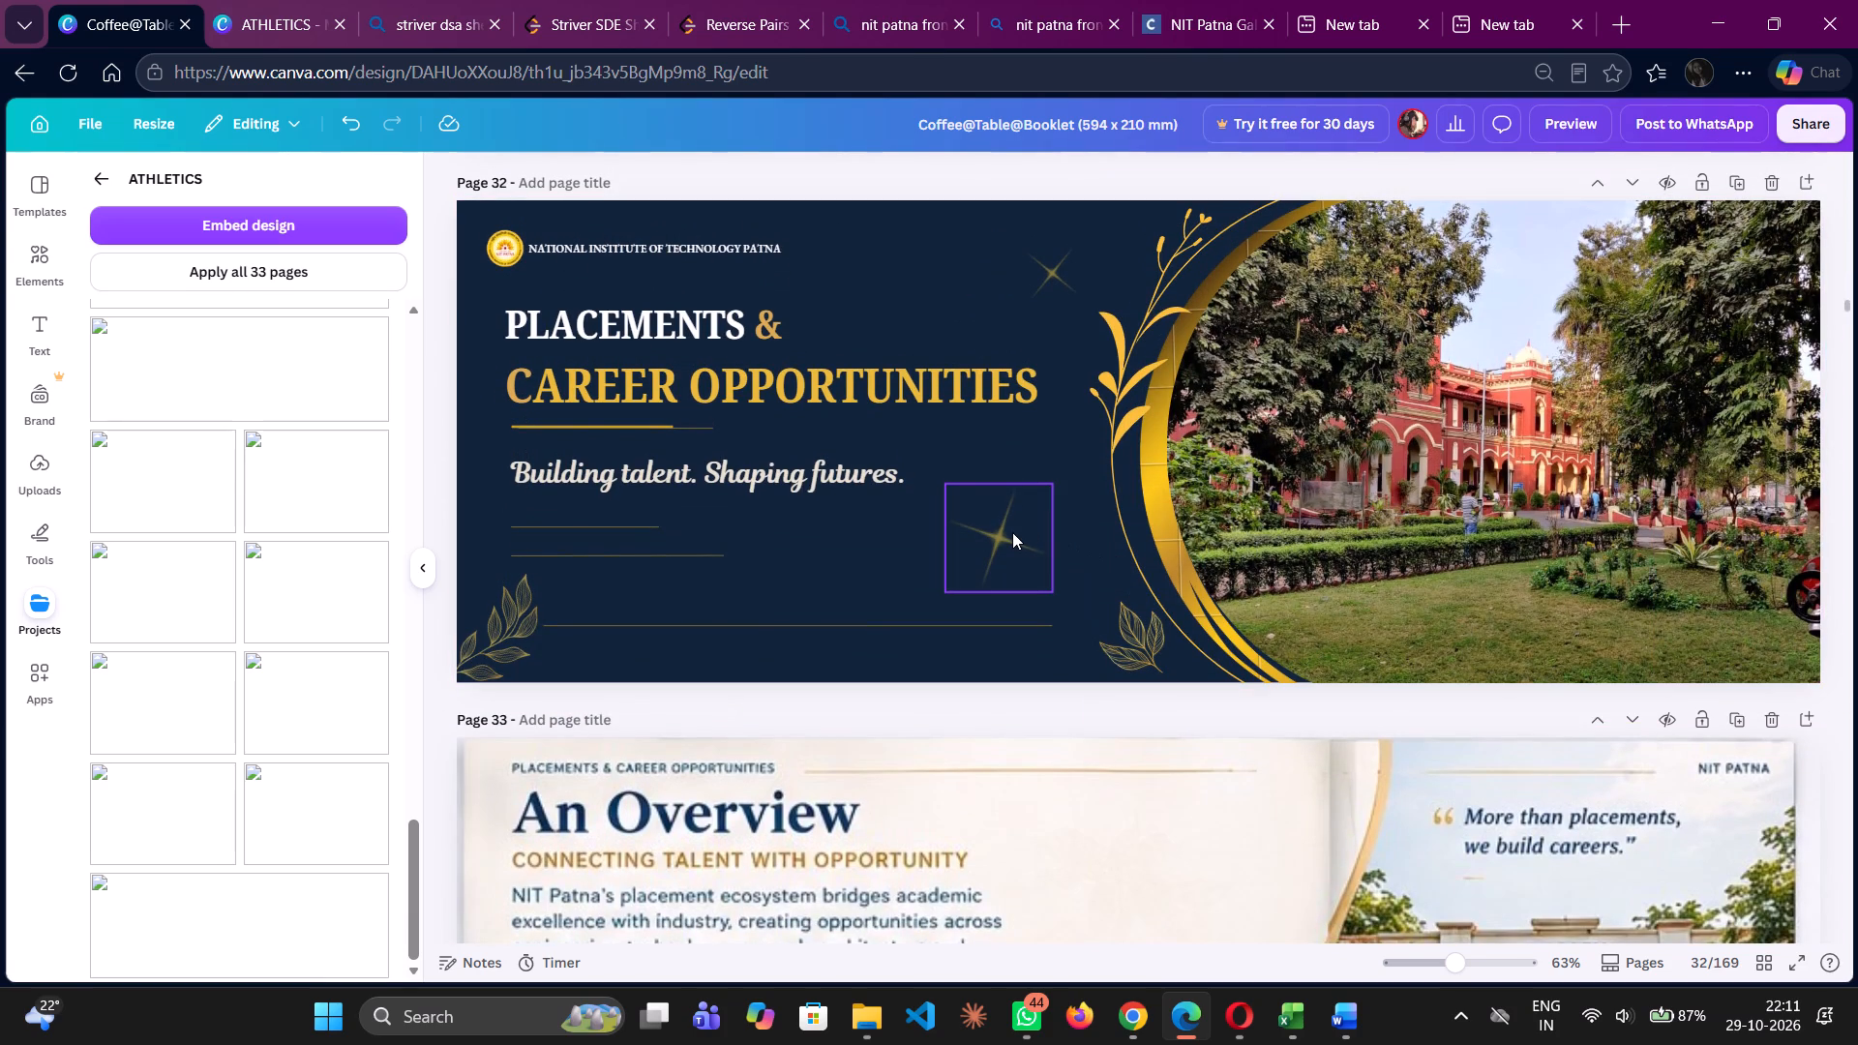
drag(1012, 532, 1048, 540)
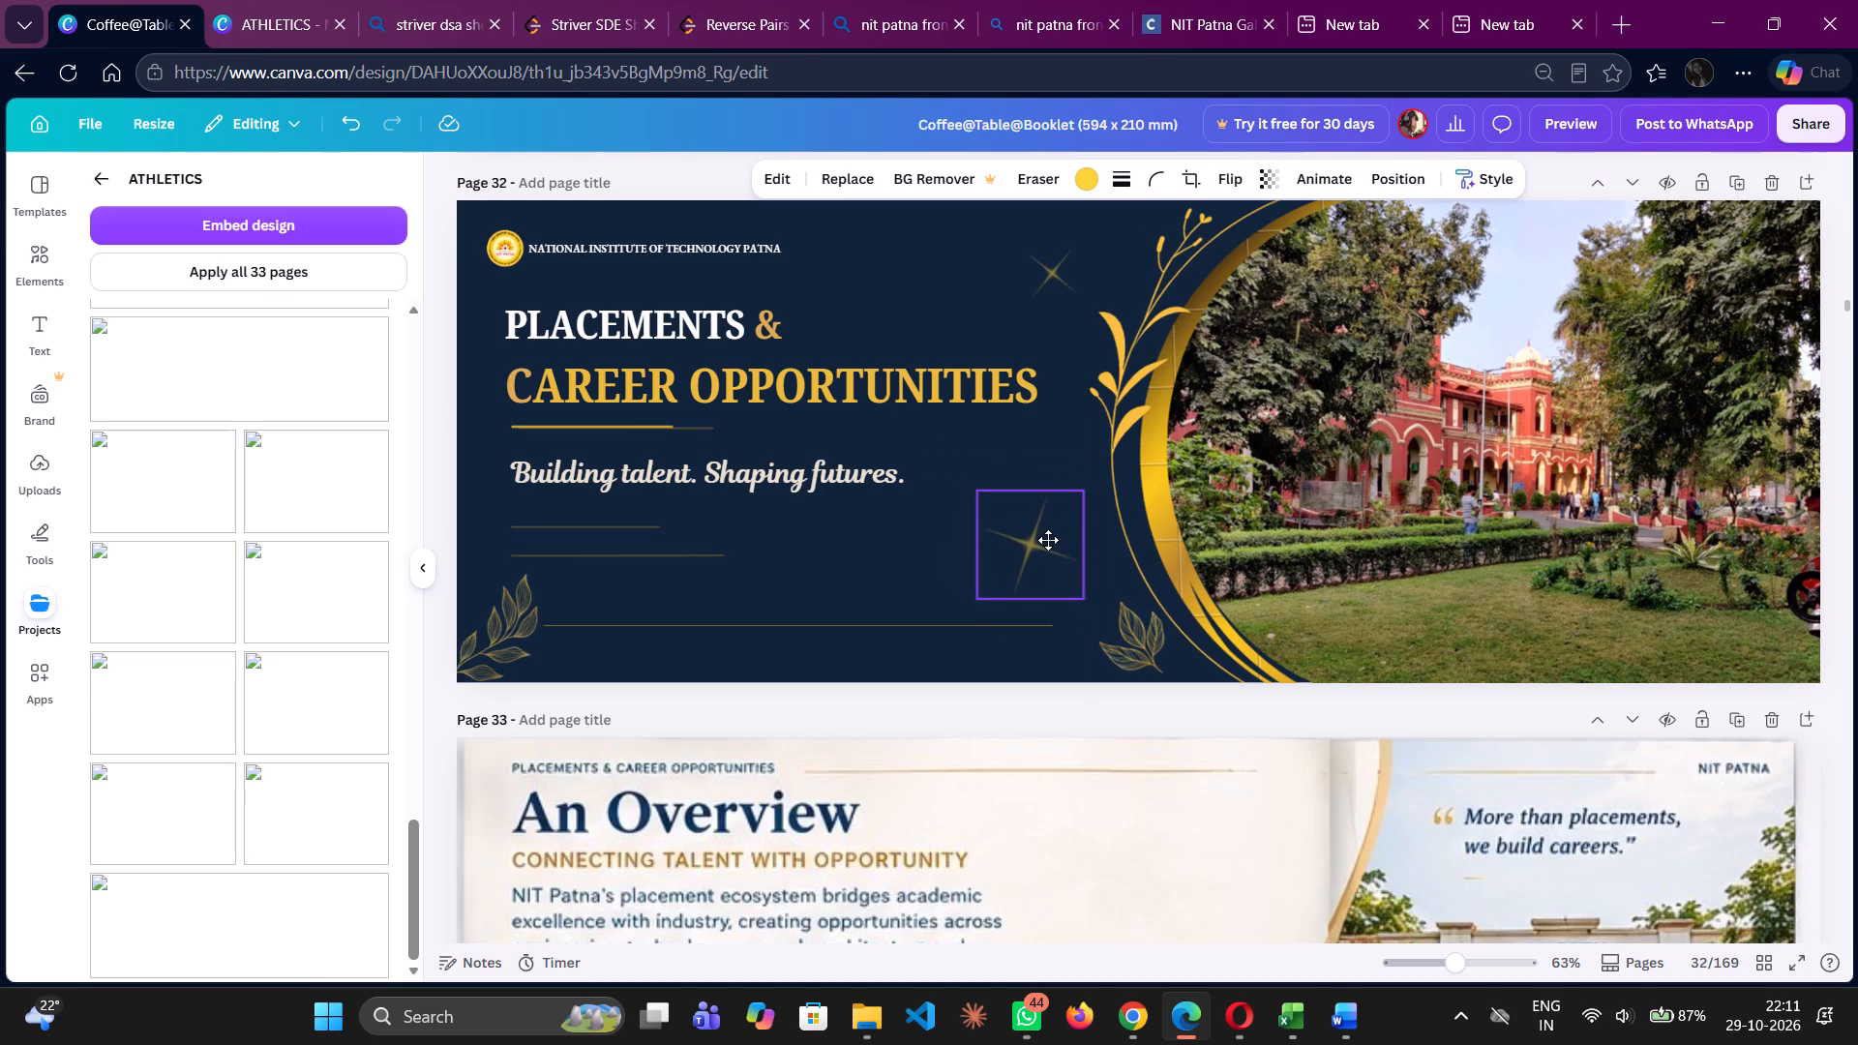
drag(1048, 540, 1040, 543)
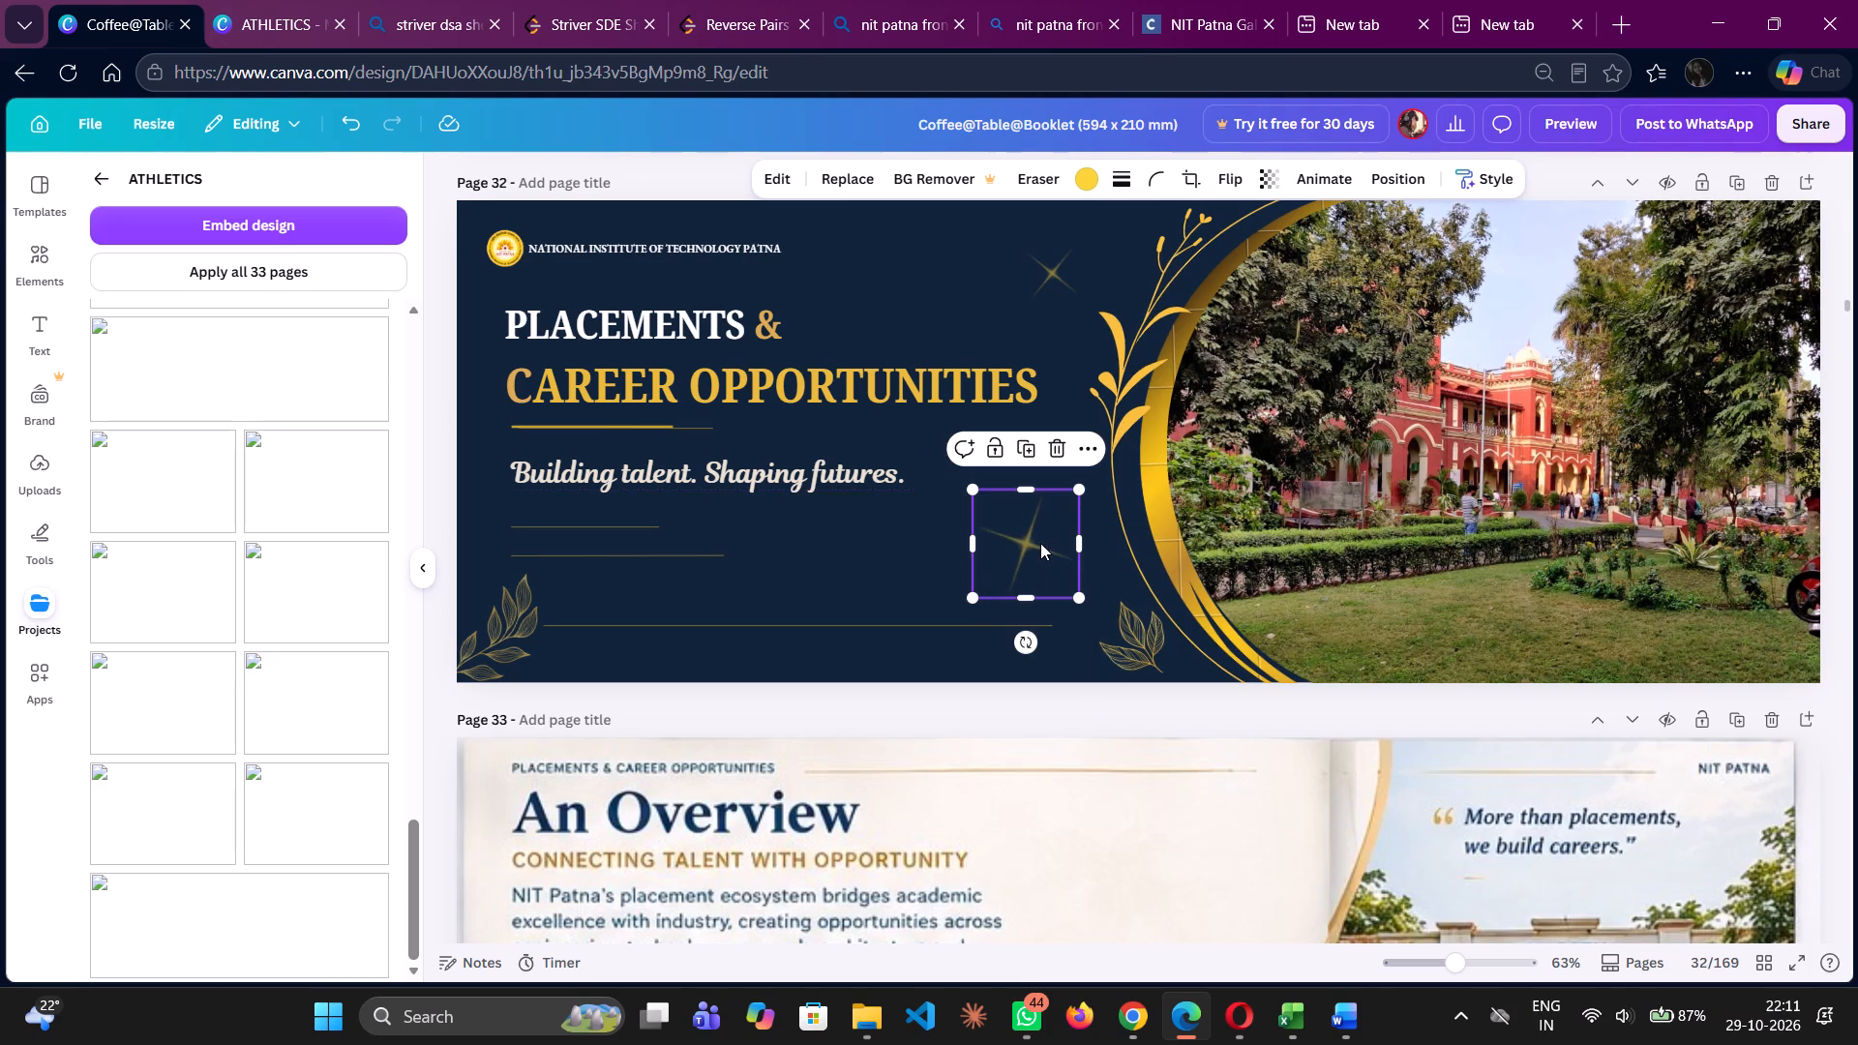
In the ATHLETICS design's overview page, draw a vertical straight line about 199 long between the 5,280 and 363 stats.
scroll(1044, 700, down, 3)
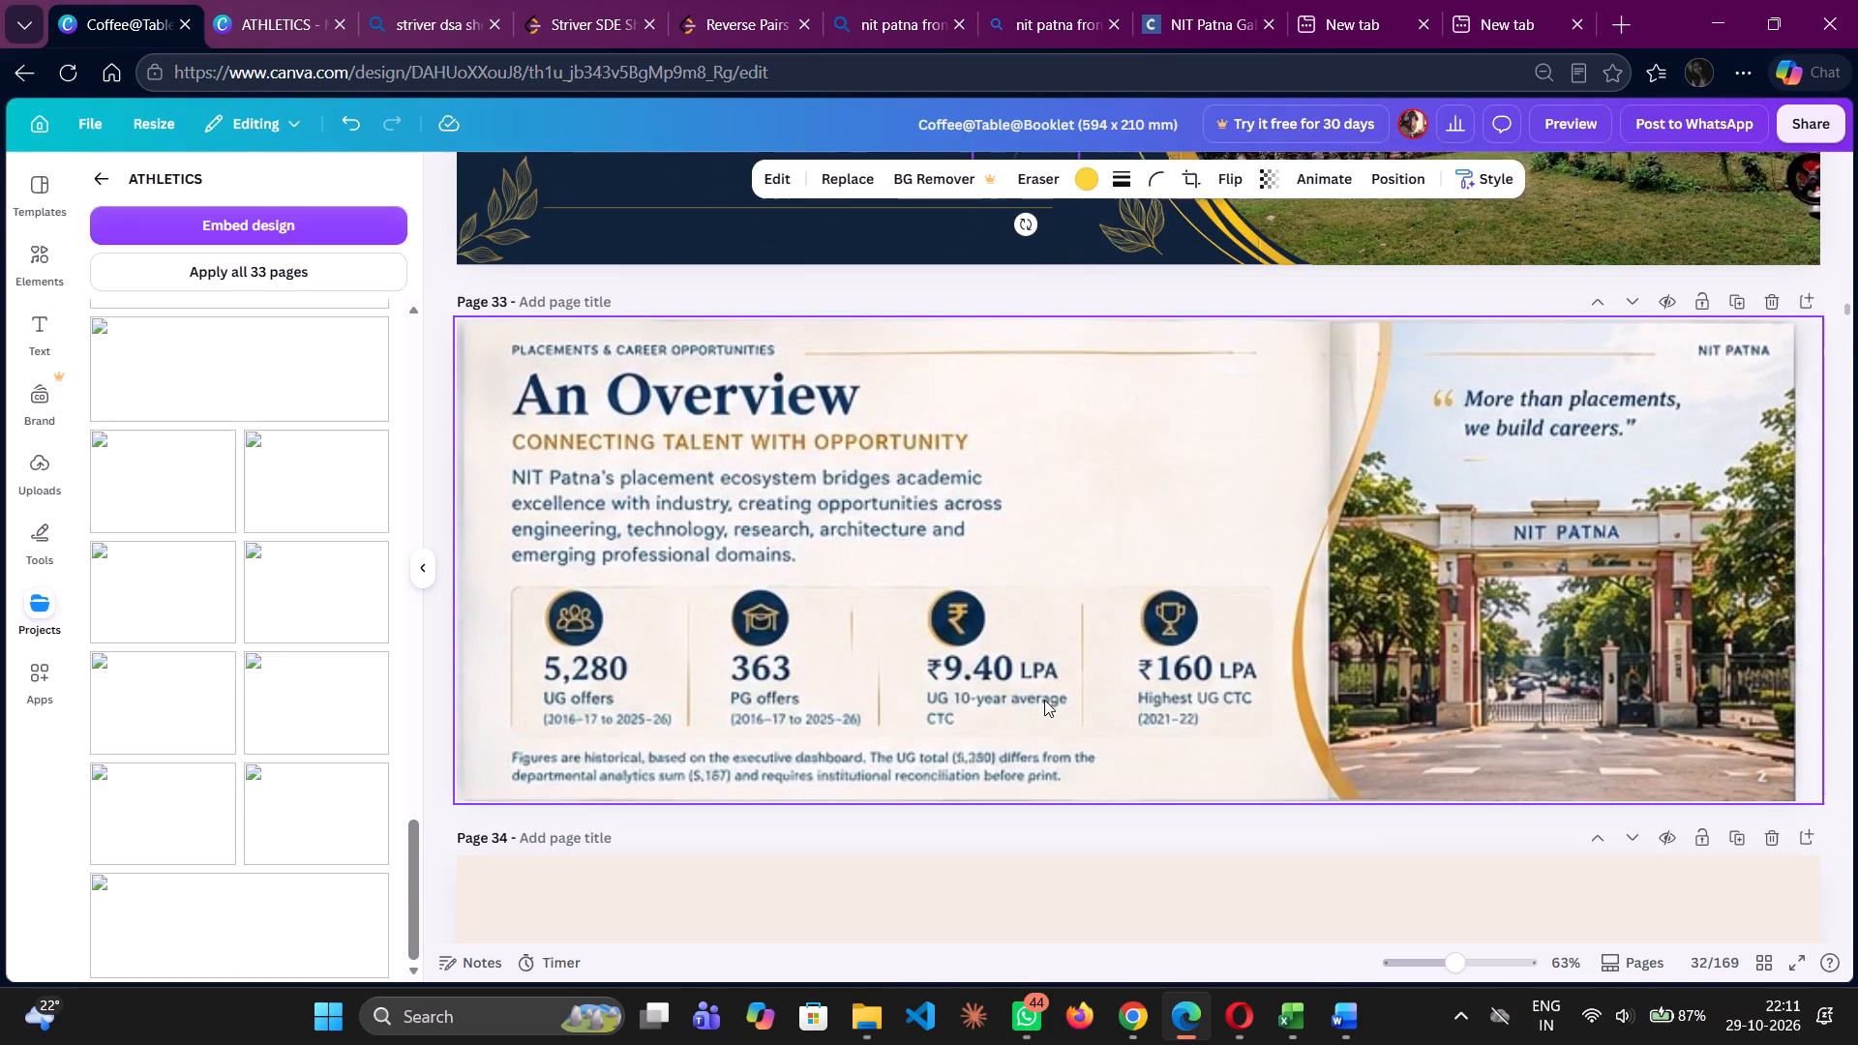
click(297, 0)
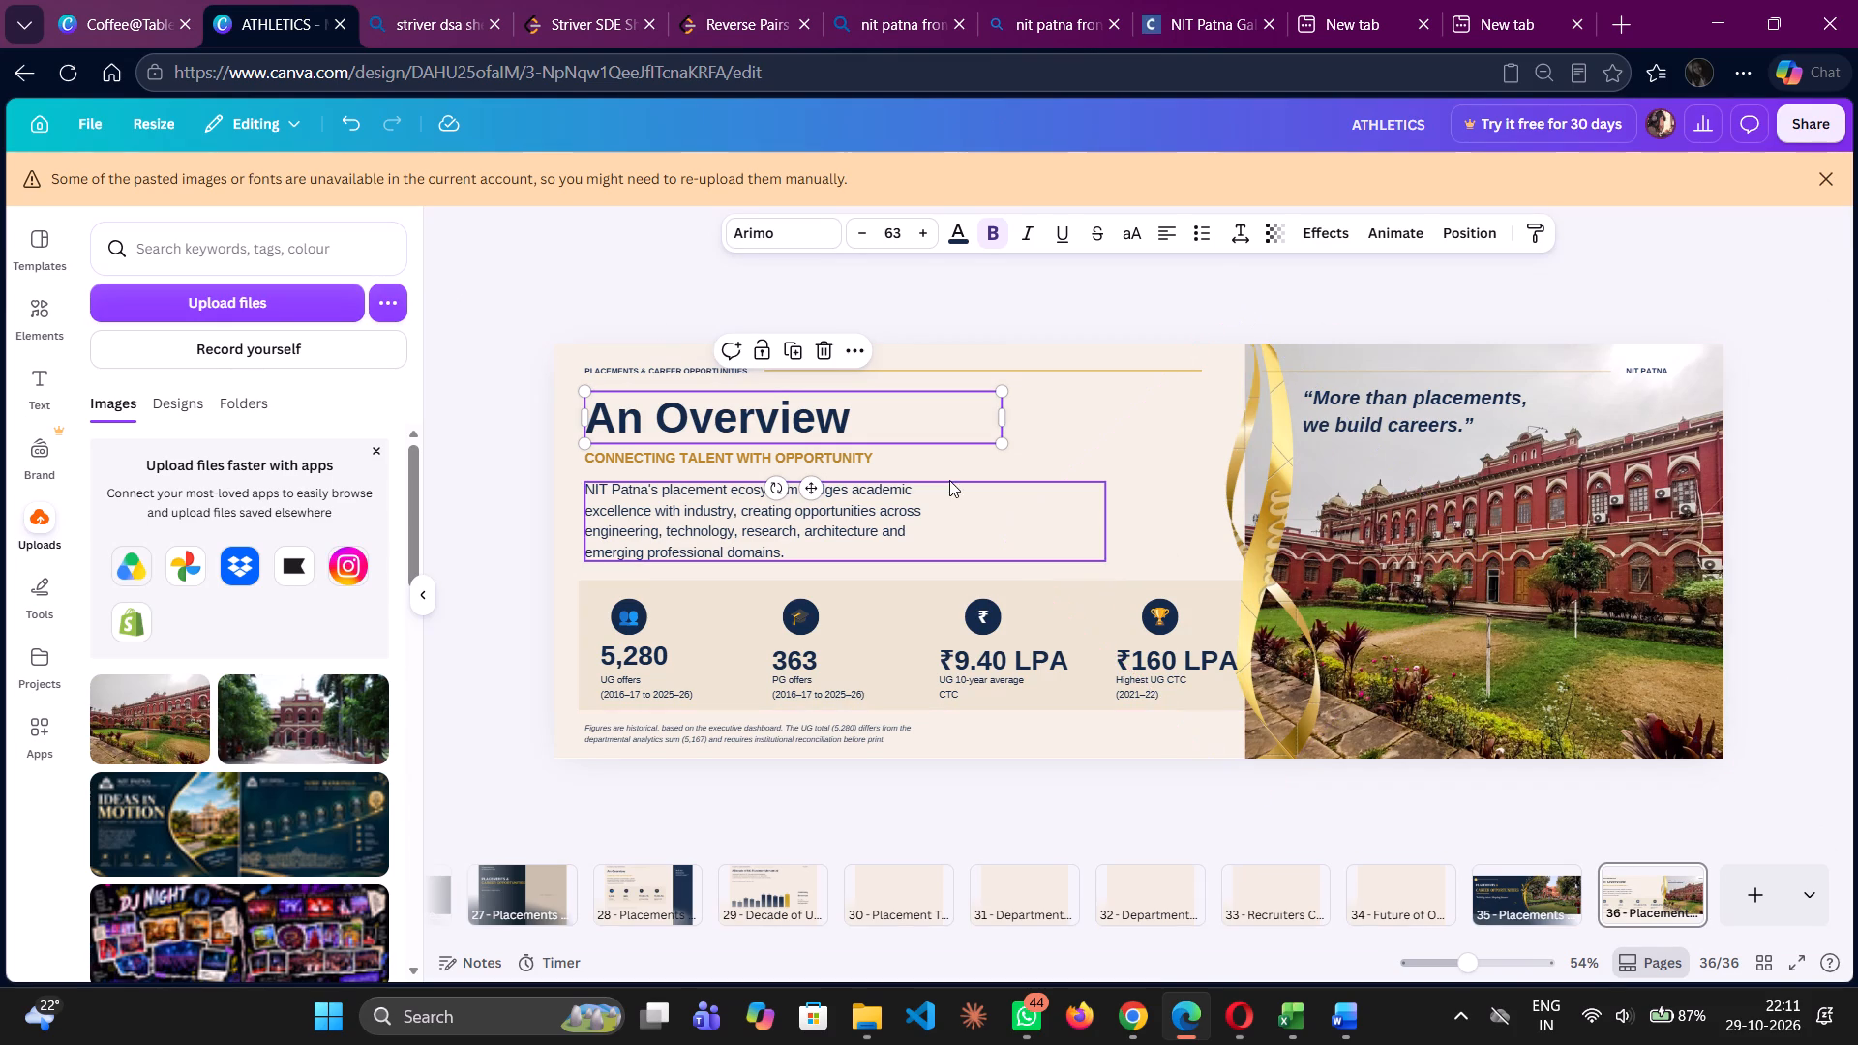
click(41, 603)
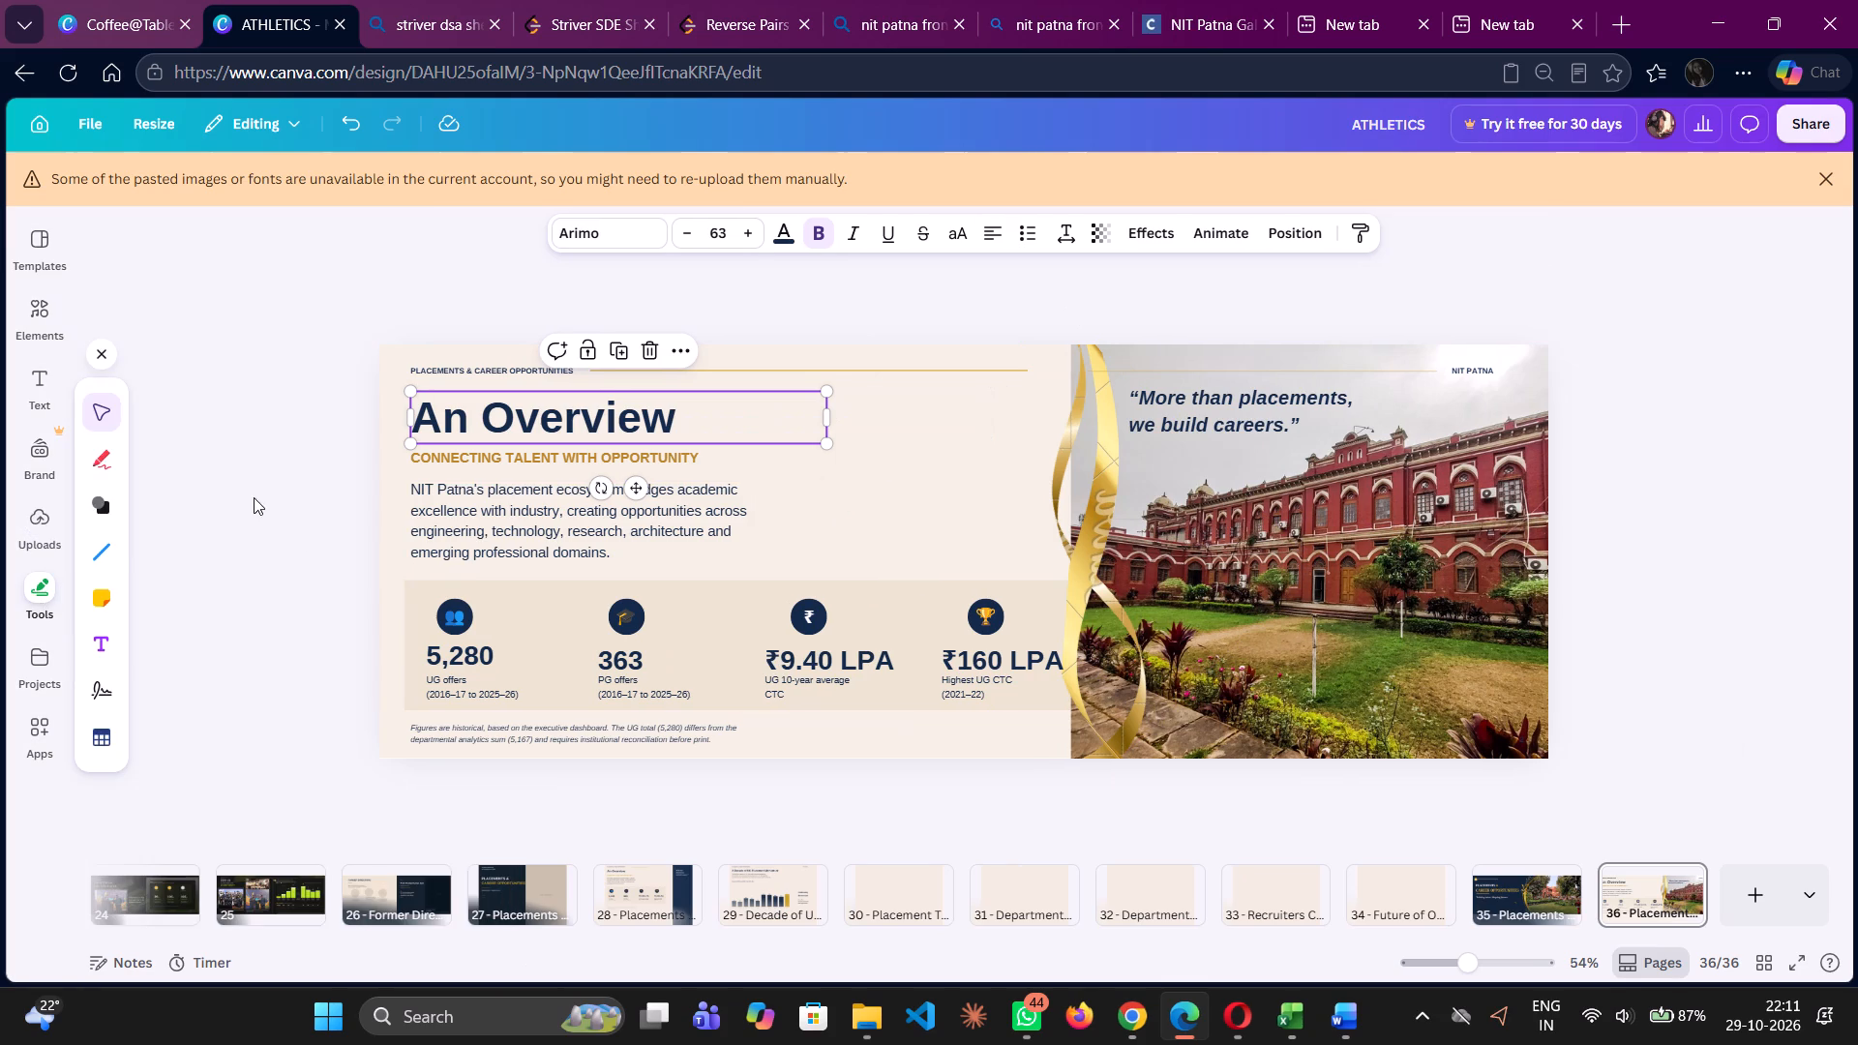
click(94, 557)
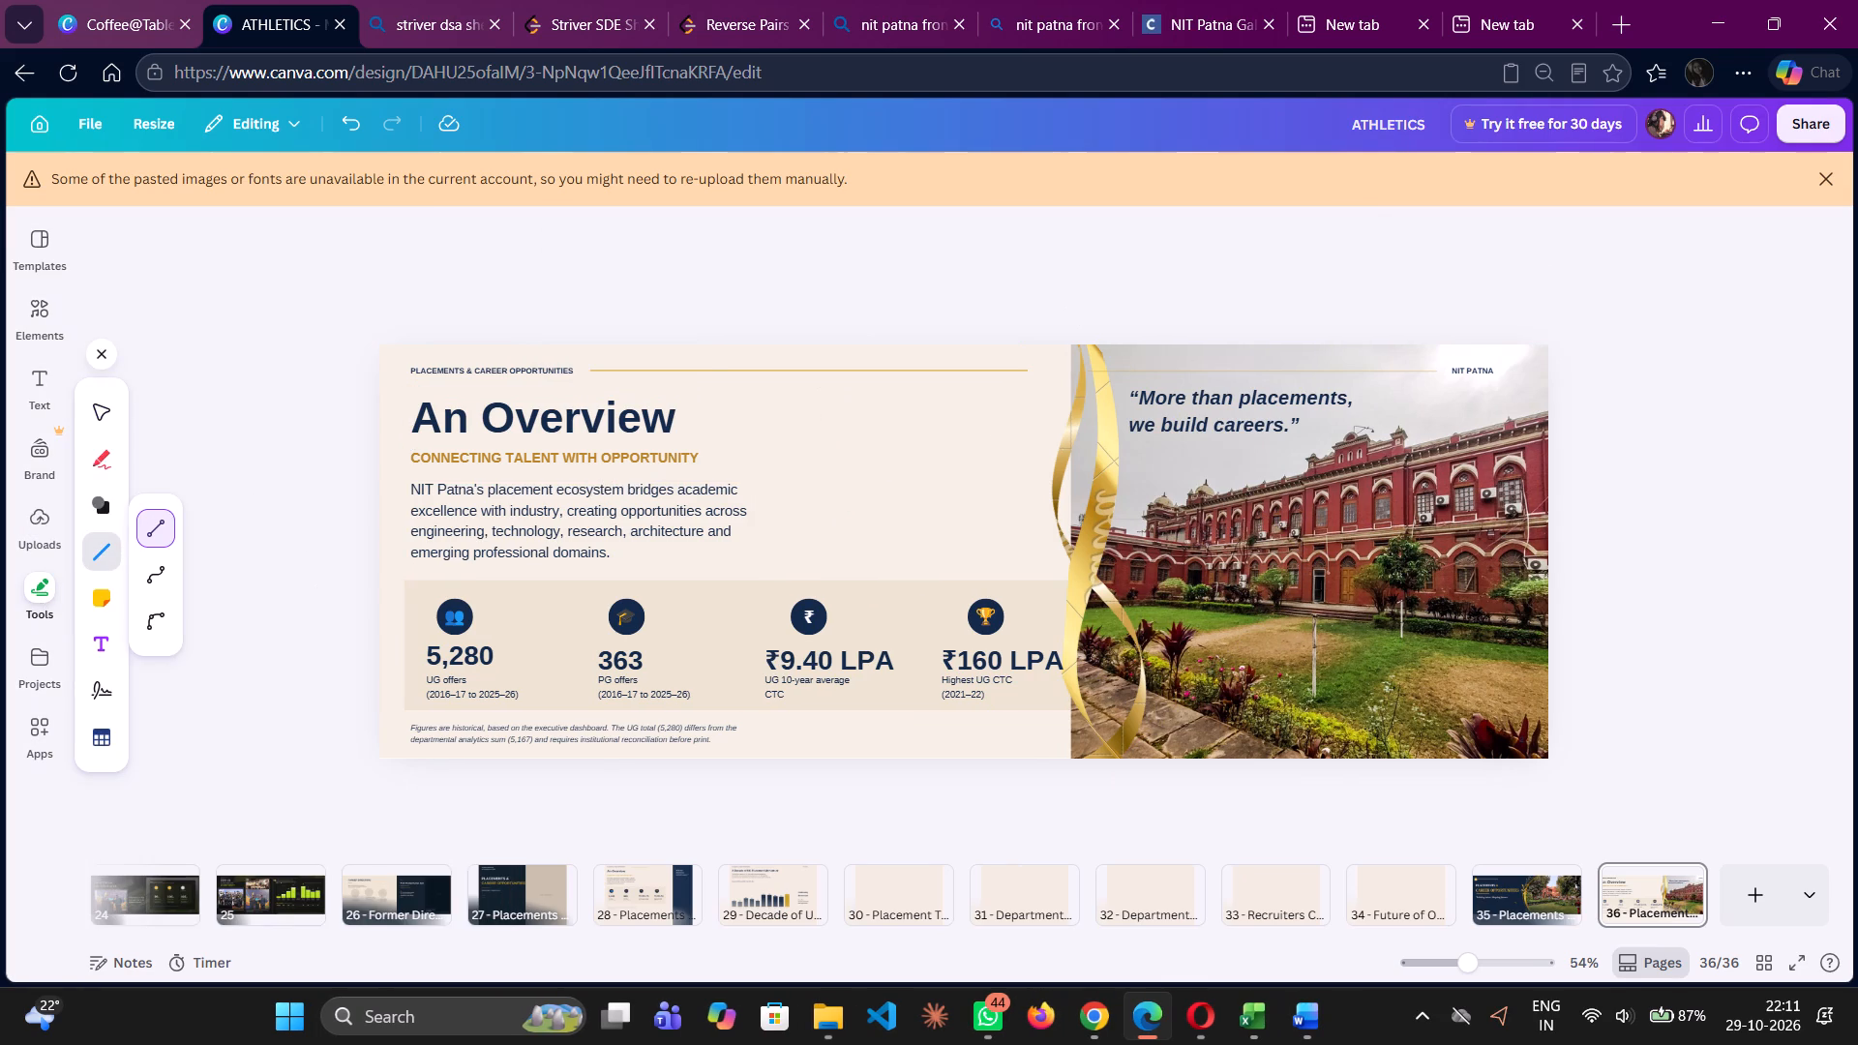
drag(548, 597, 550, 702)
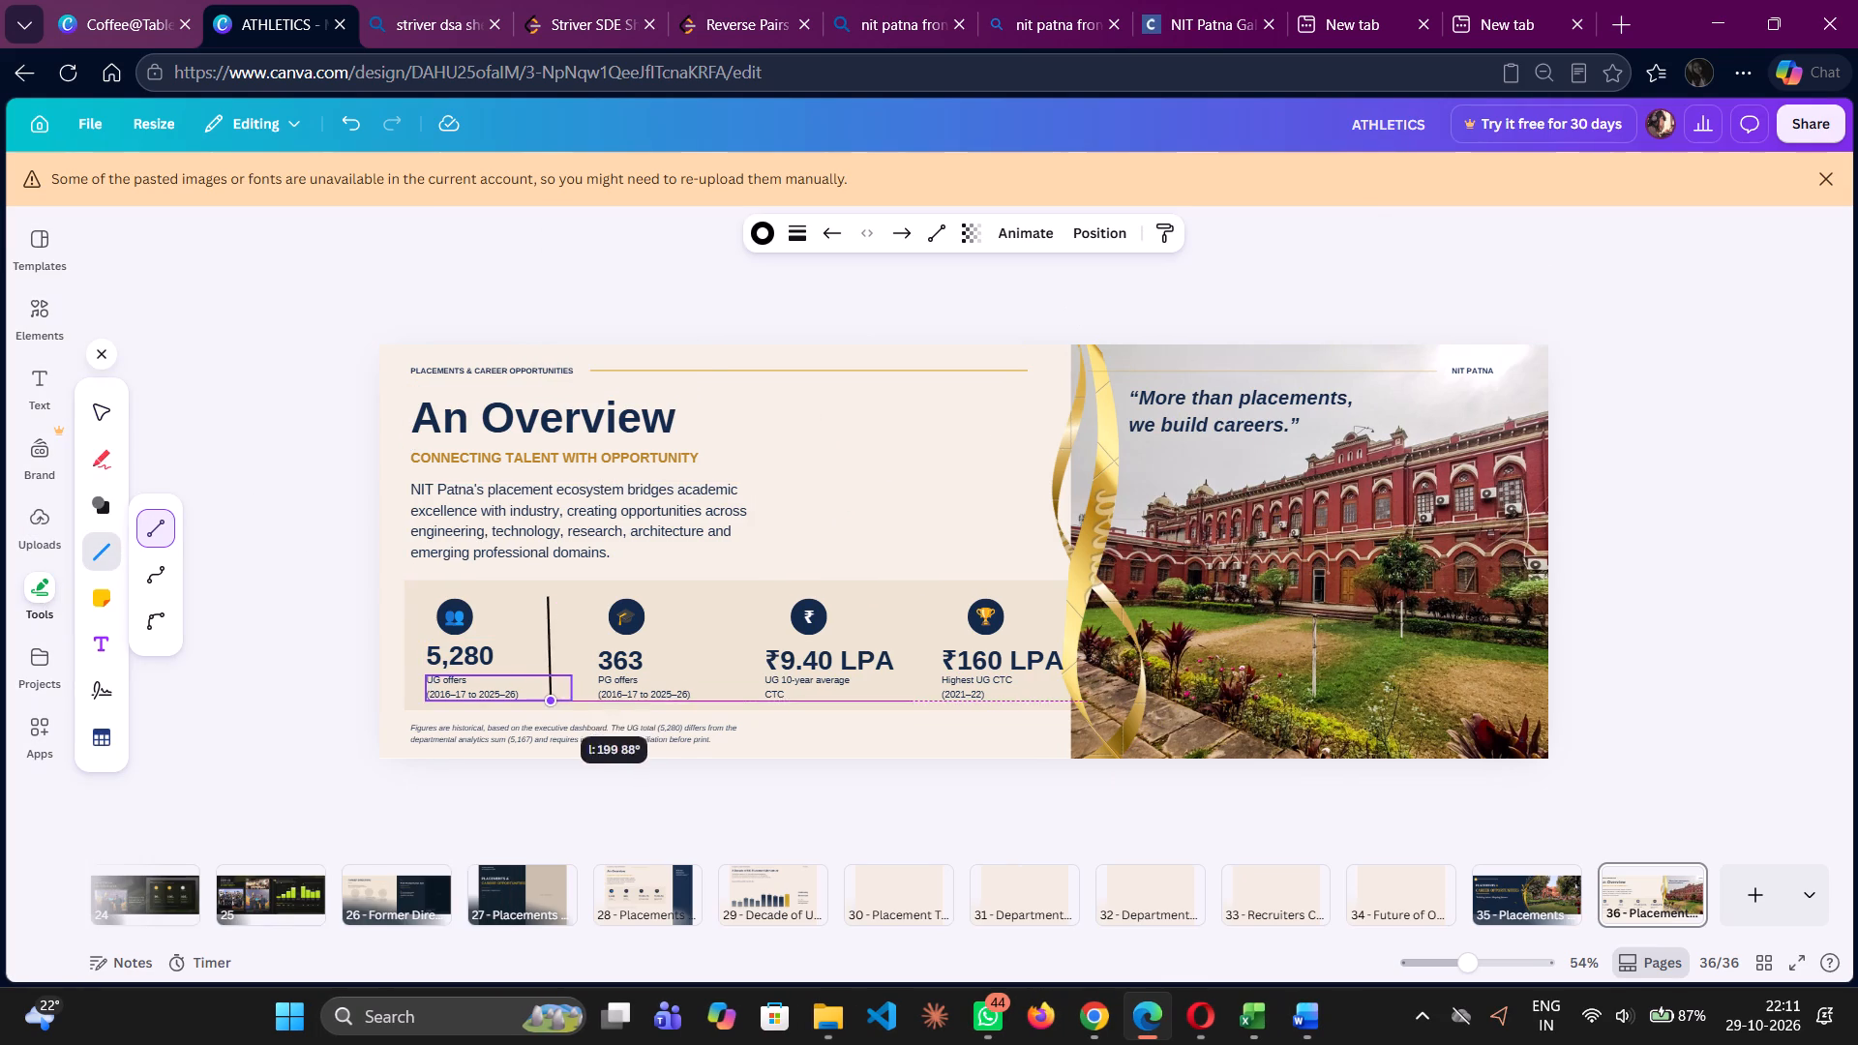
drag(550, 702, 547, 699)
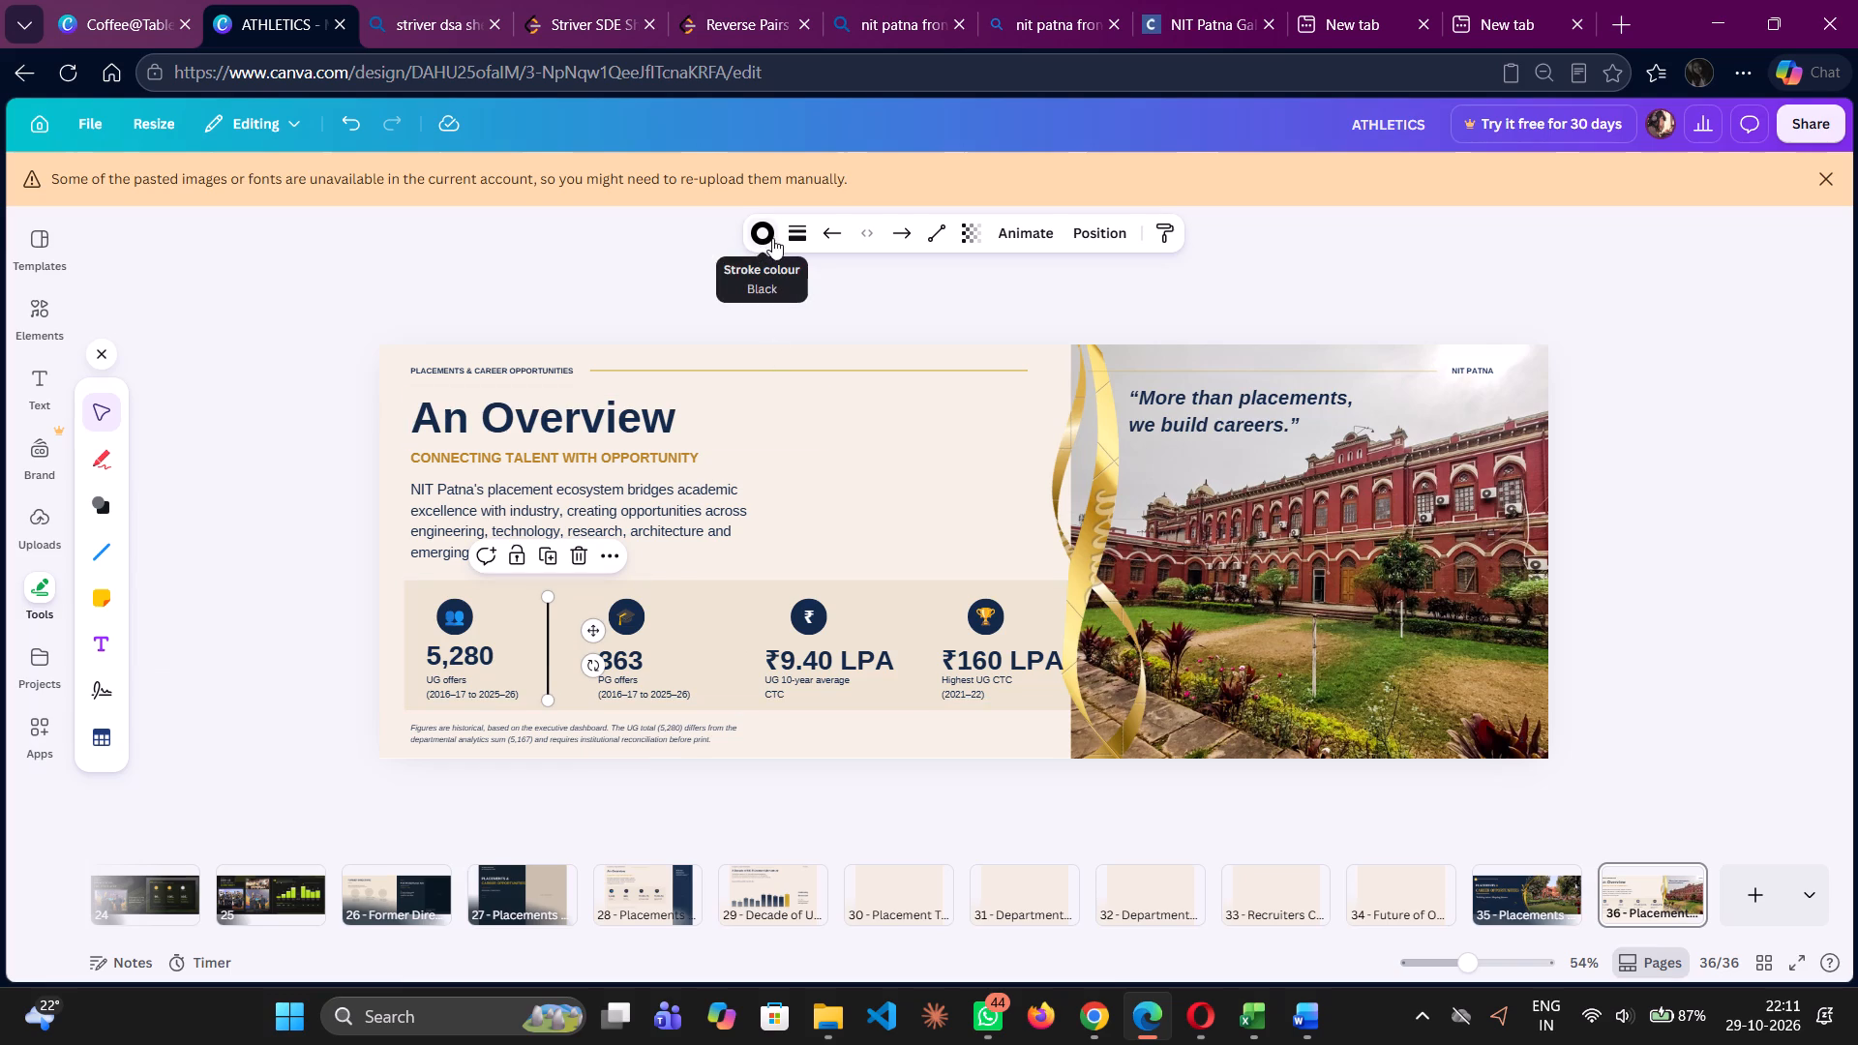
Give the divider line a stroke weight of 1 and the gold colour sampled from the "CONNECTING TALENT WITH OPPORTUNITY" subtitle.
click(797, 241)
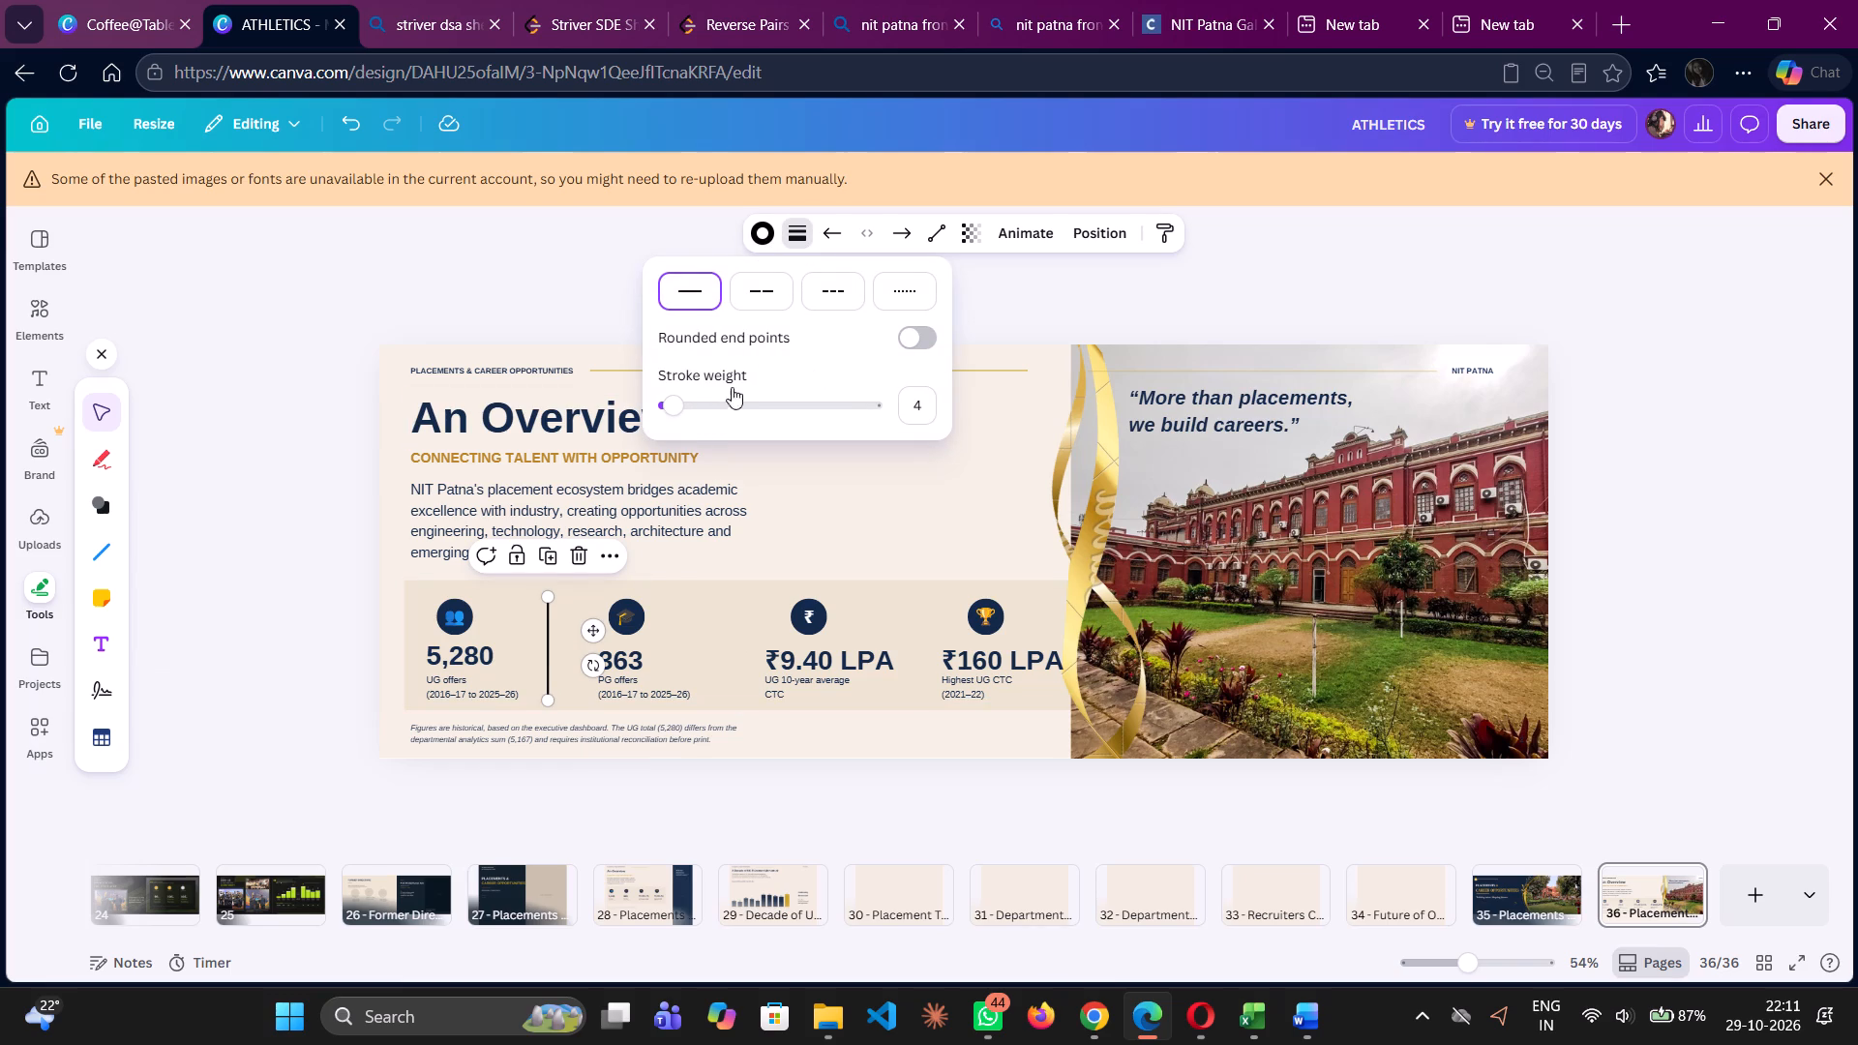
click(674, 403)
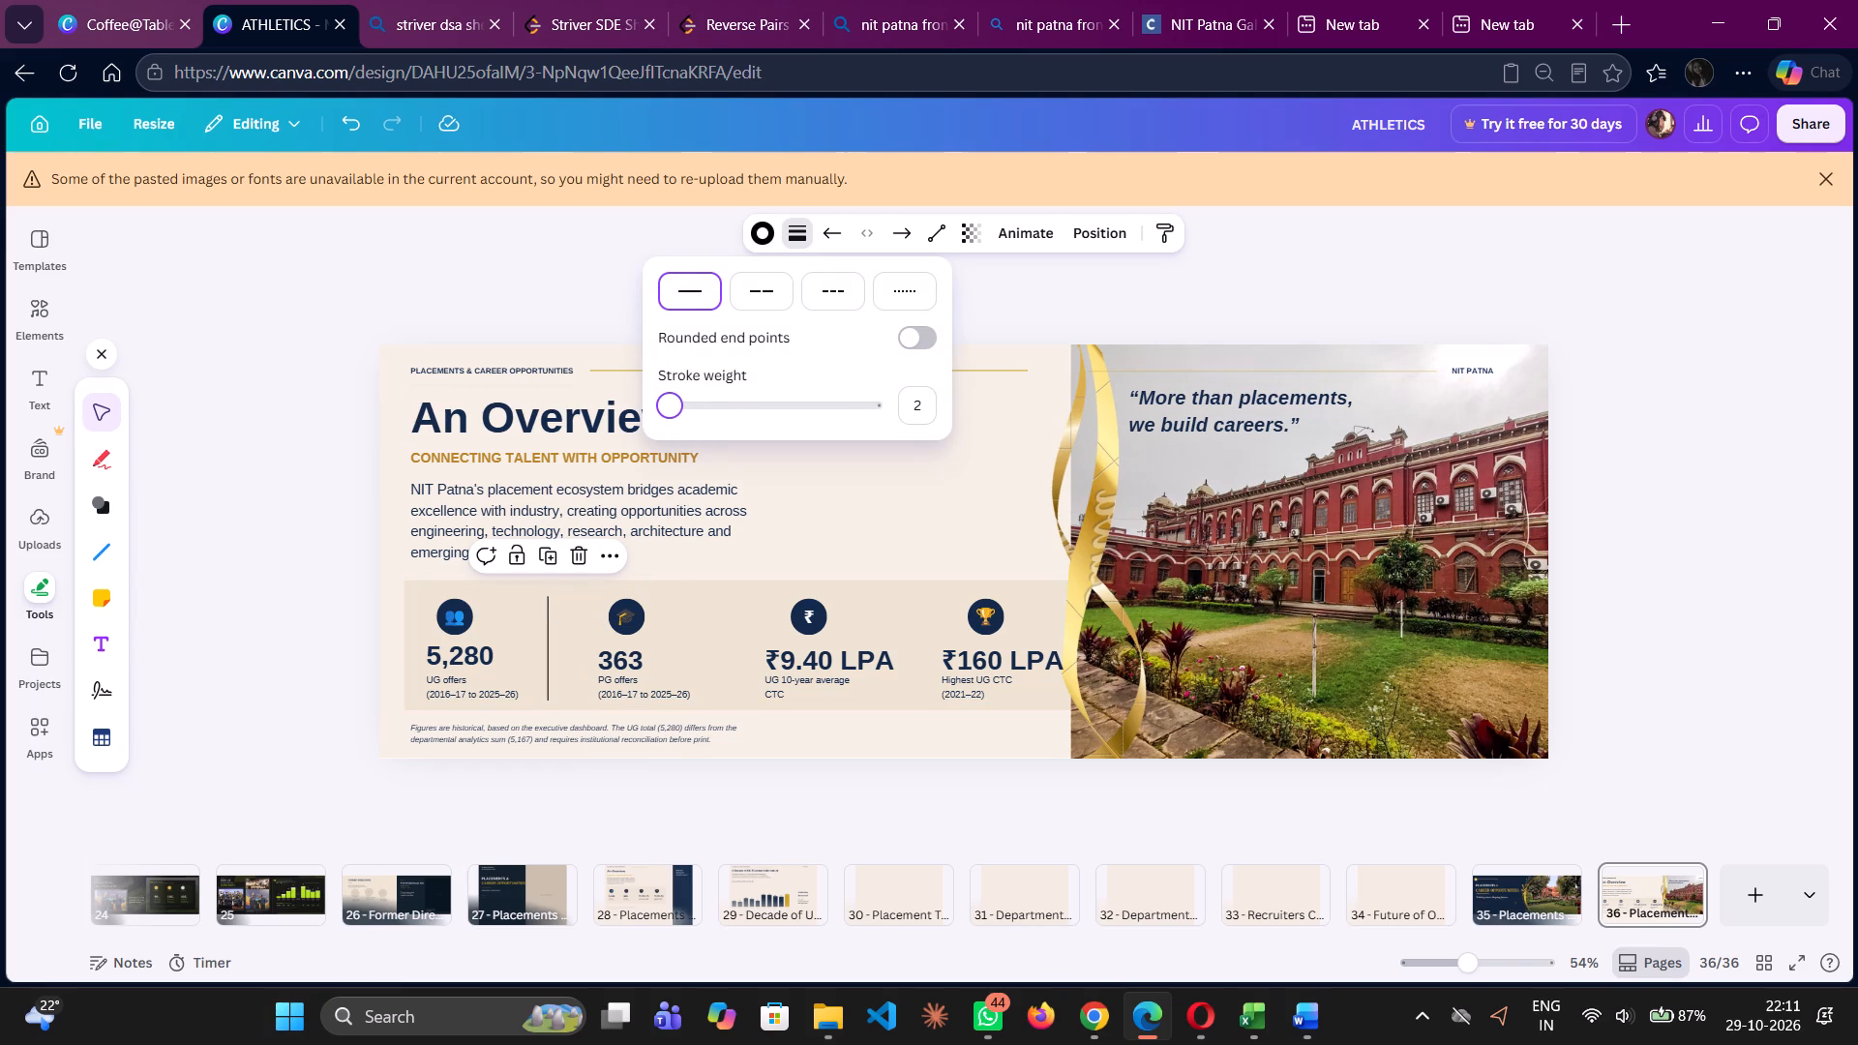
click(761, 227)
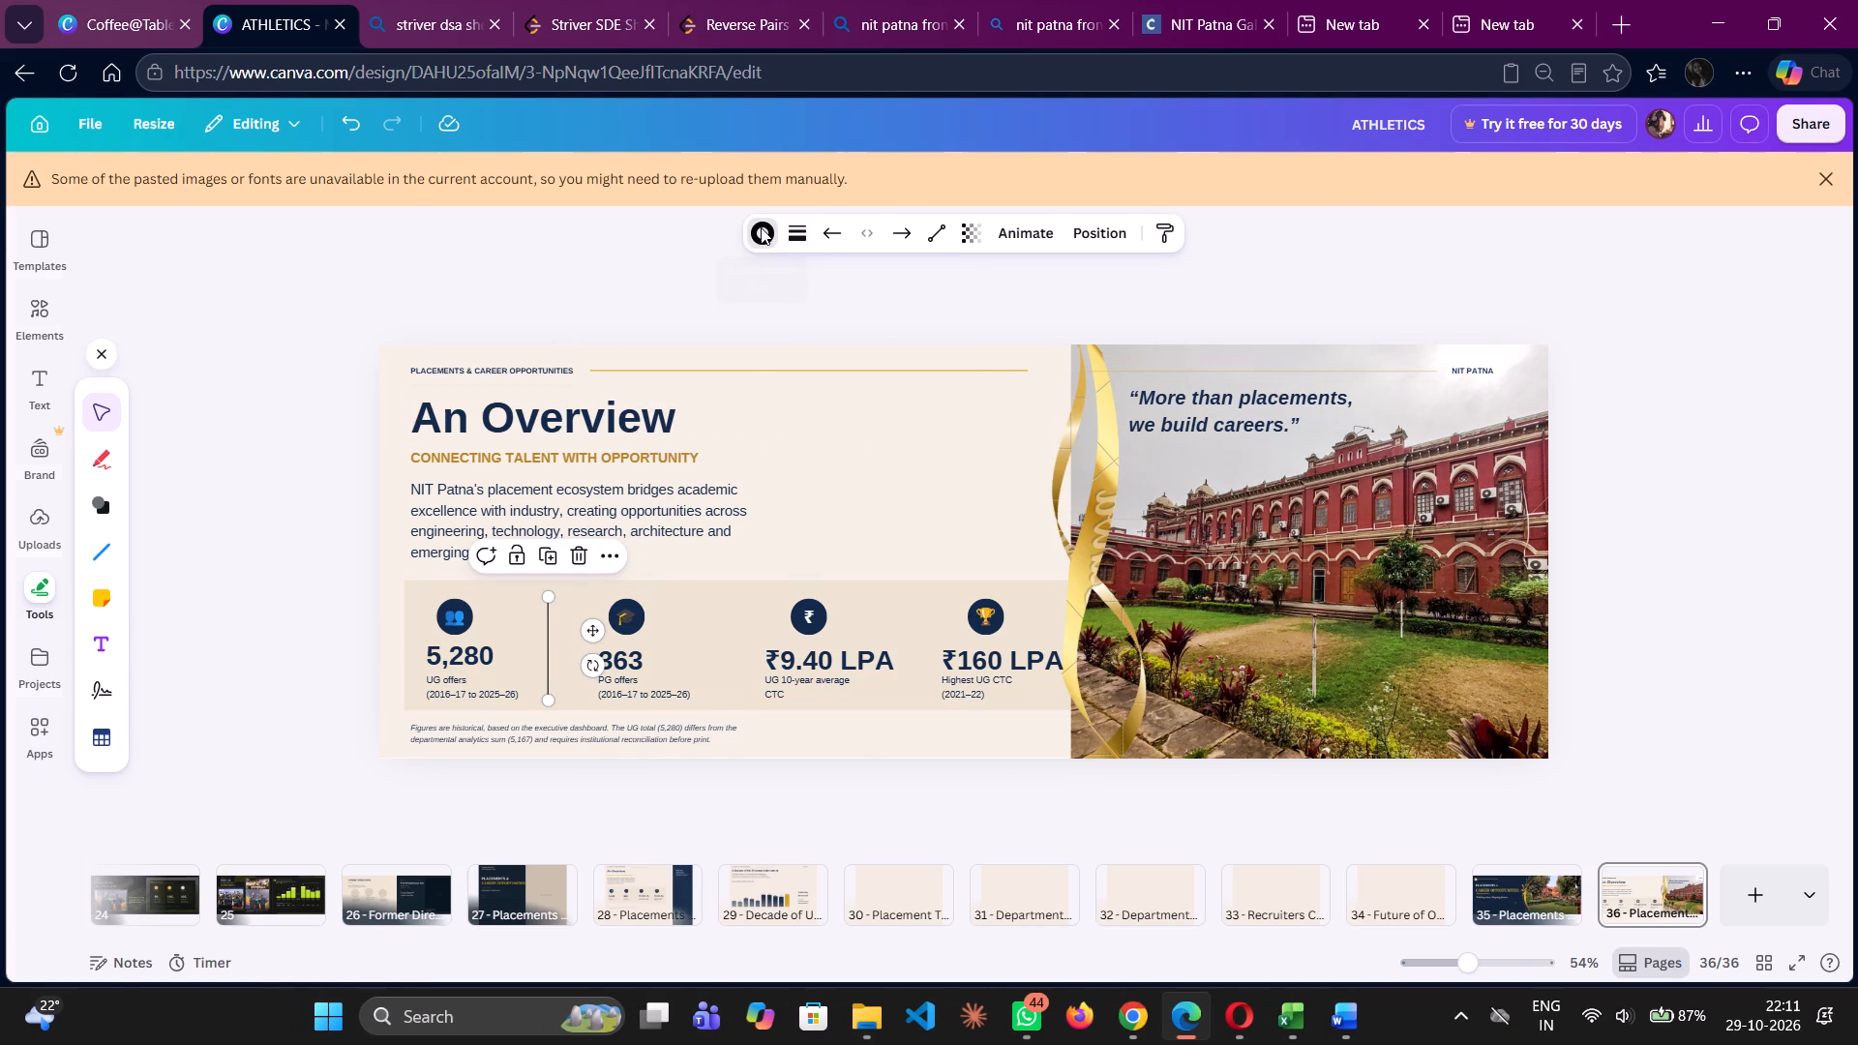
click(150, 378)
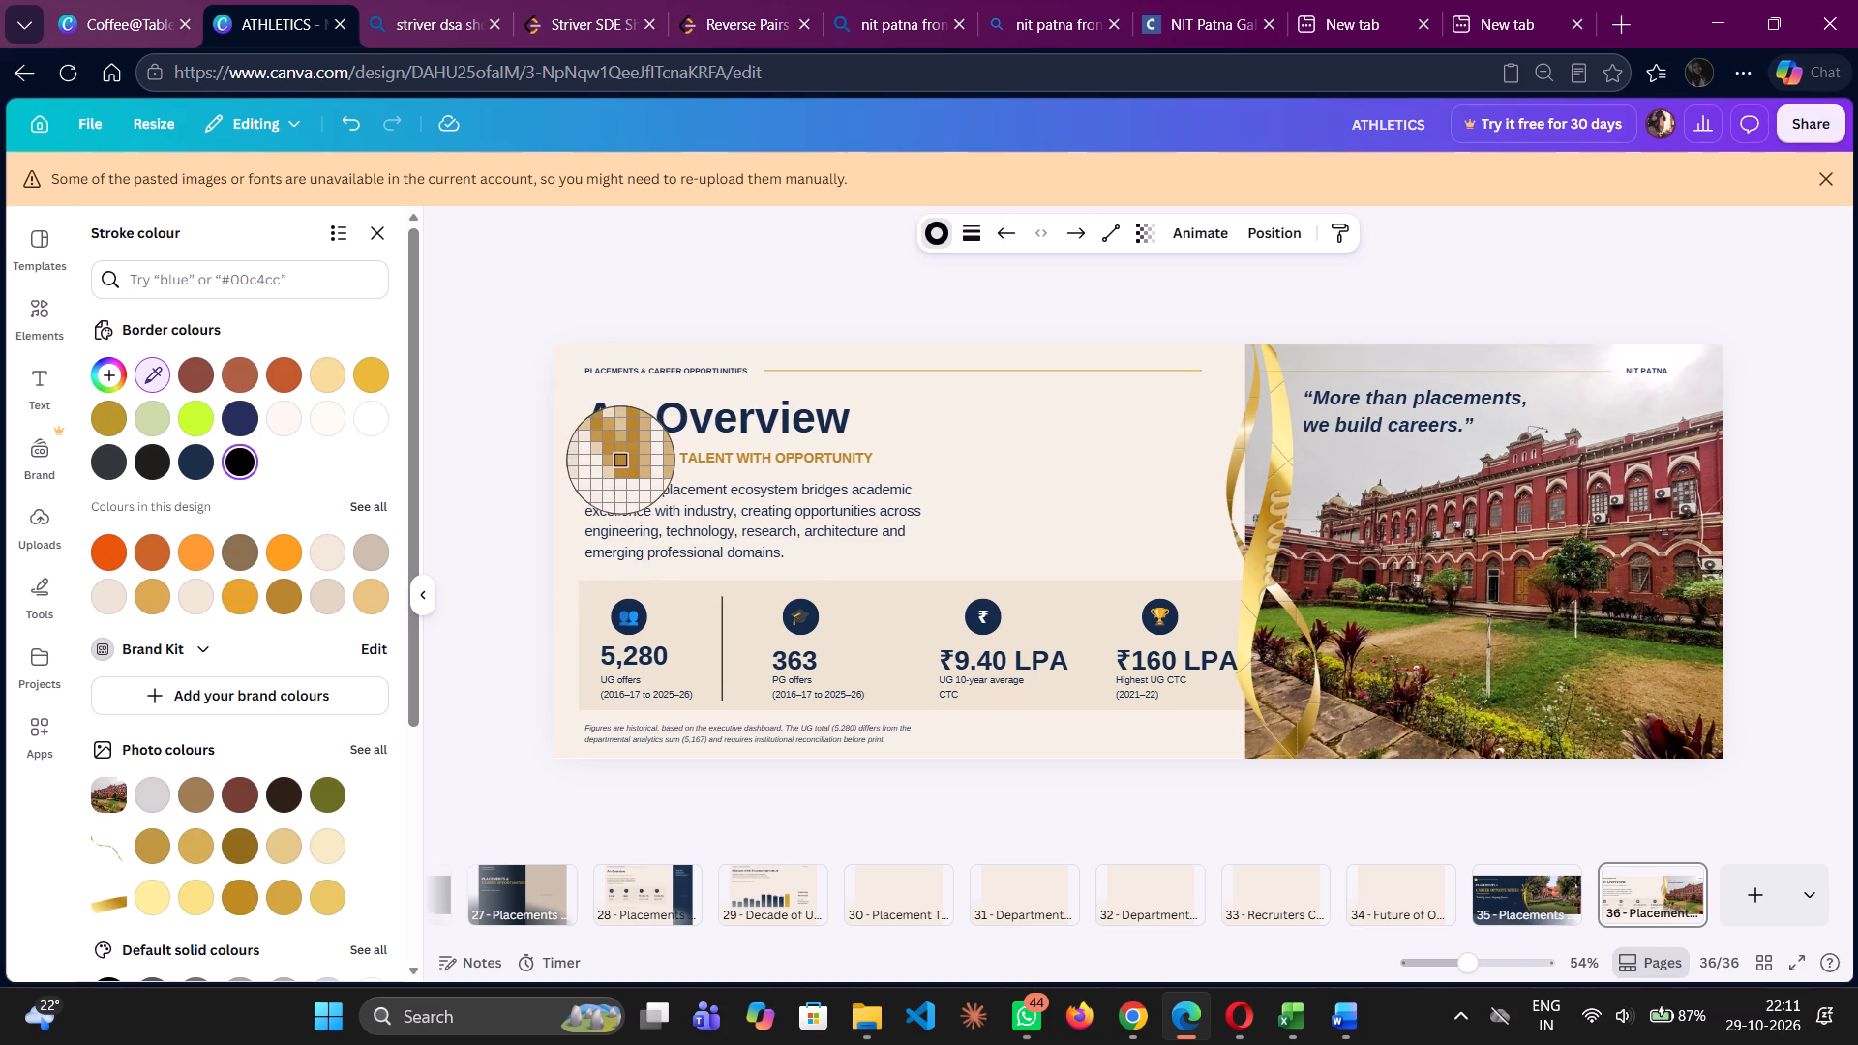
click(621, 460)
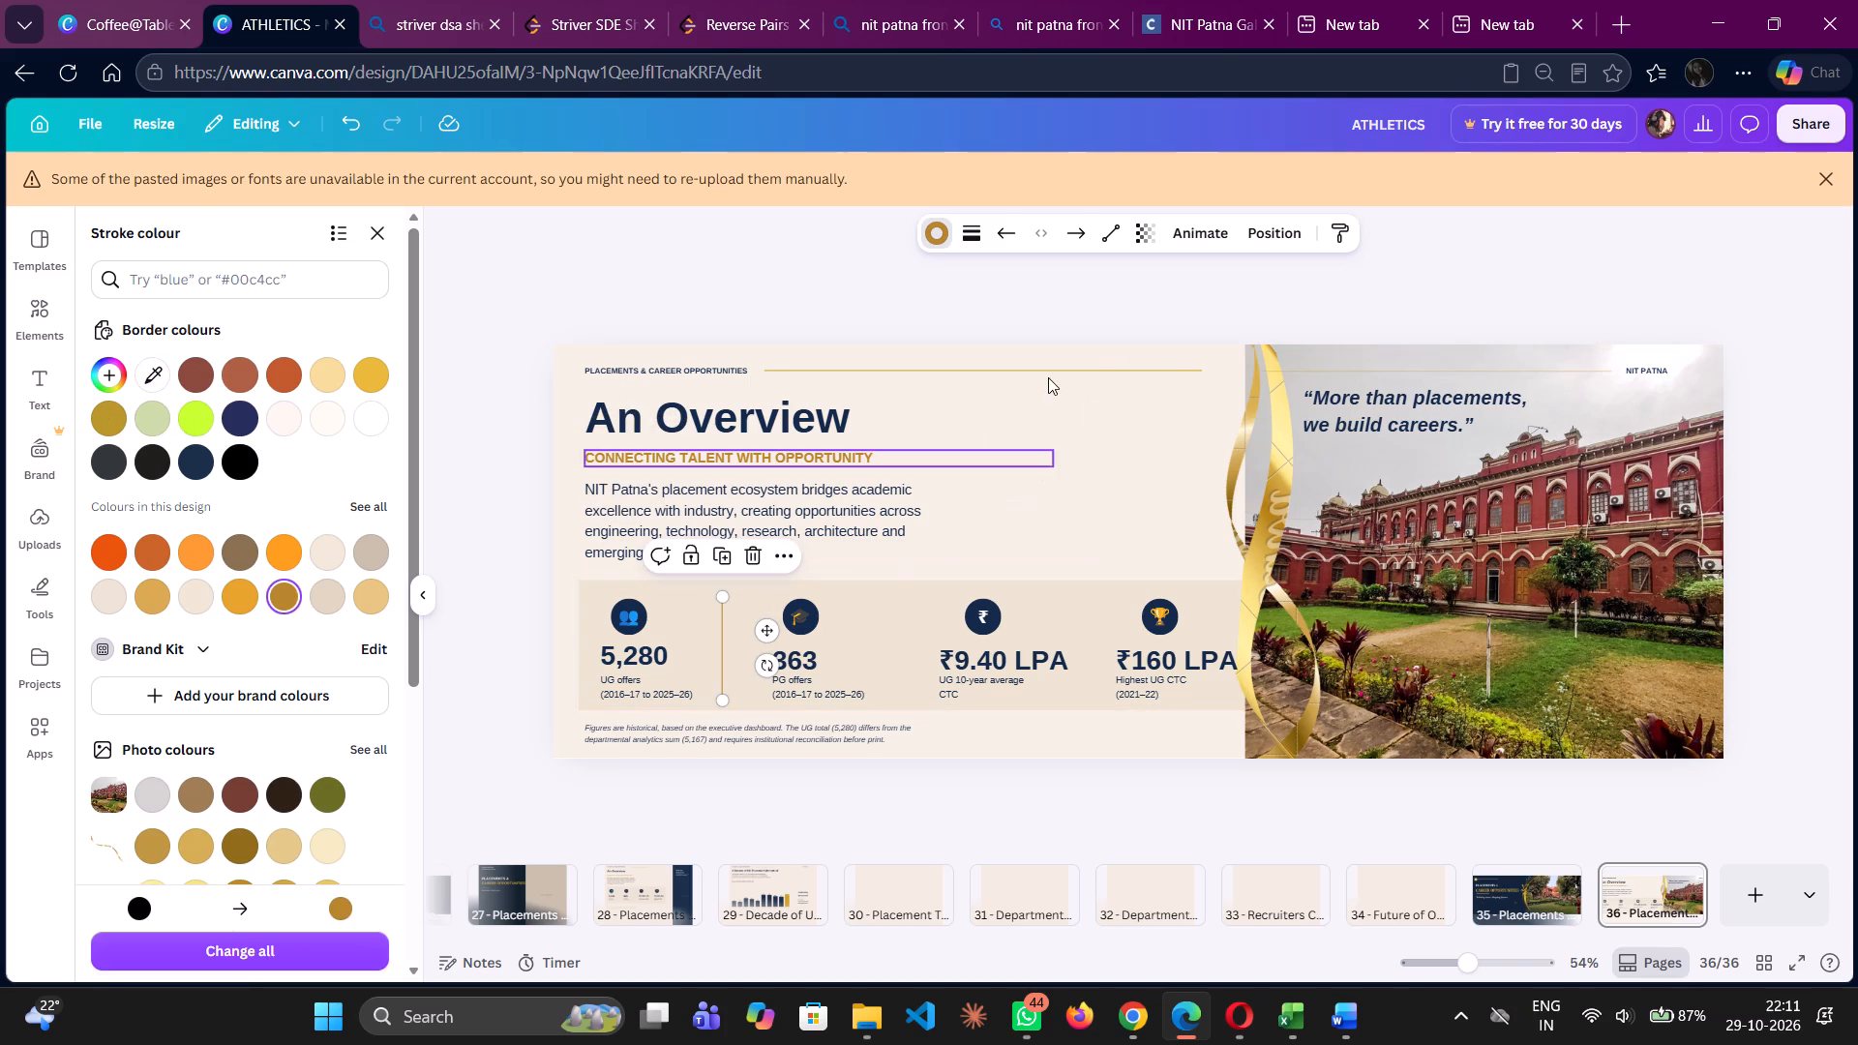
click(970, 241)
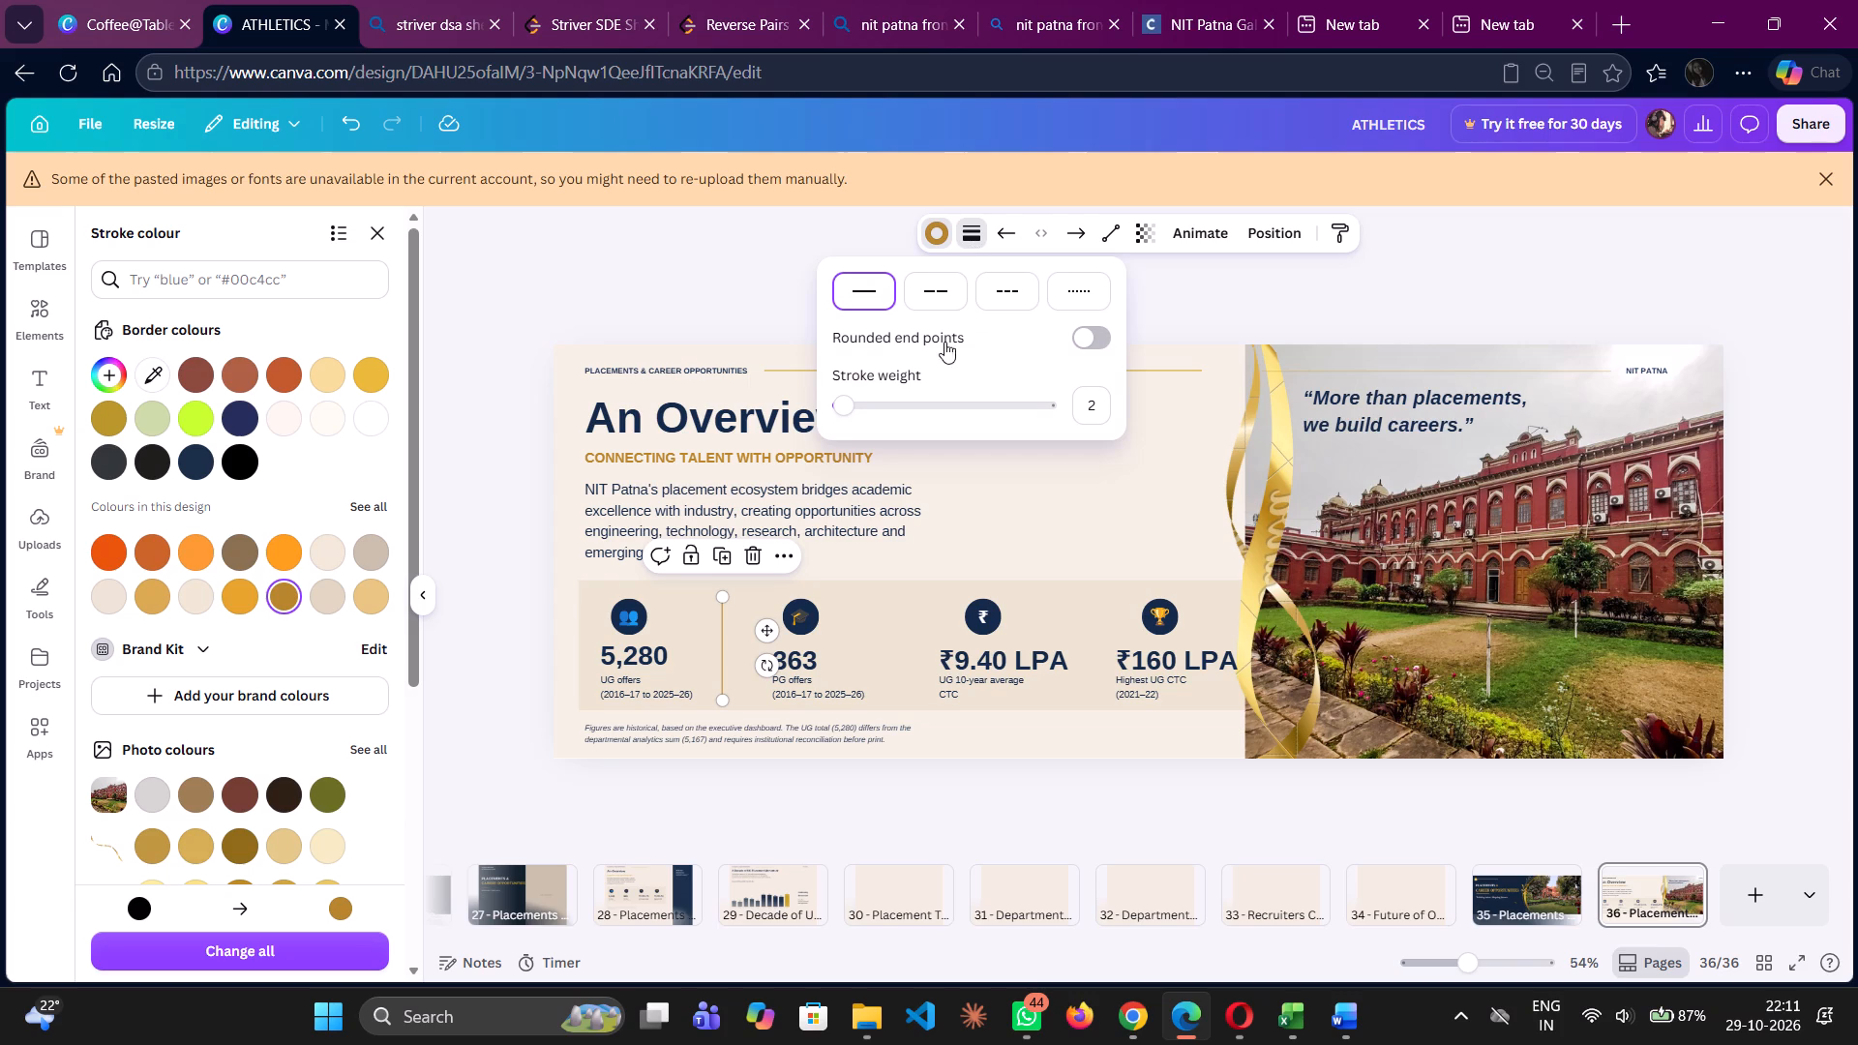
drag(844, 401, 827, 403)
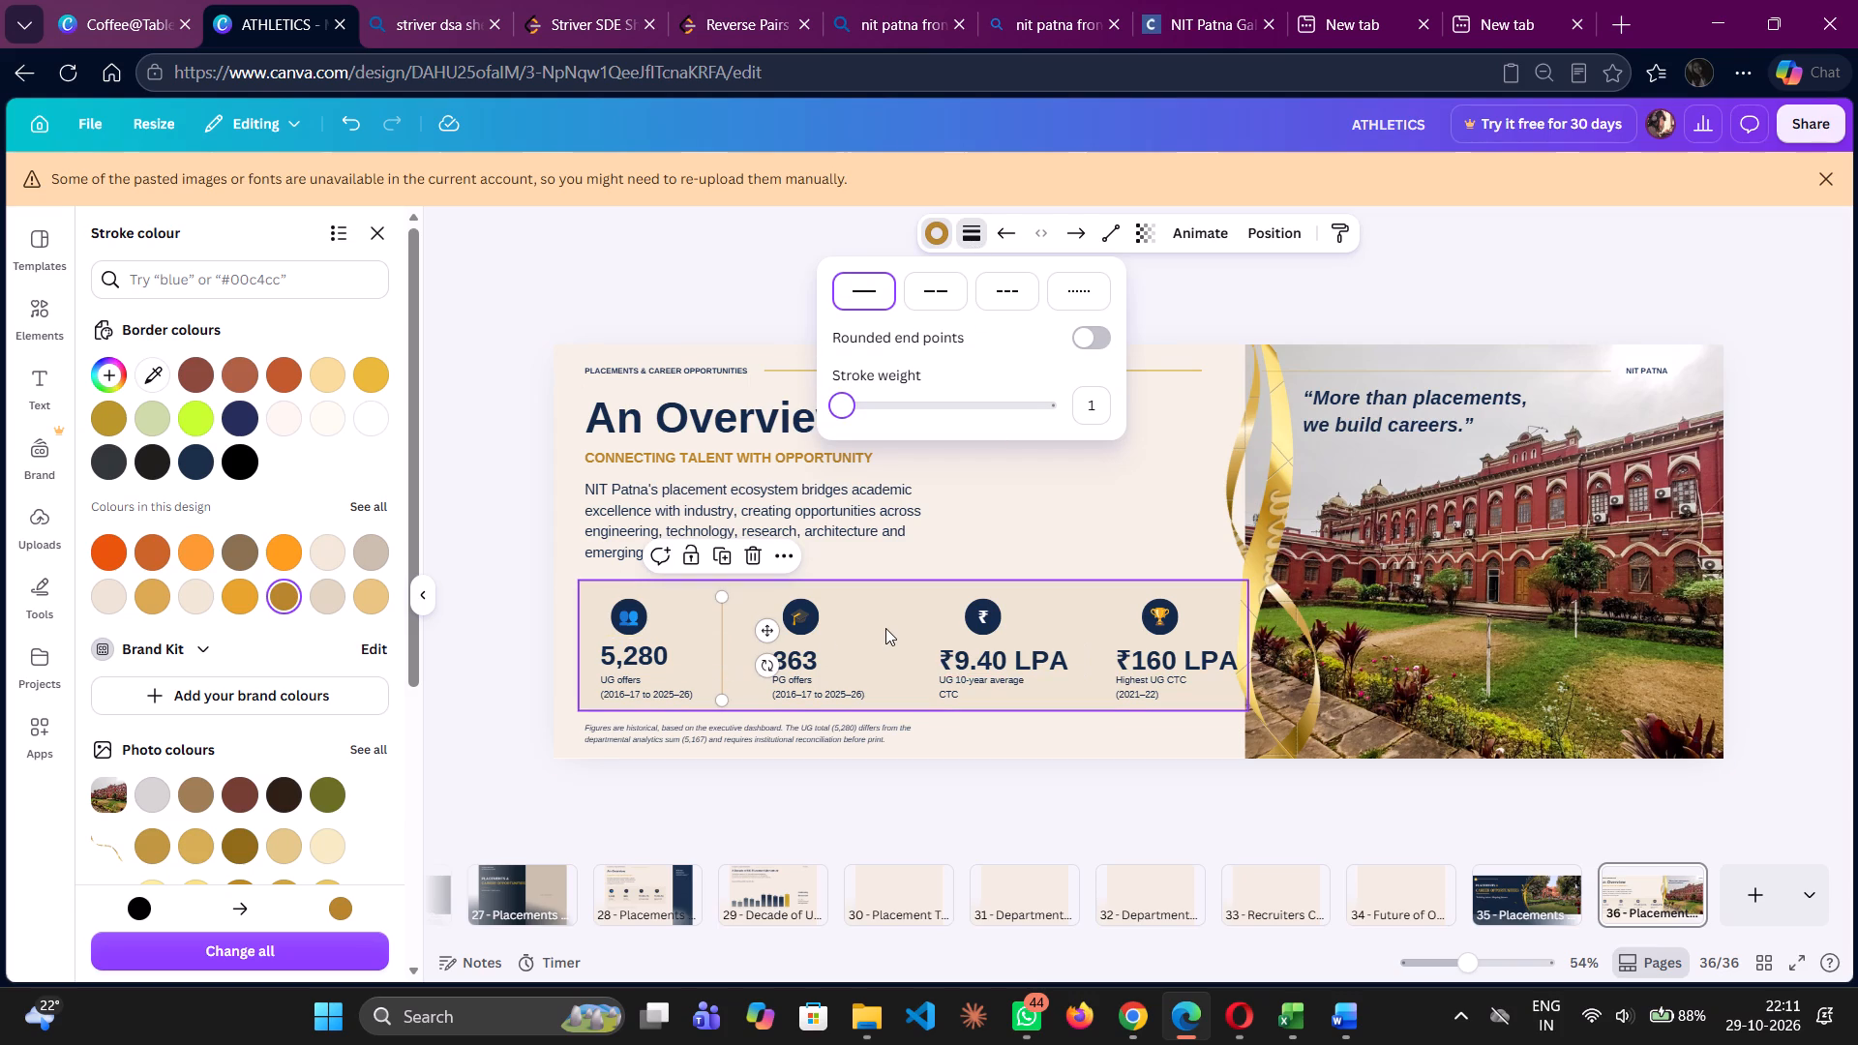
Duplicate the gold divider and place the copy between the 363 and ₹9.40 LPA stats, level with the first one.
key(ctrl+c)
key(ctrl+v)
click(722, 655)
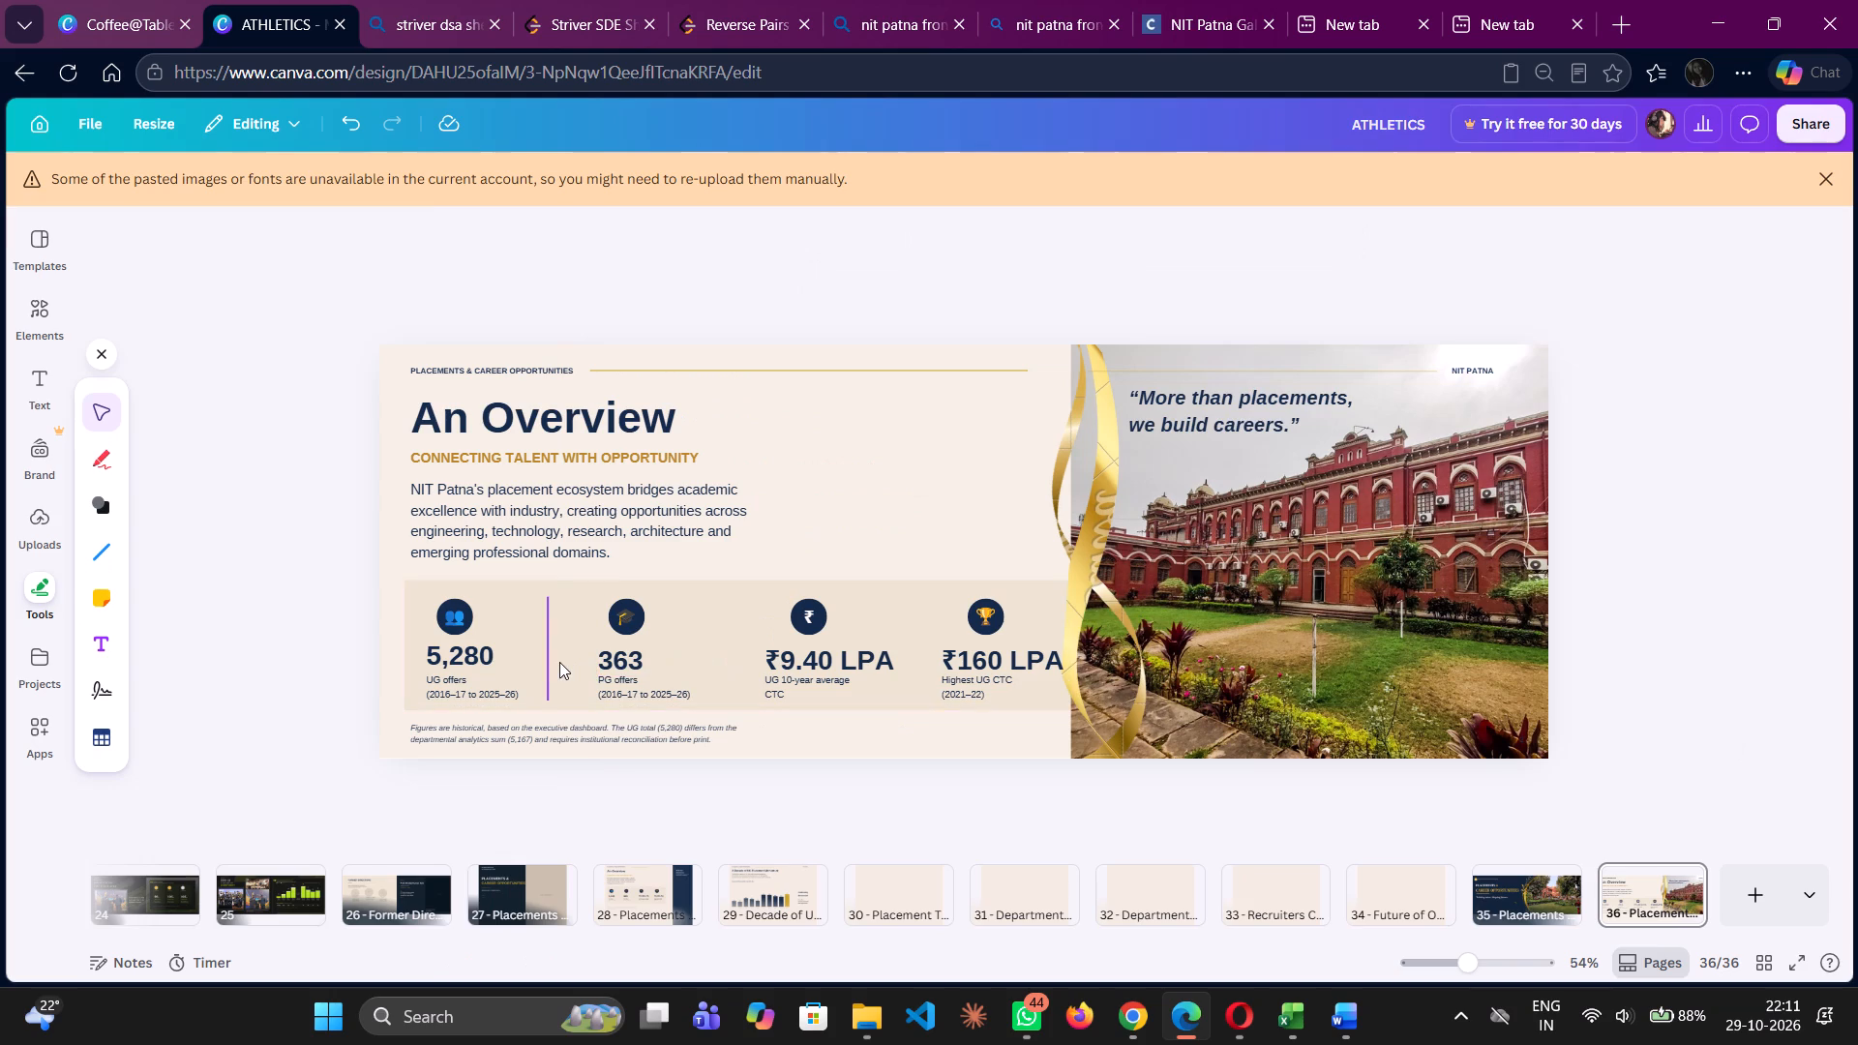
click(555, 662)
key(ctrl+c)
key(ctrl+v)
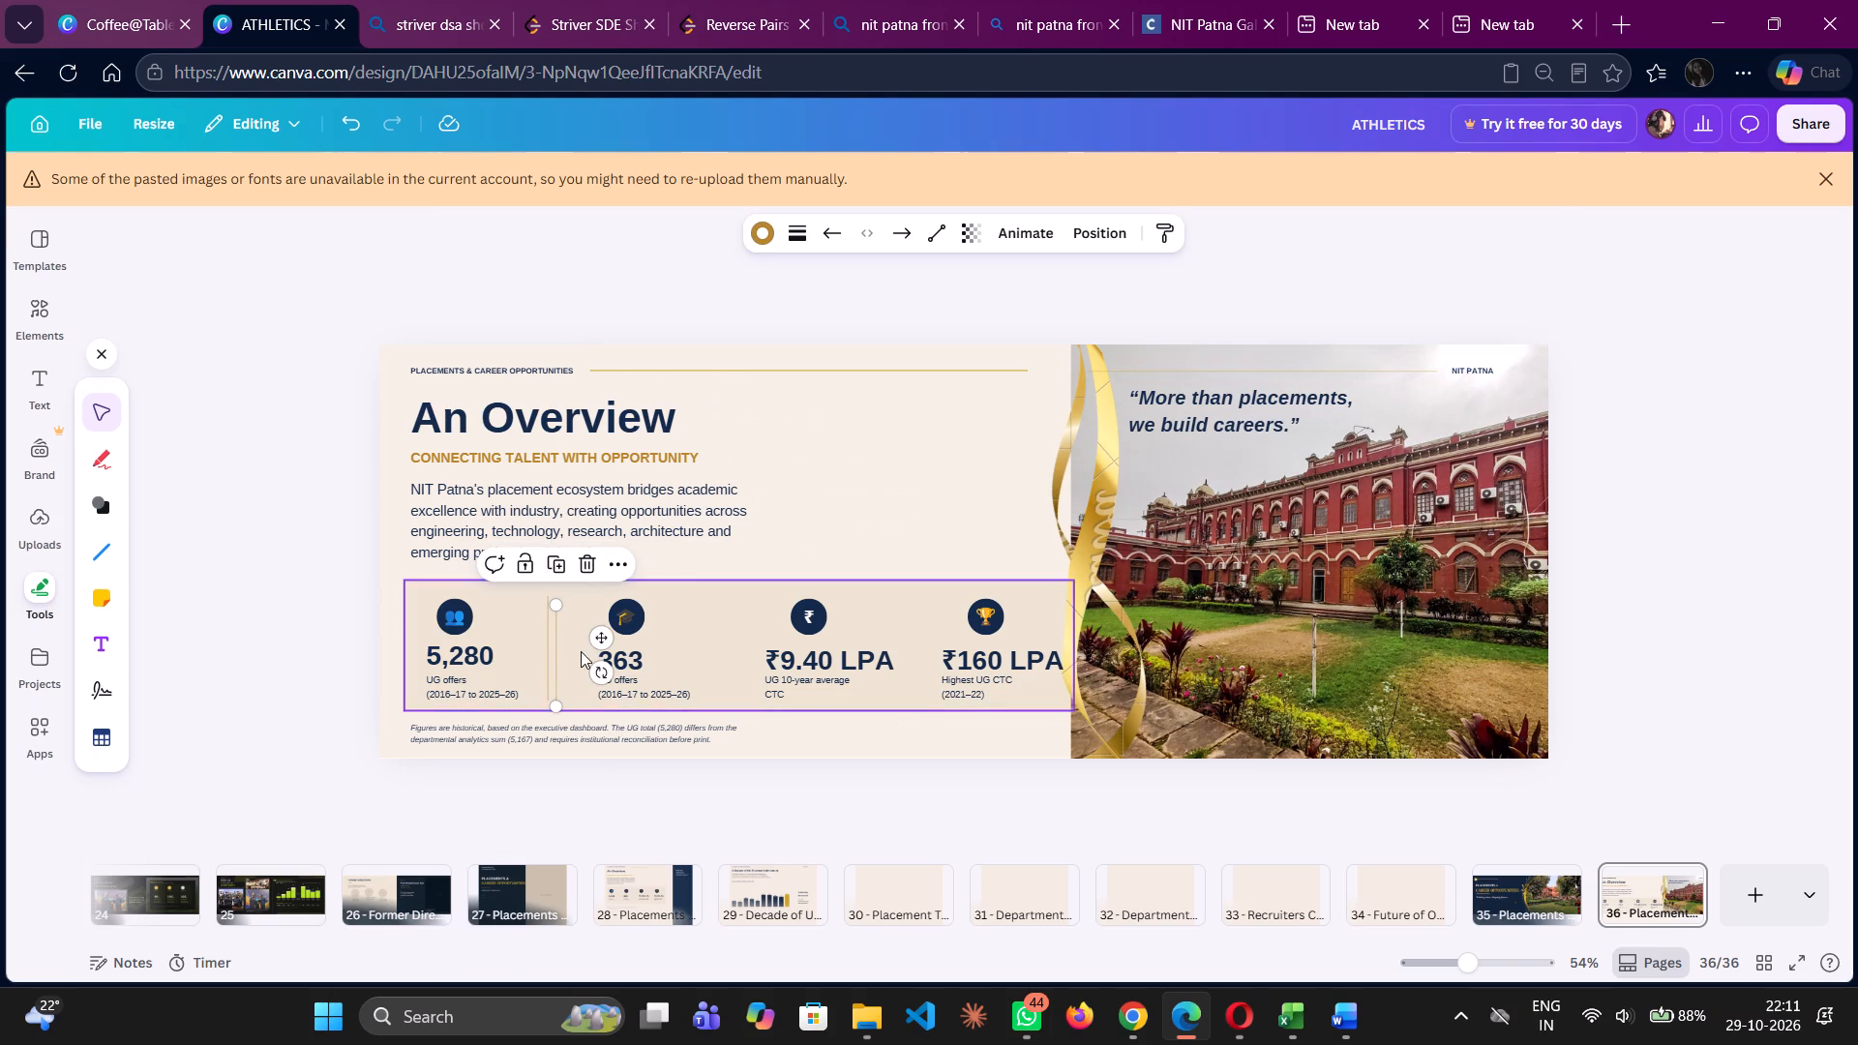
drag(603, 643, 775, 628)
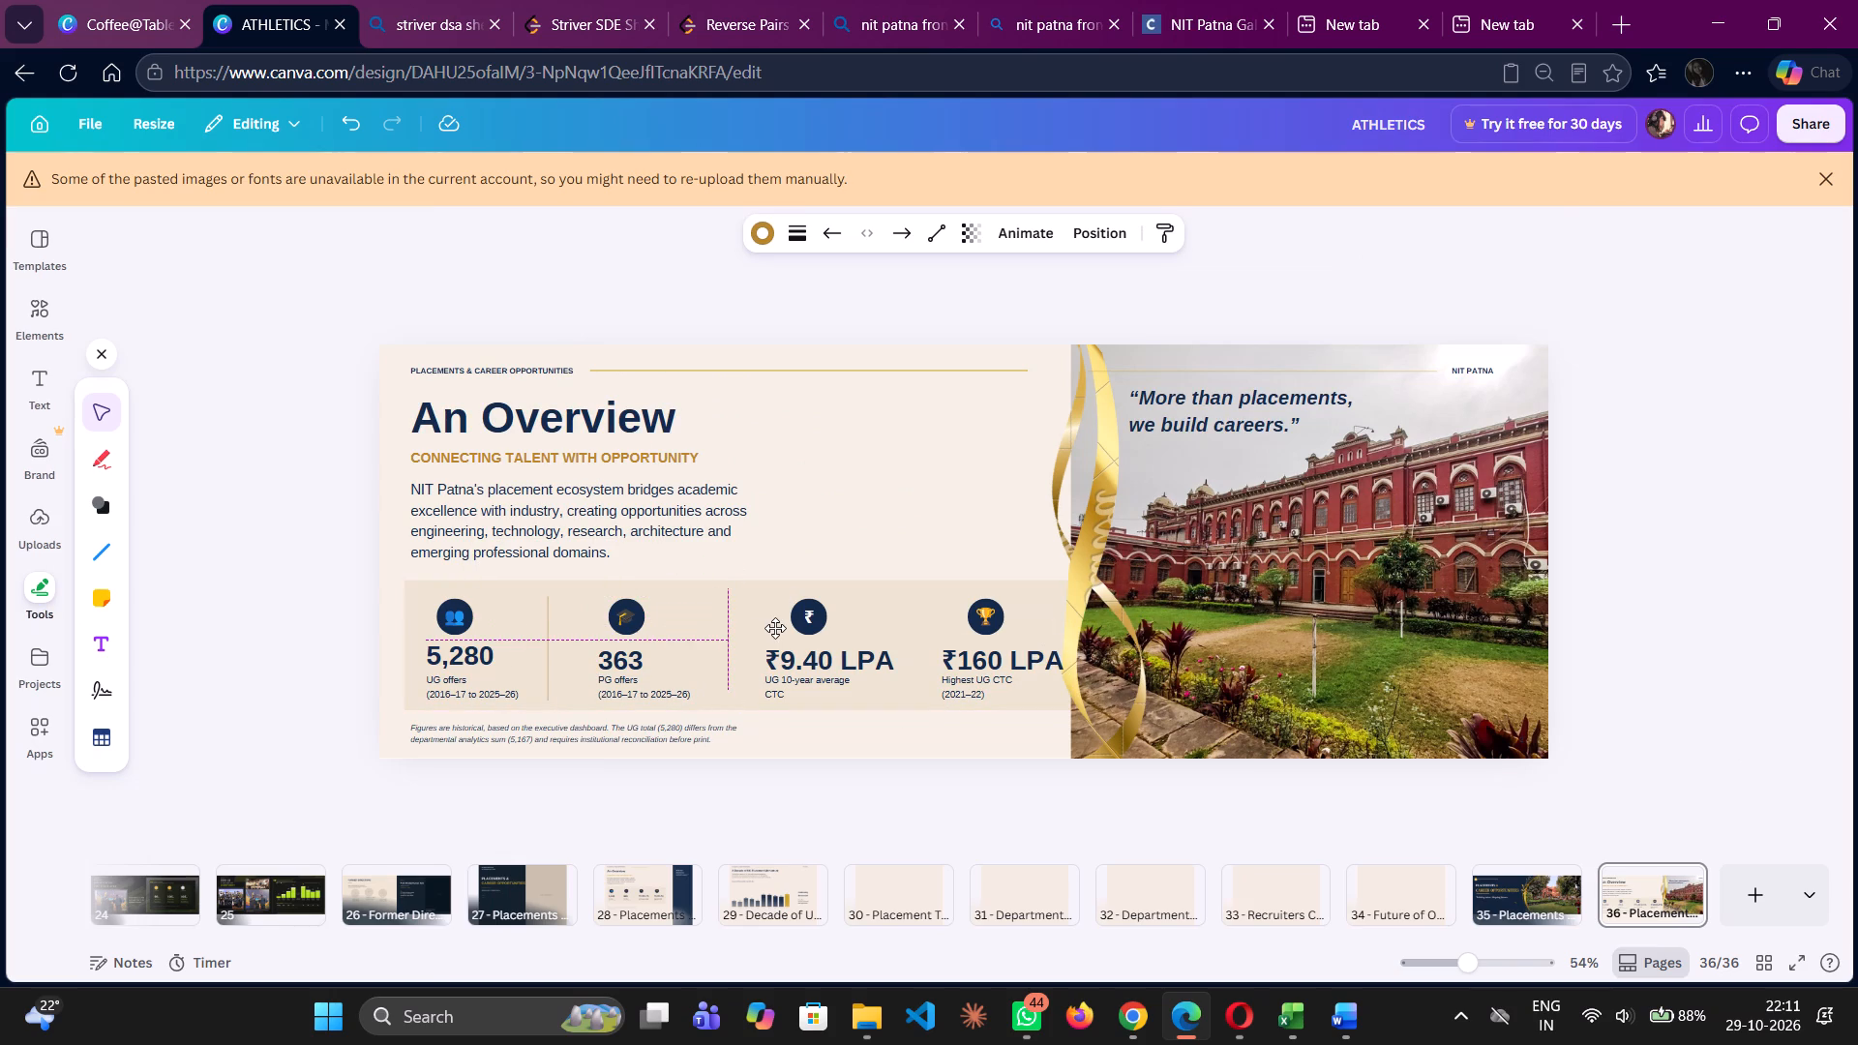
drag(775, 628, 774, 631)
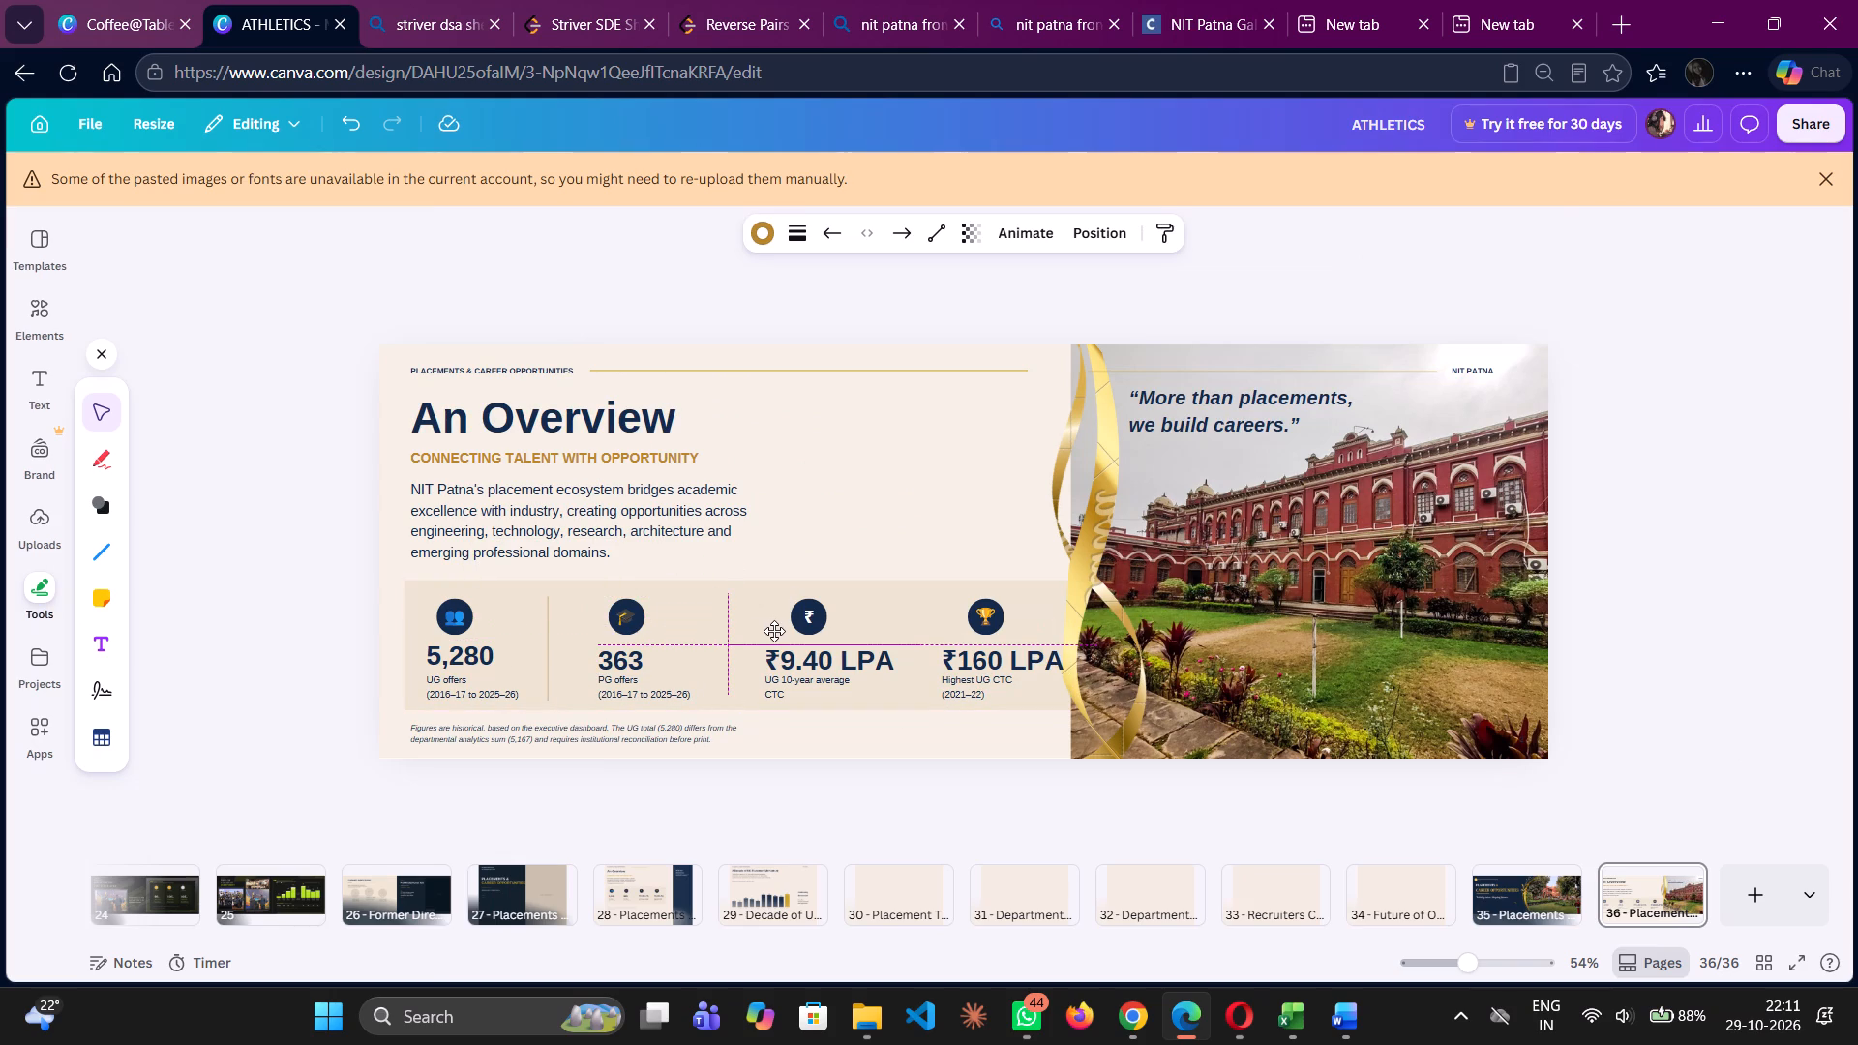
drag(774, 631, 773, 636)
Duplicate the gold divider again and place the copy between the ₹9.40 LPA and ₹160 LPA stats.
key(ctrl+c)
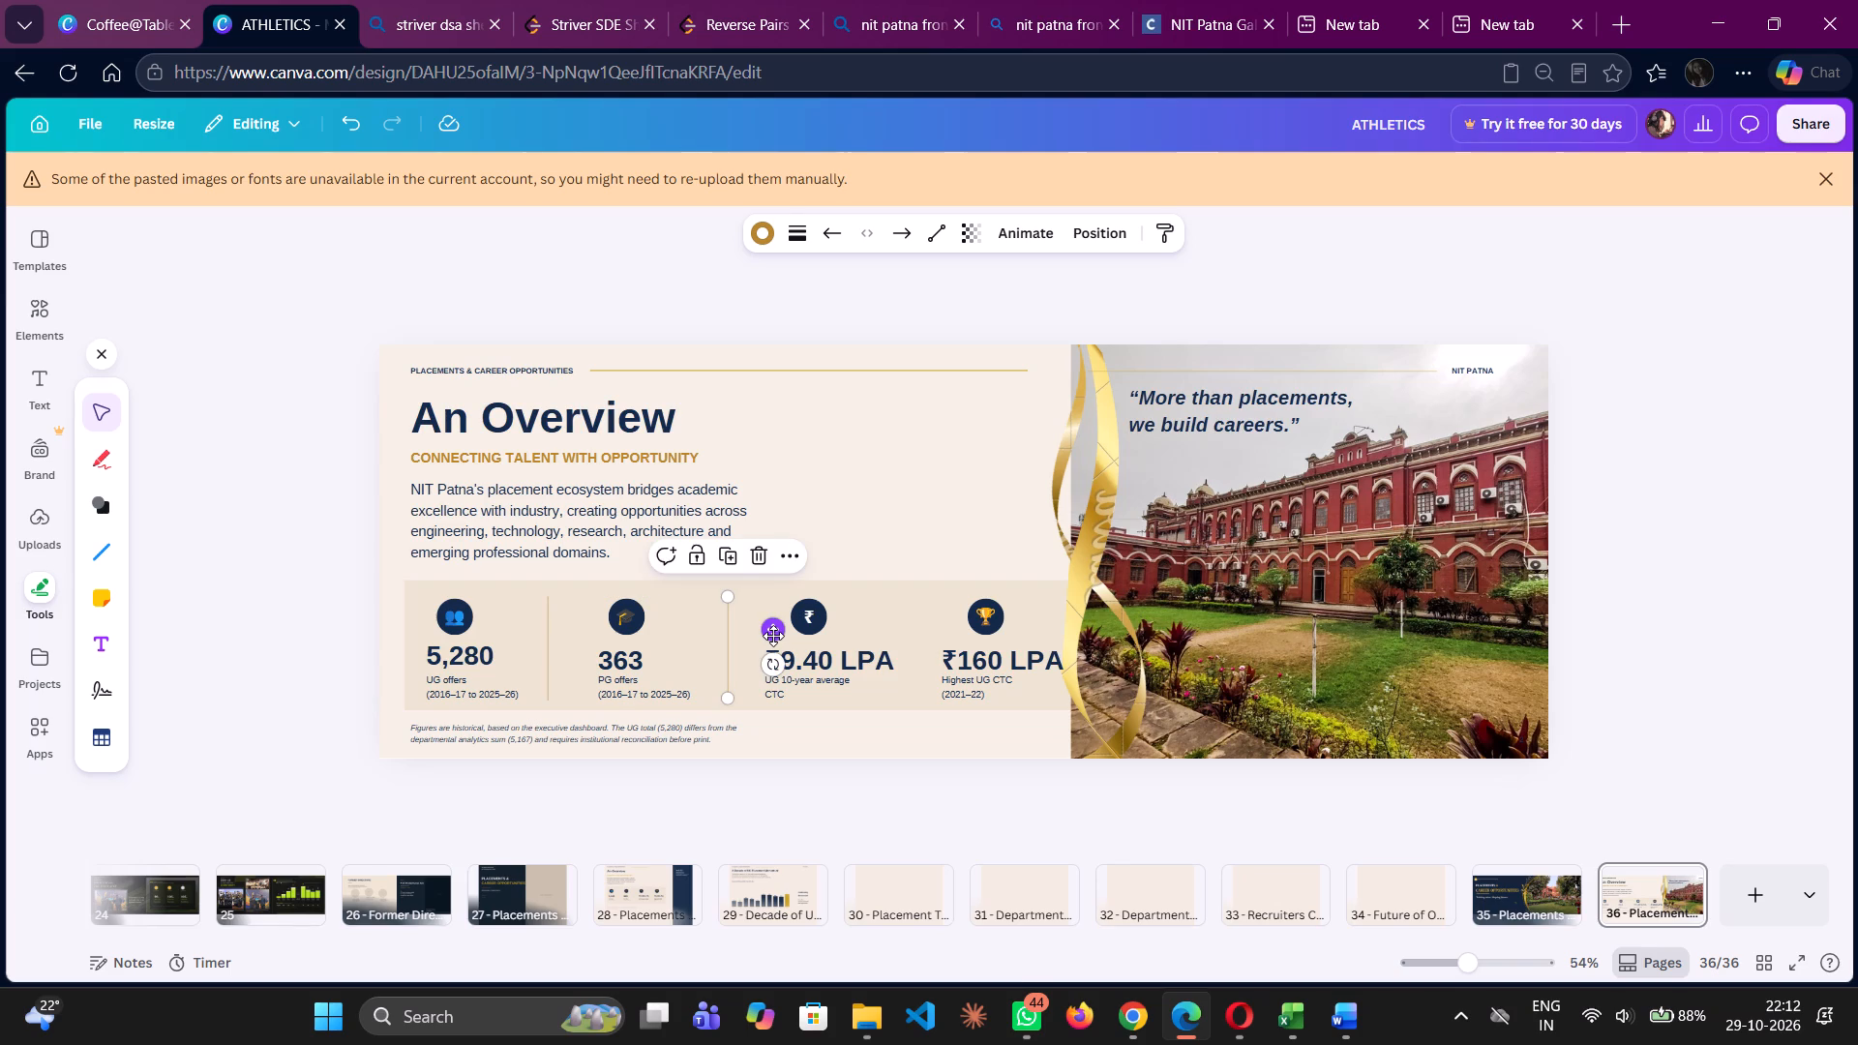
key(ctrl+v)
drag(782, 636, 969, 636)
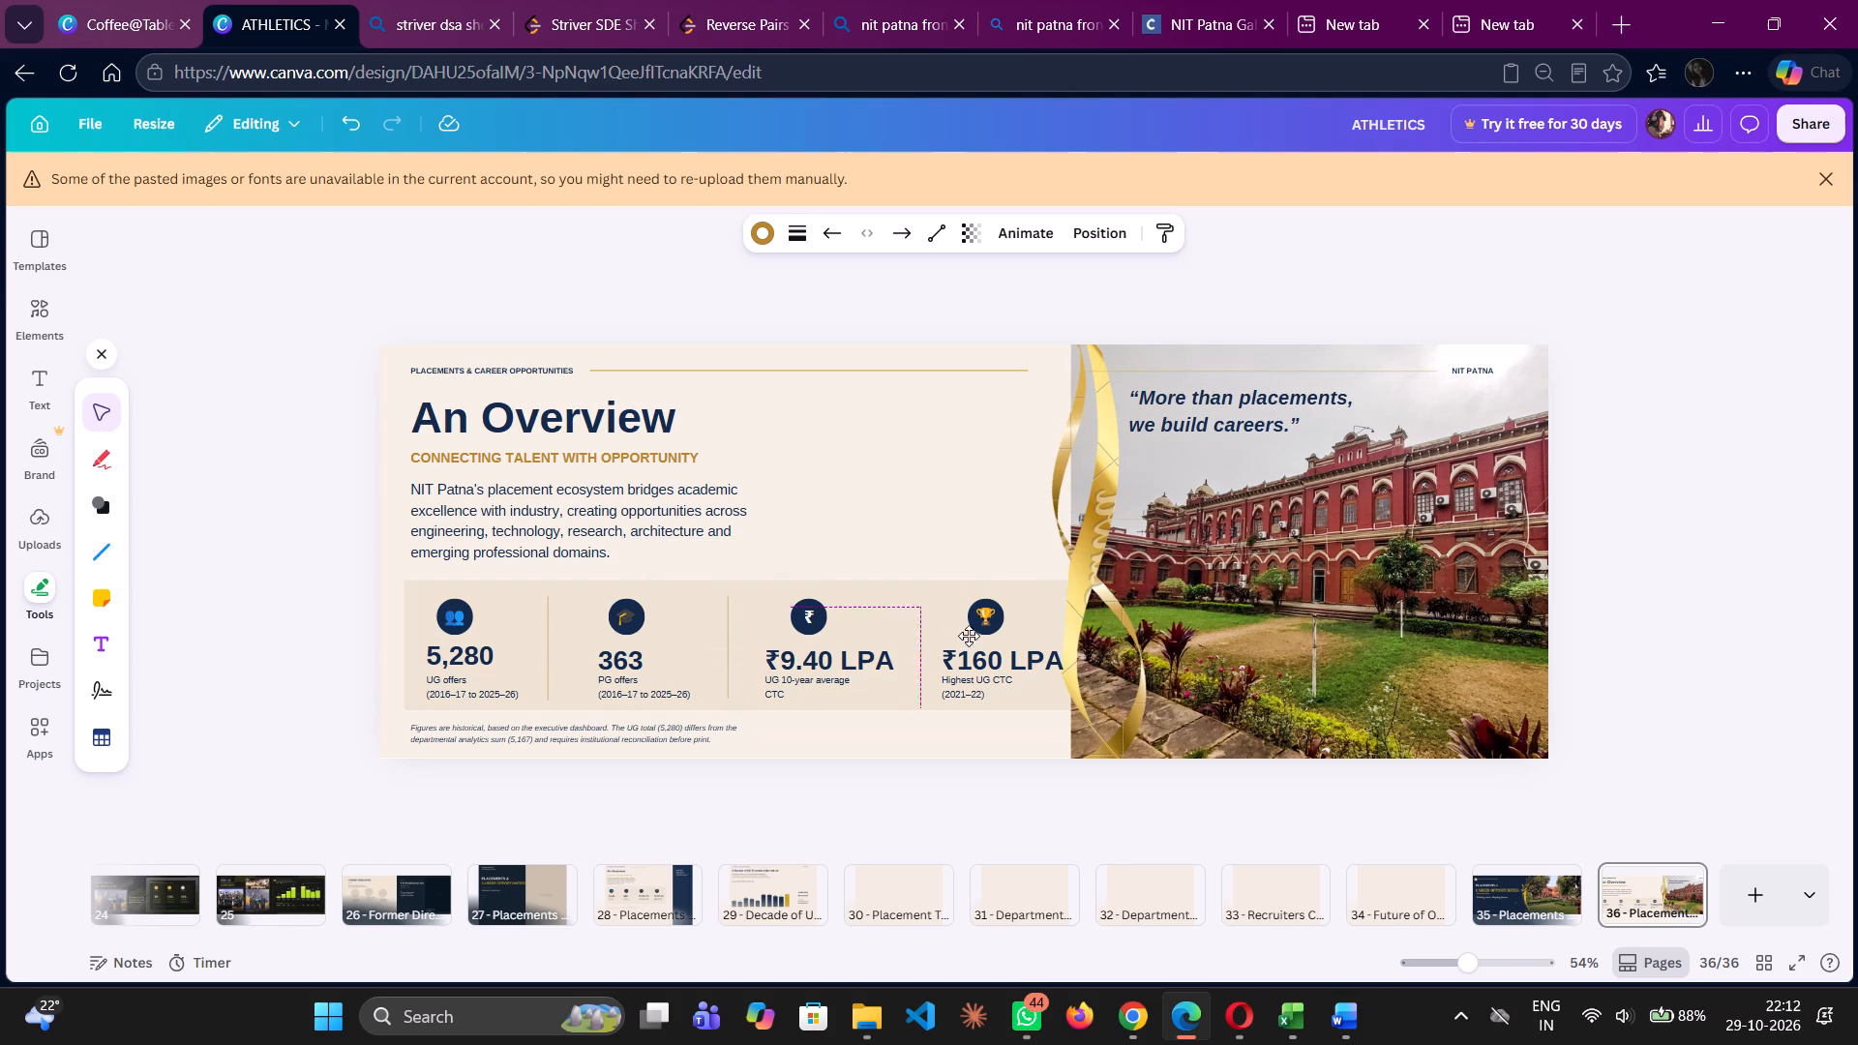
drag(969, 636, 958, 632)
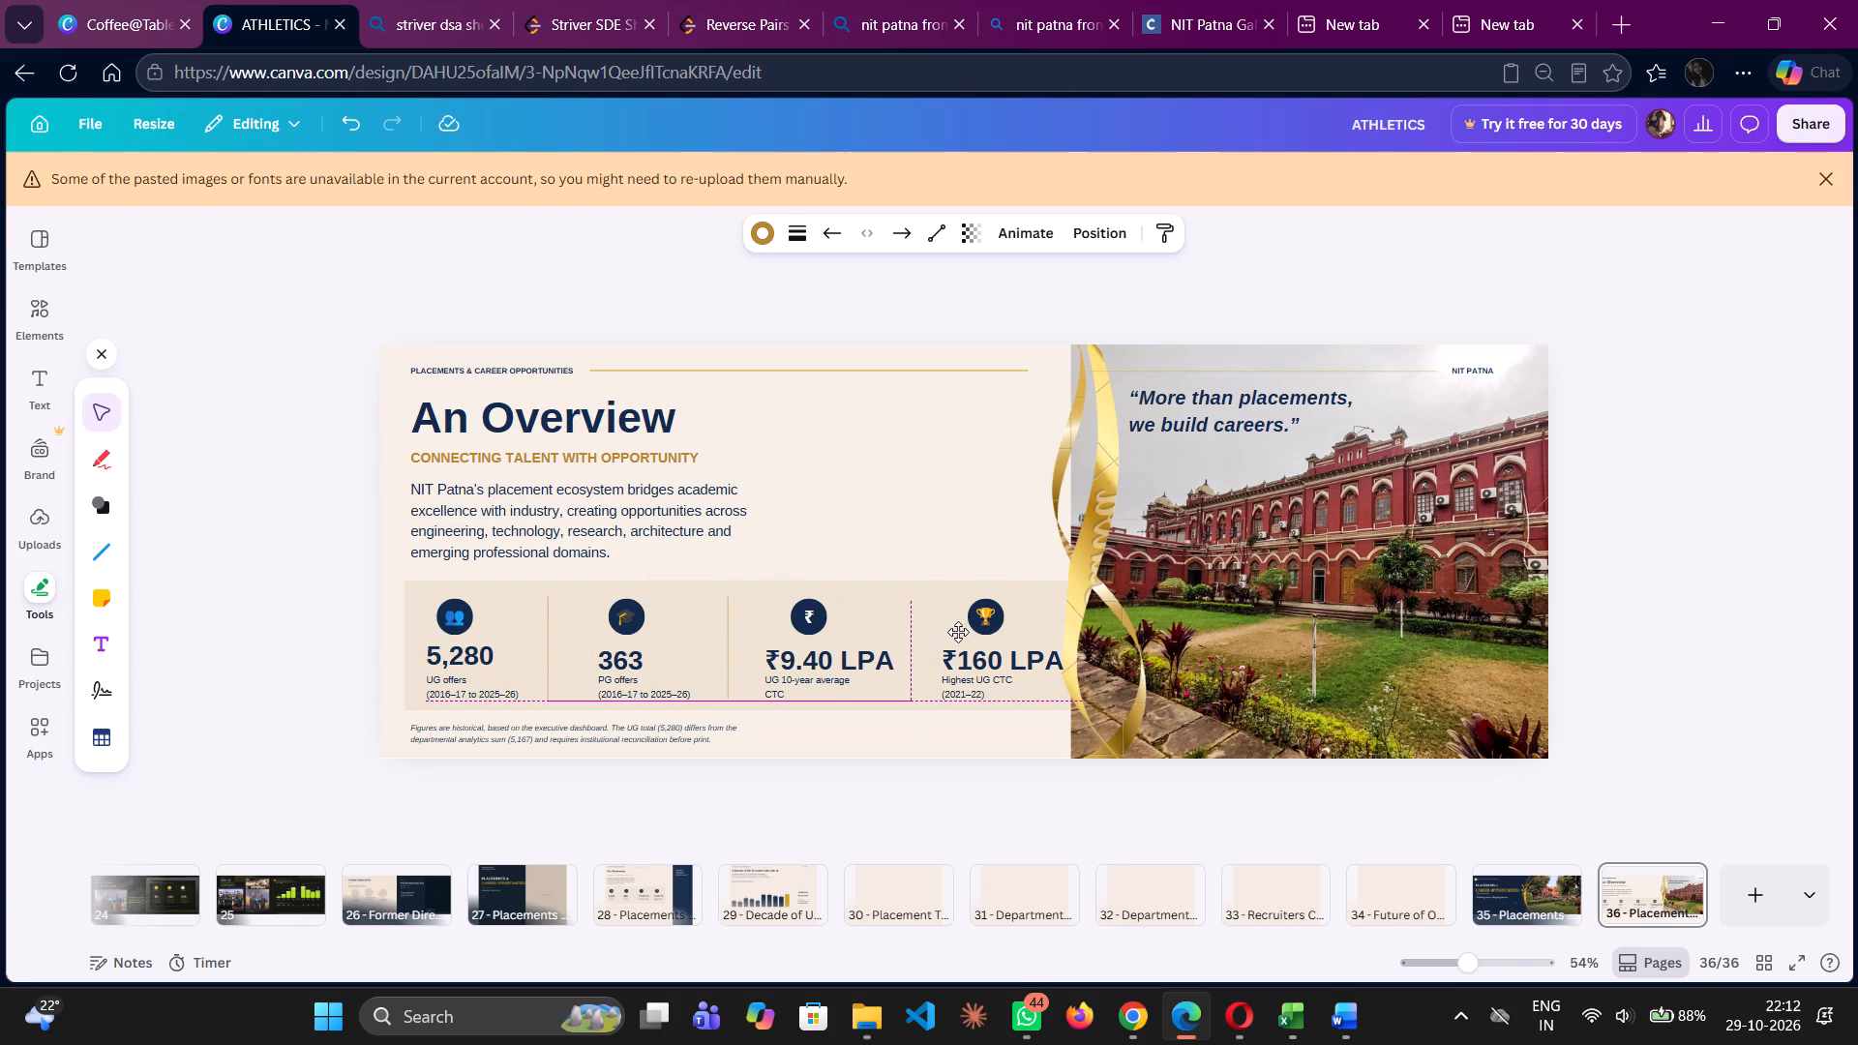
drag(958, 632, 958, 629)
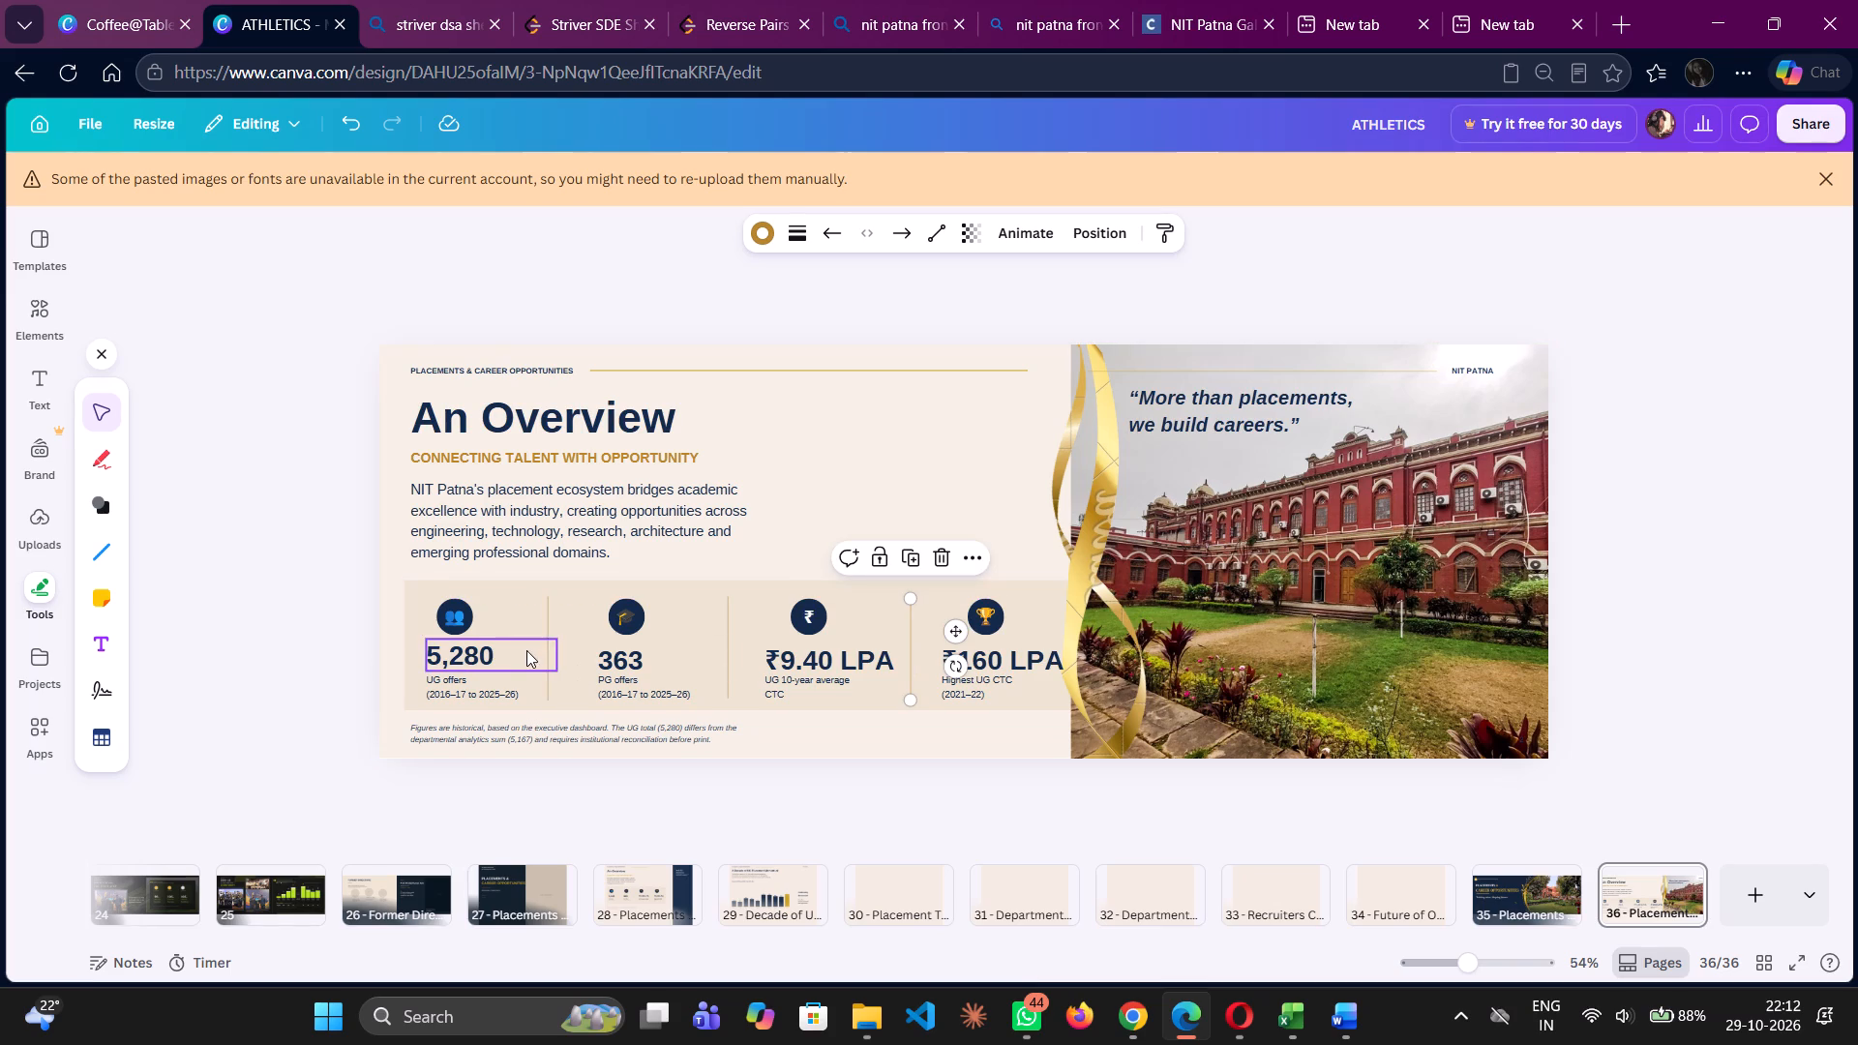
click(532, 604)
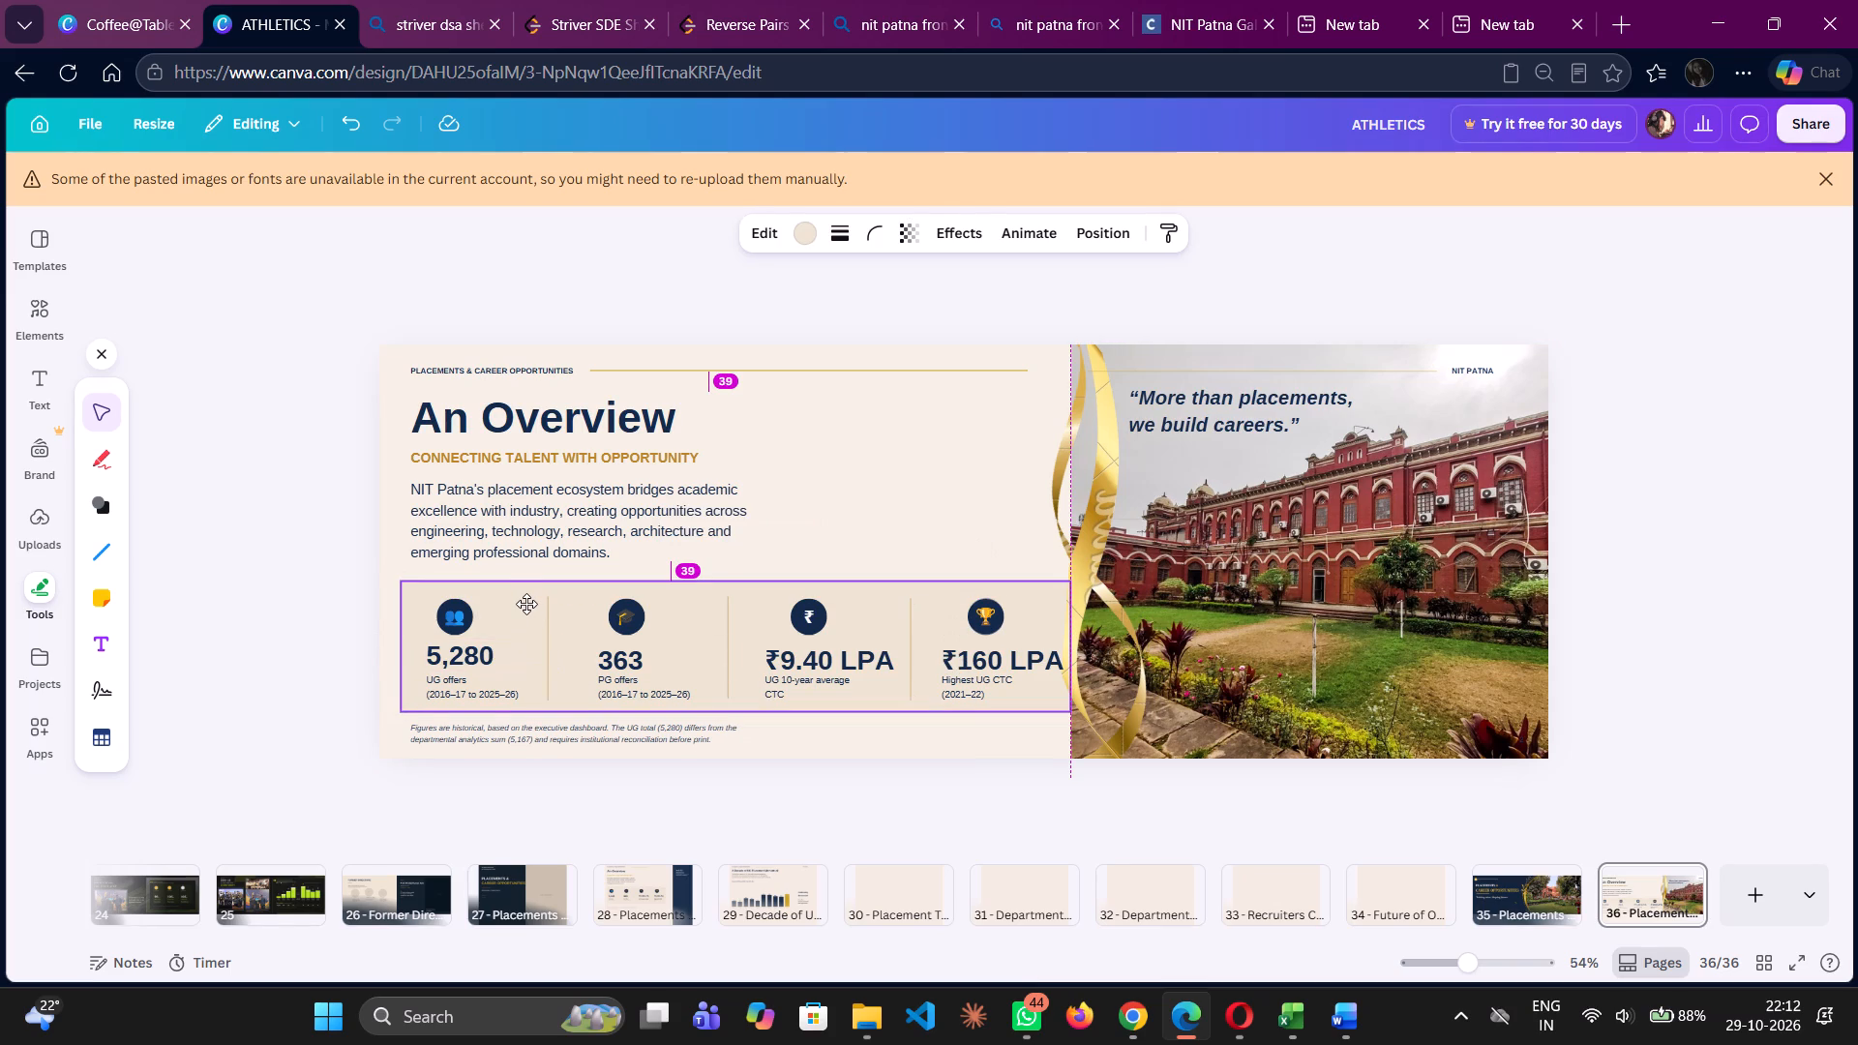
Delete the people, graduation cap, rupee and trophy symbols from the four stat badges, keeping the navy circles.
click(449, 610)
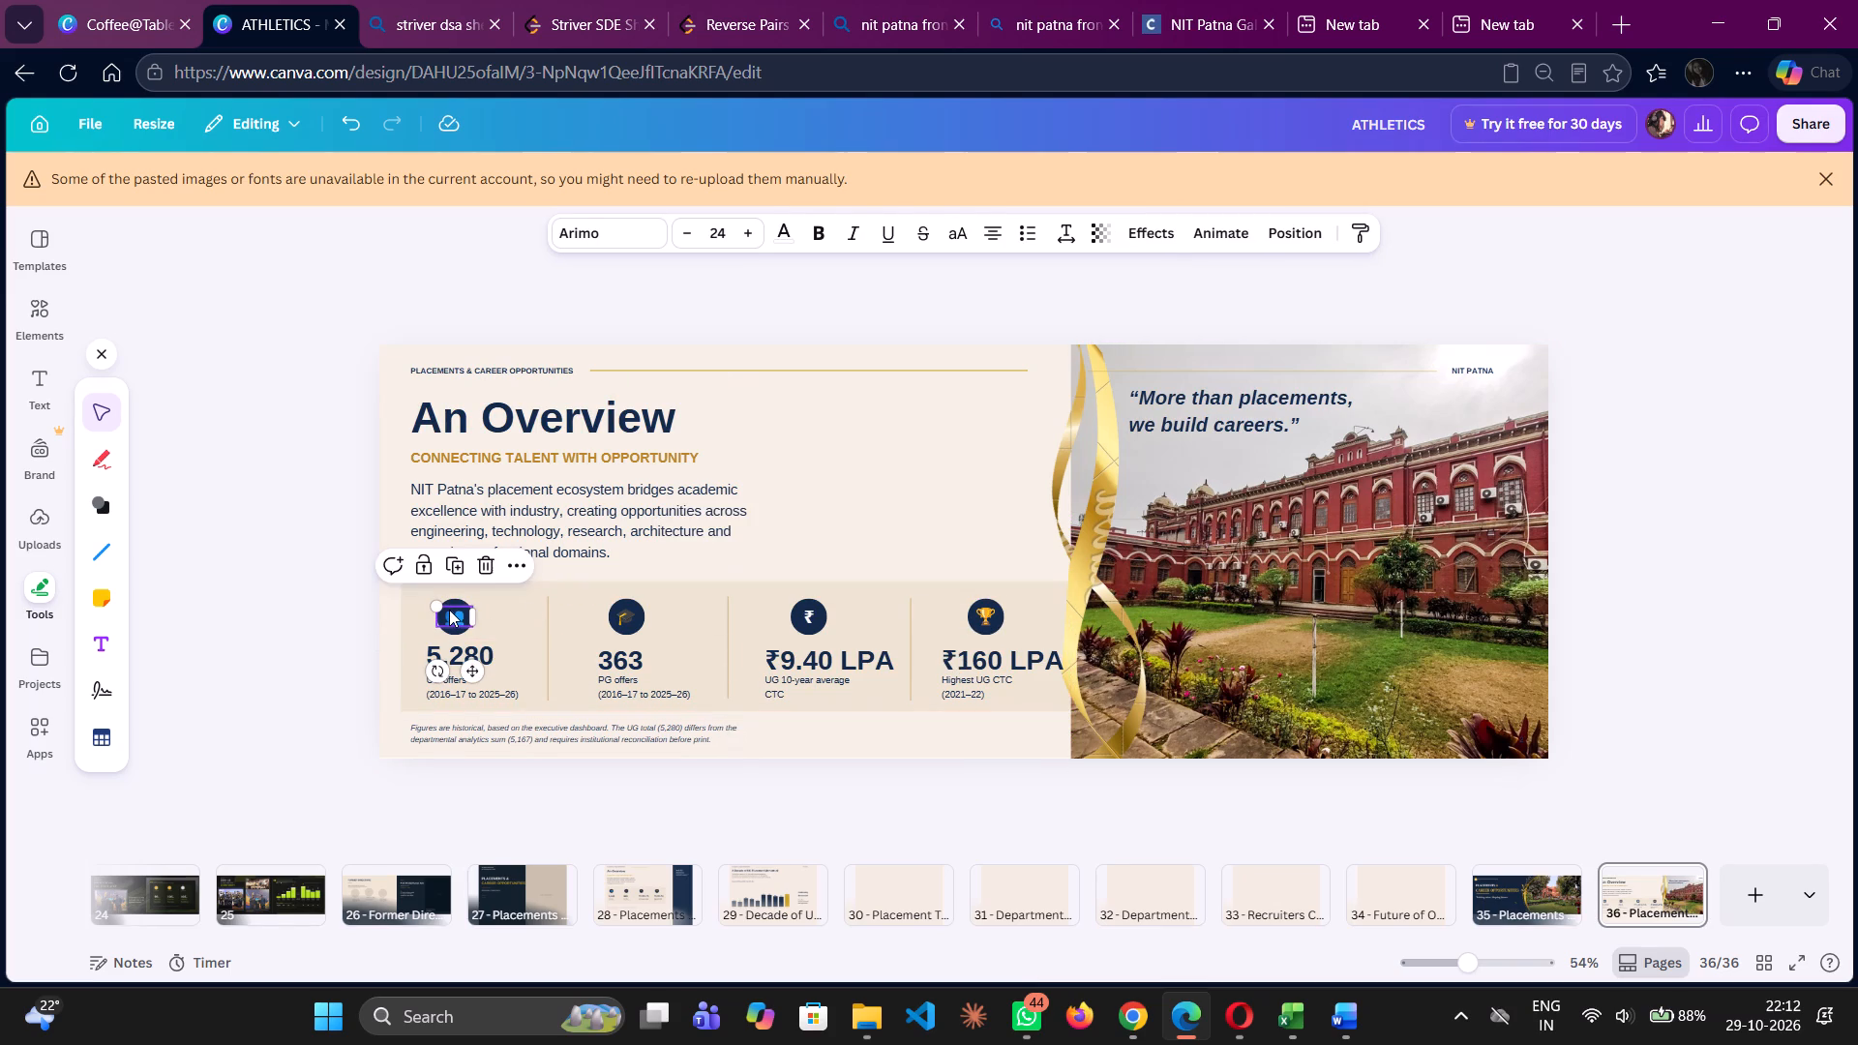
key(BackSpace)
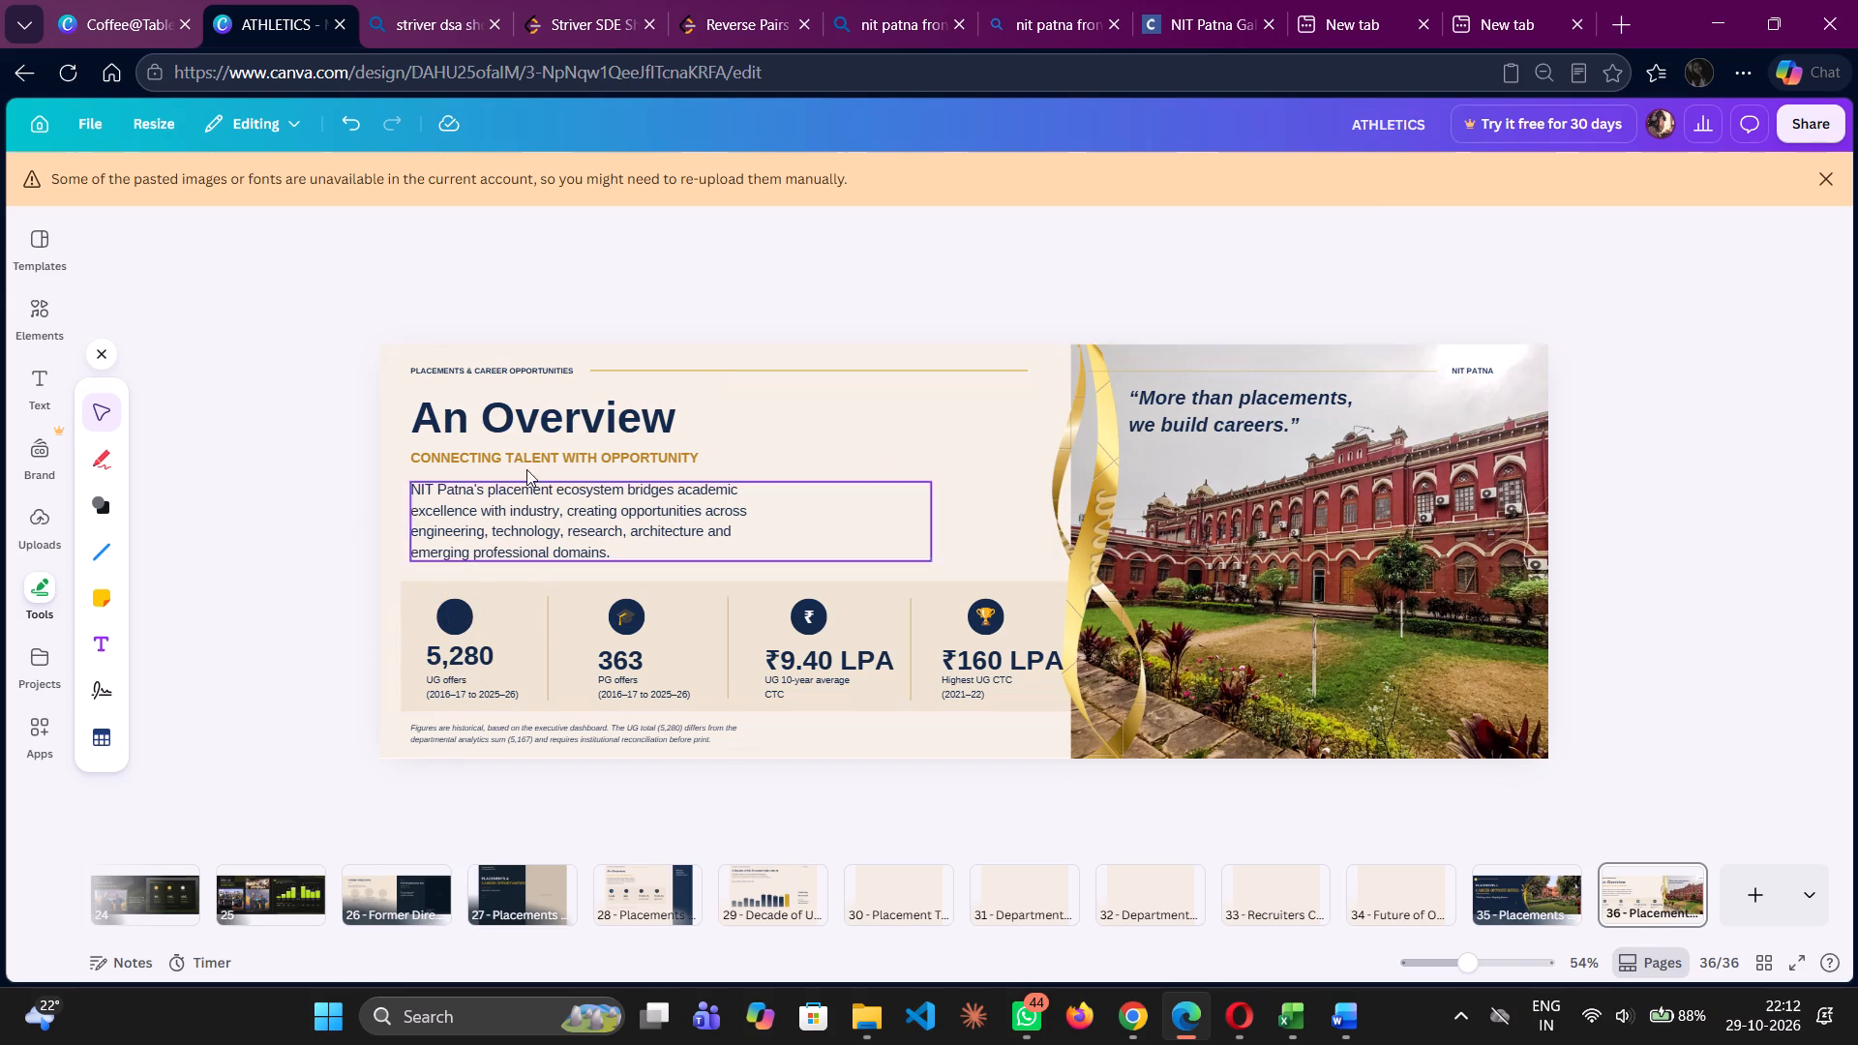
click(635, 608)
key(BackSpace)
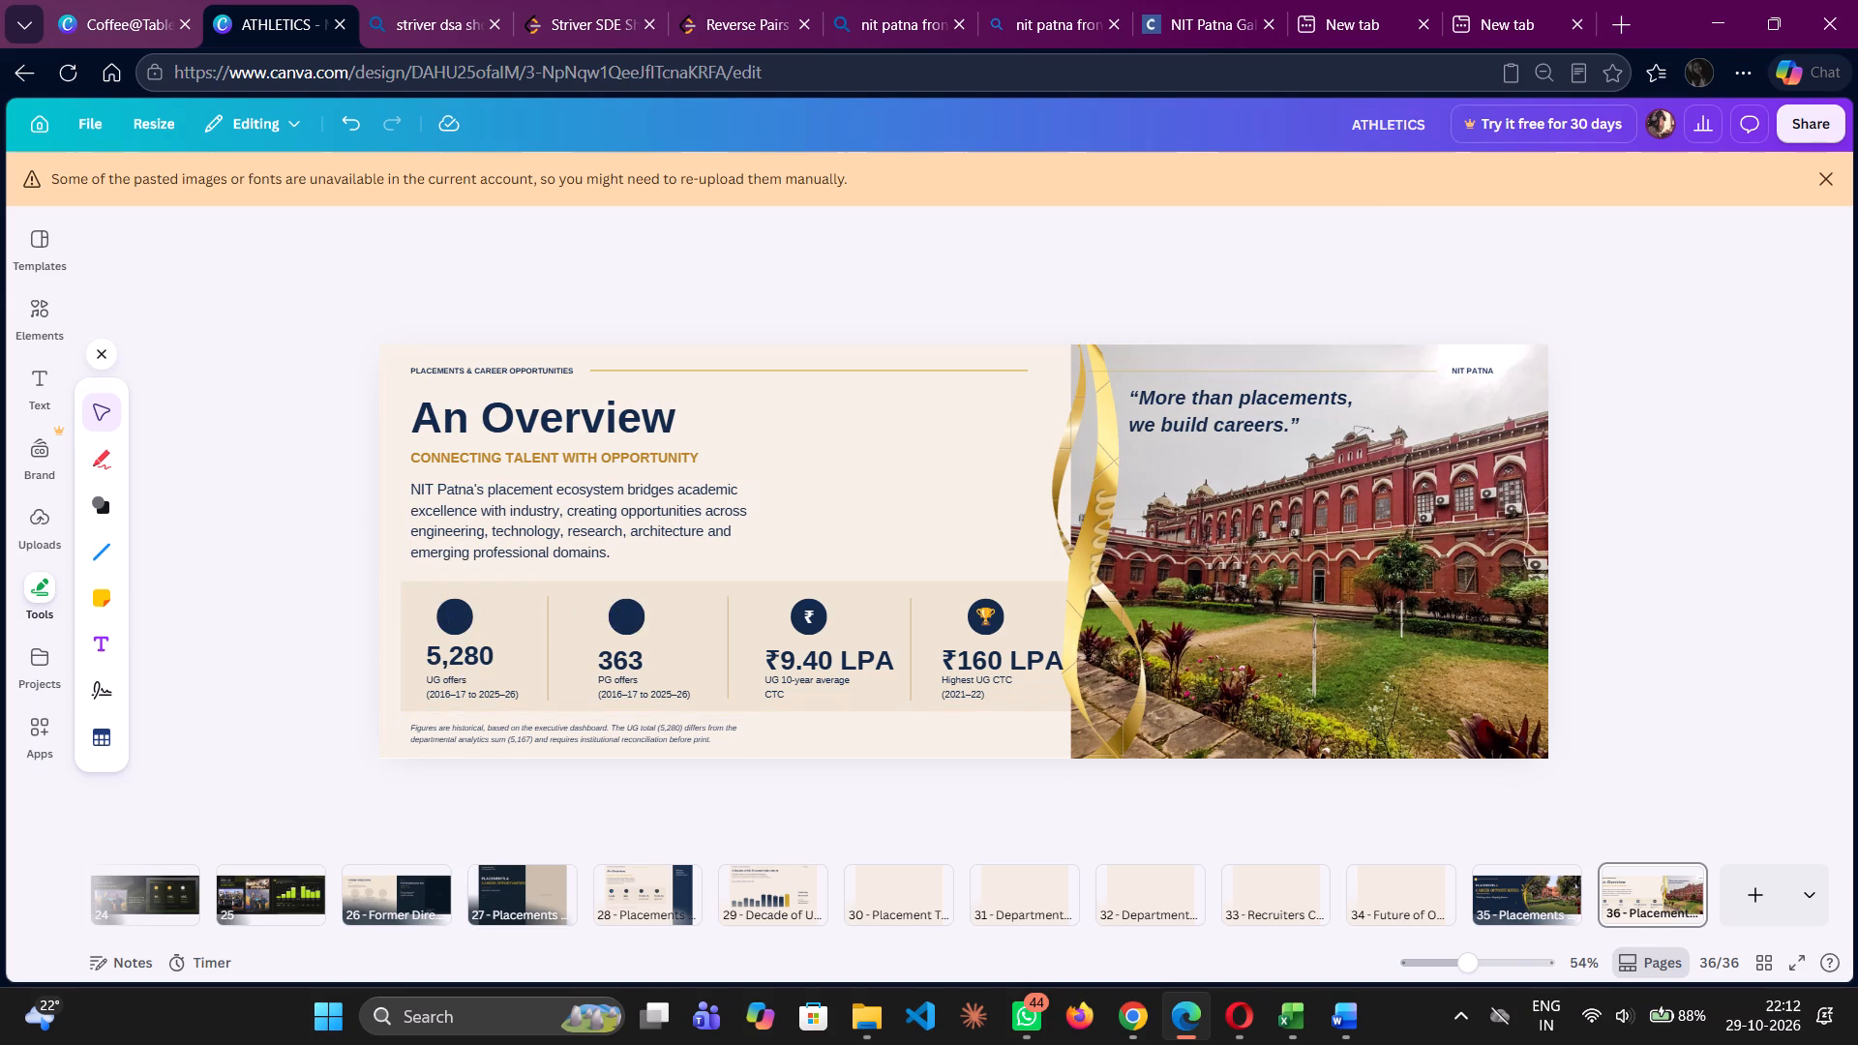
click(824, 618)
key(BackSpace)
click(986, 615)
key(BackSpace)
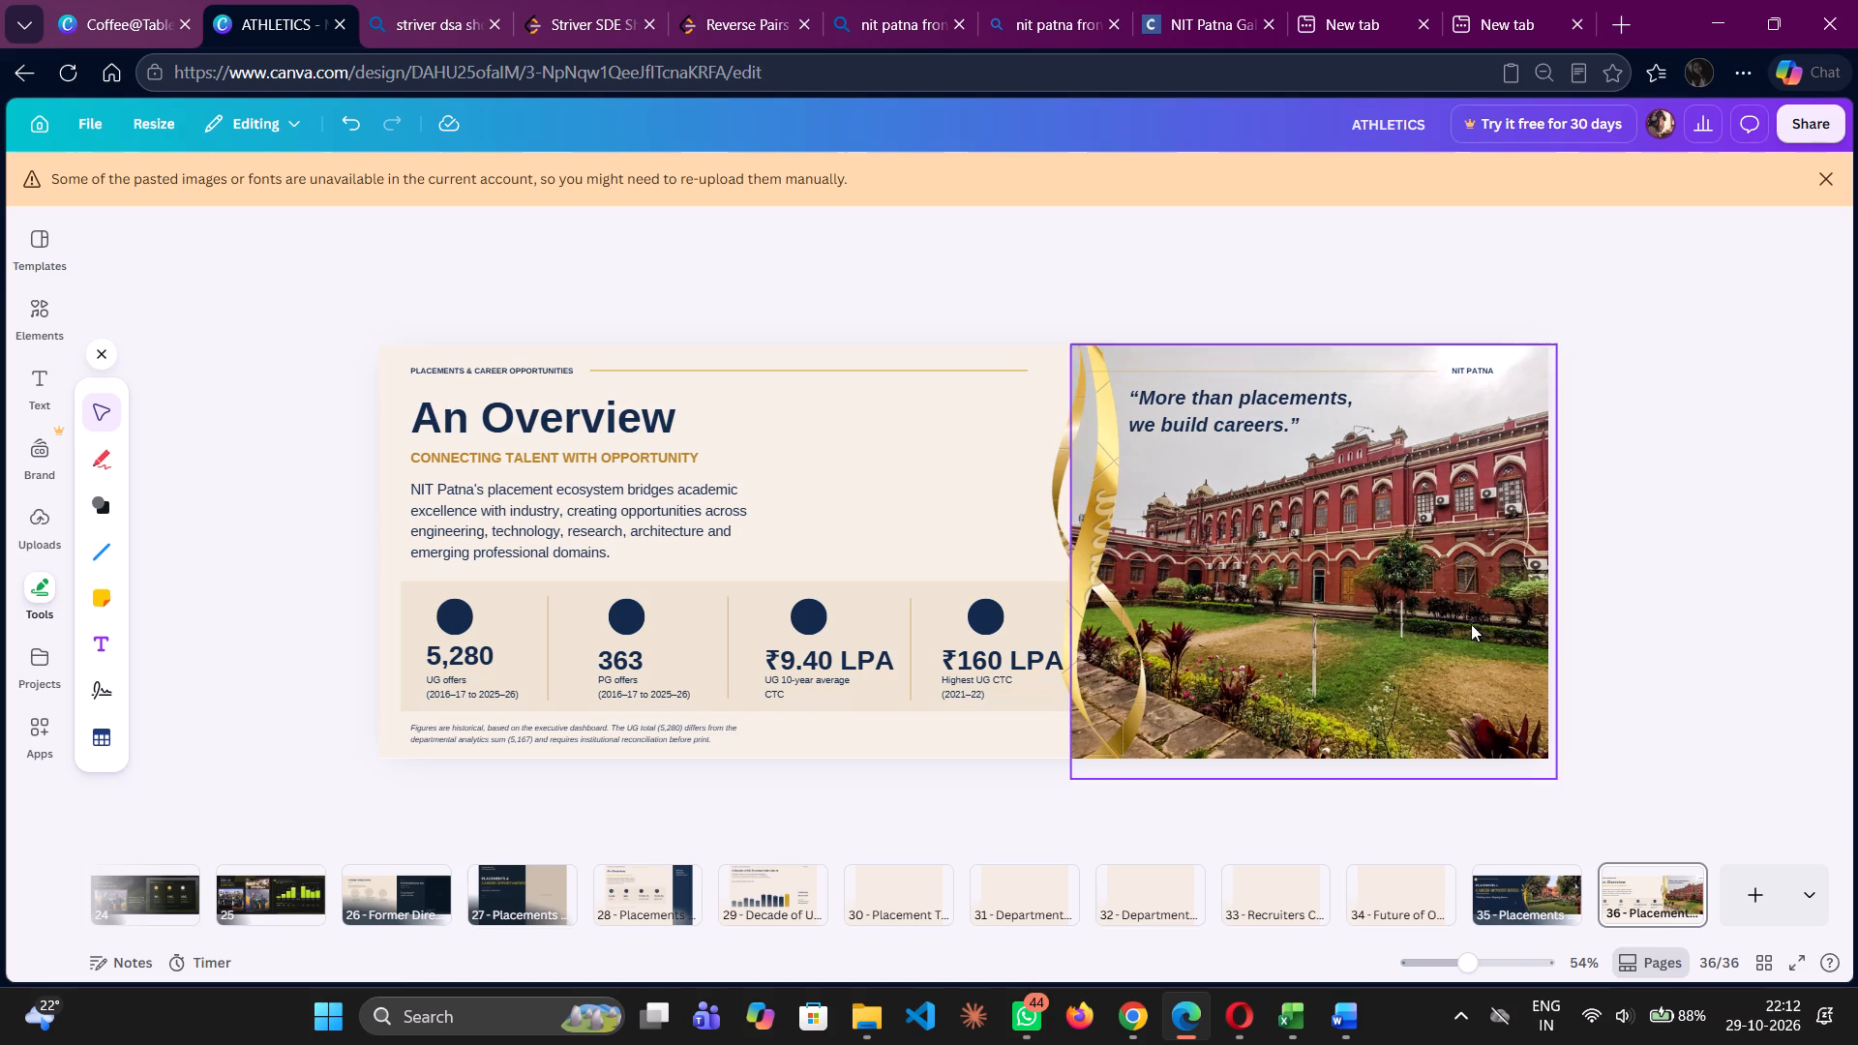
Switch to the ATHLETICS design open in Opera.
click(1735, 8)
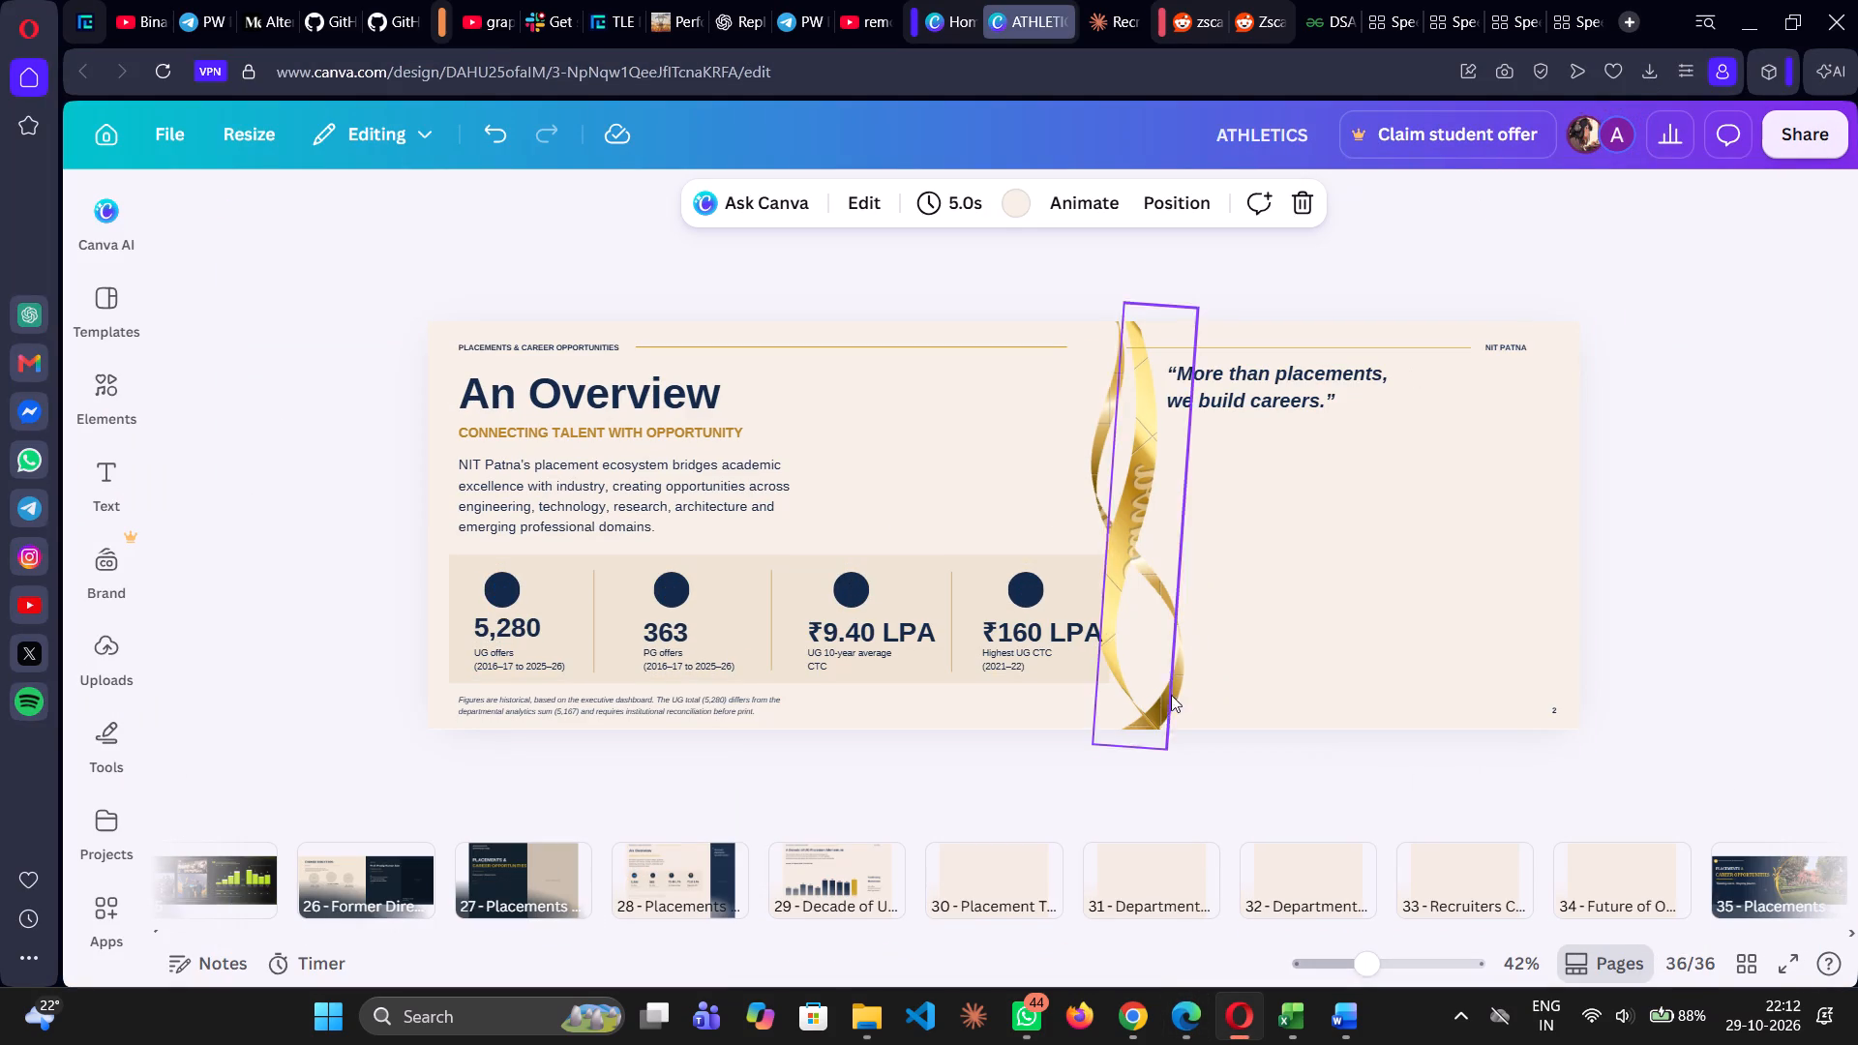
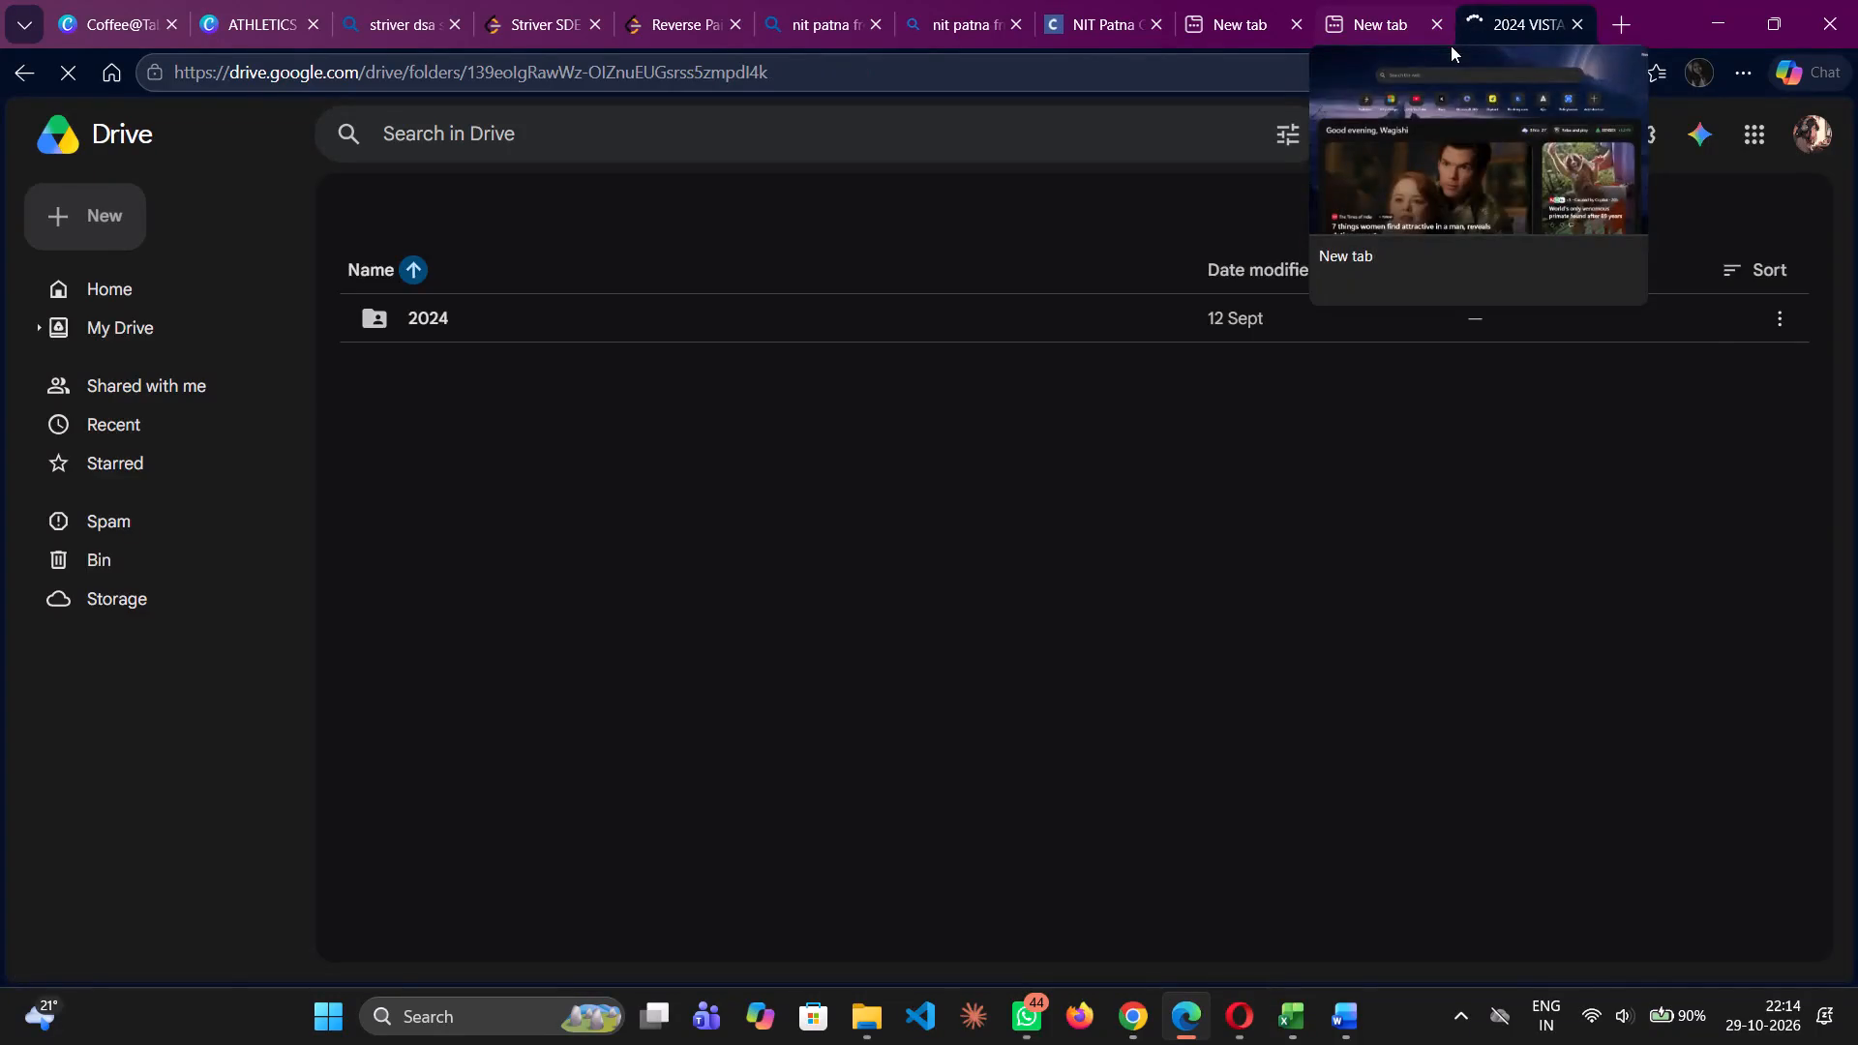
Close the 2024 VISTAAA Google Drive folder tab in Edge.
double_click(1098, 396)
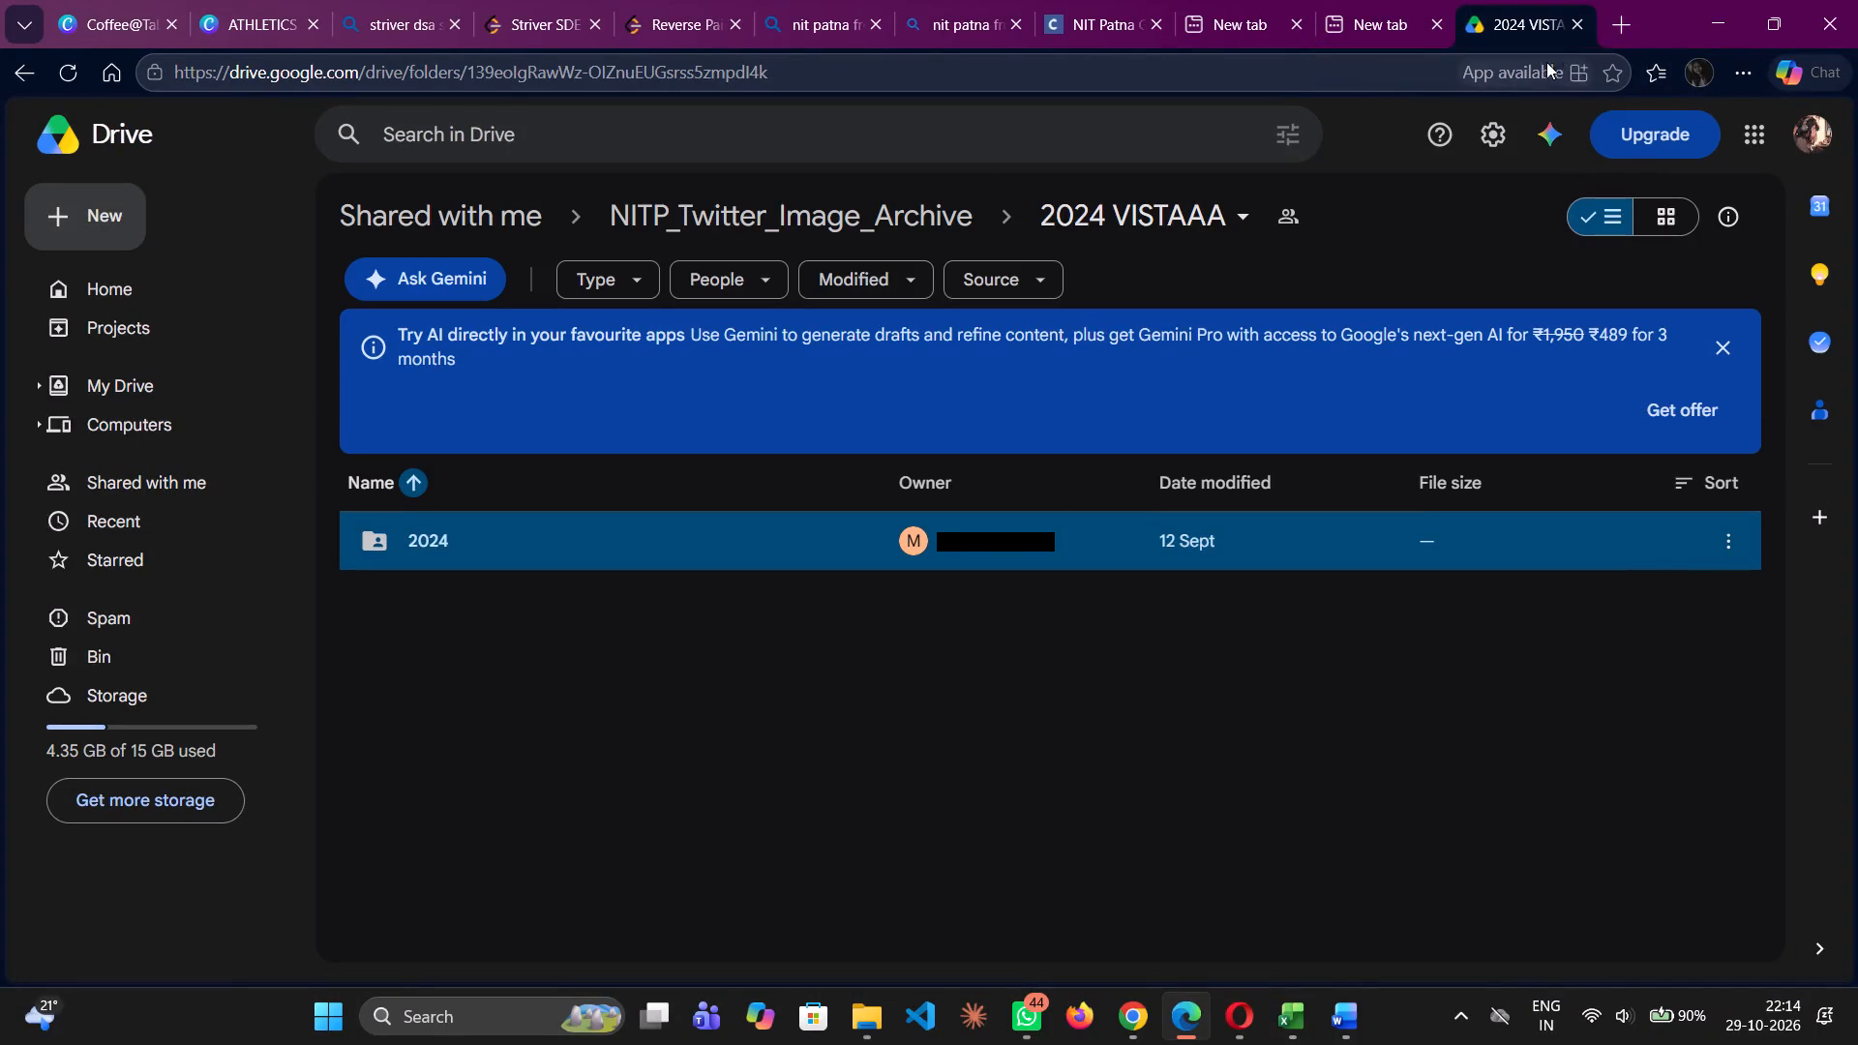
click(1576, 33)
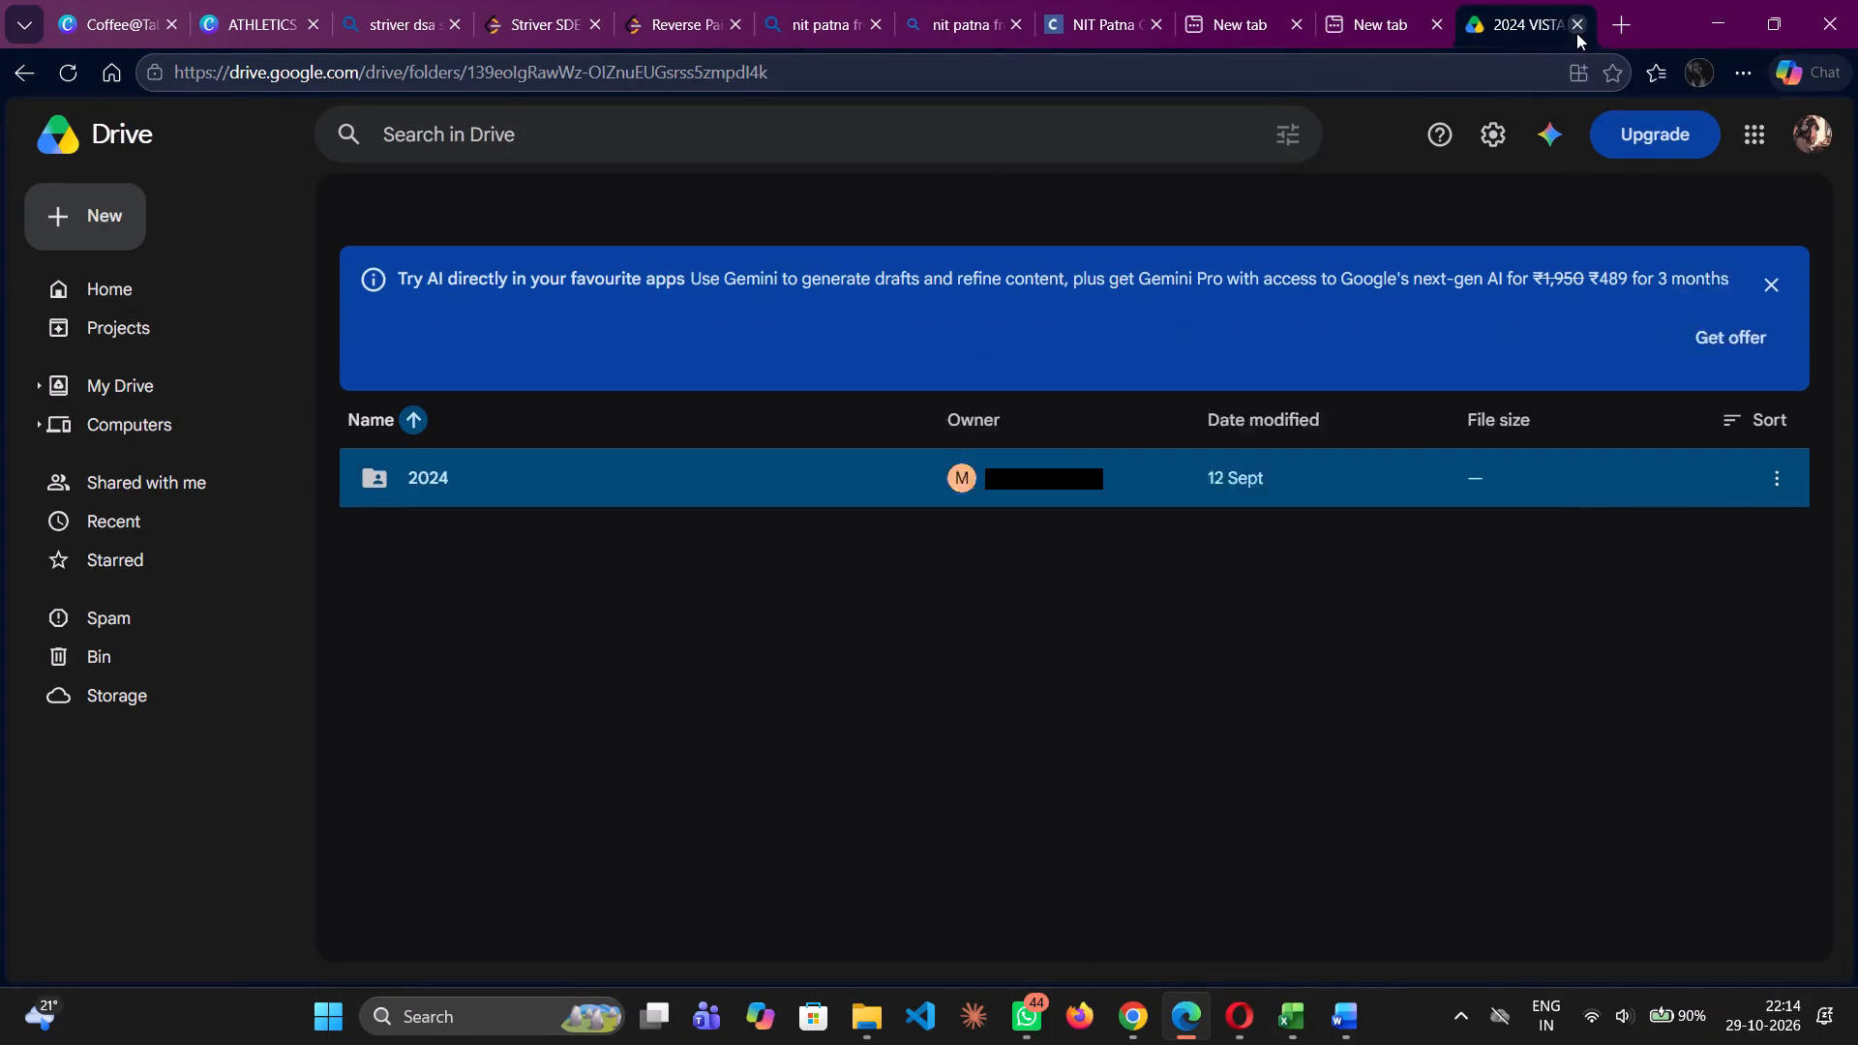
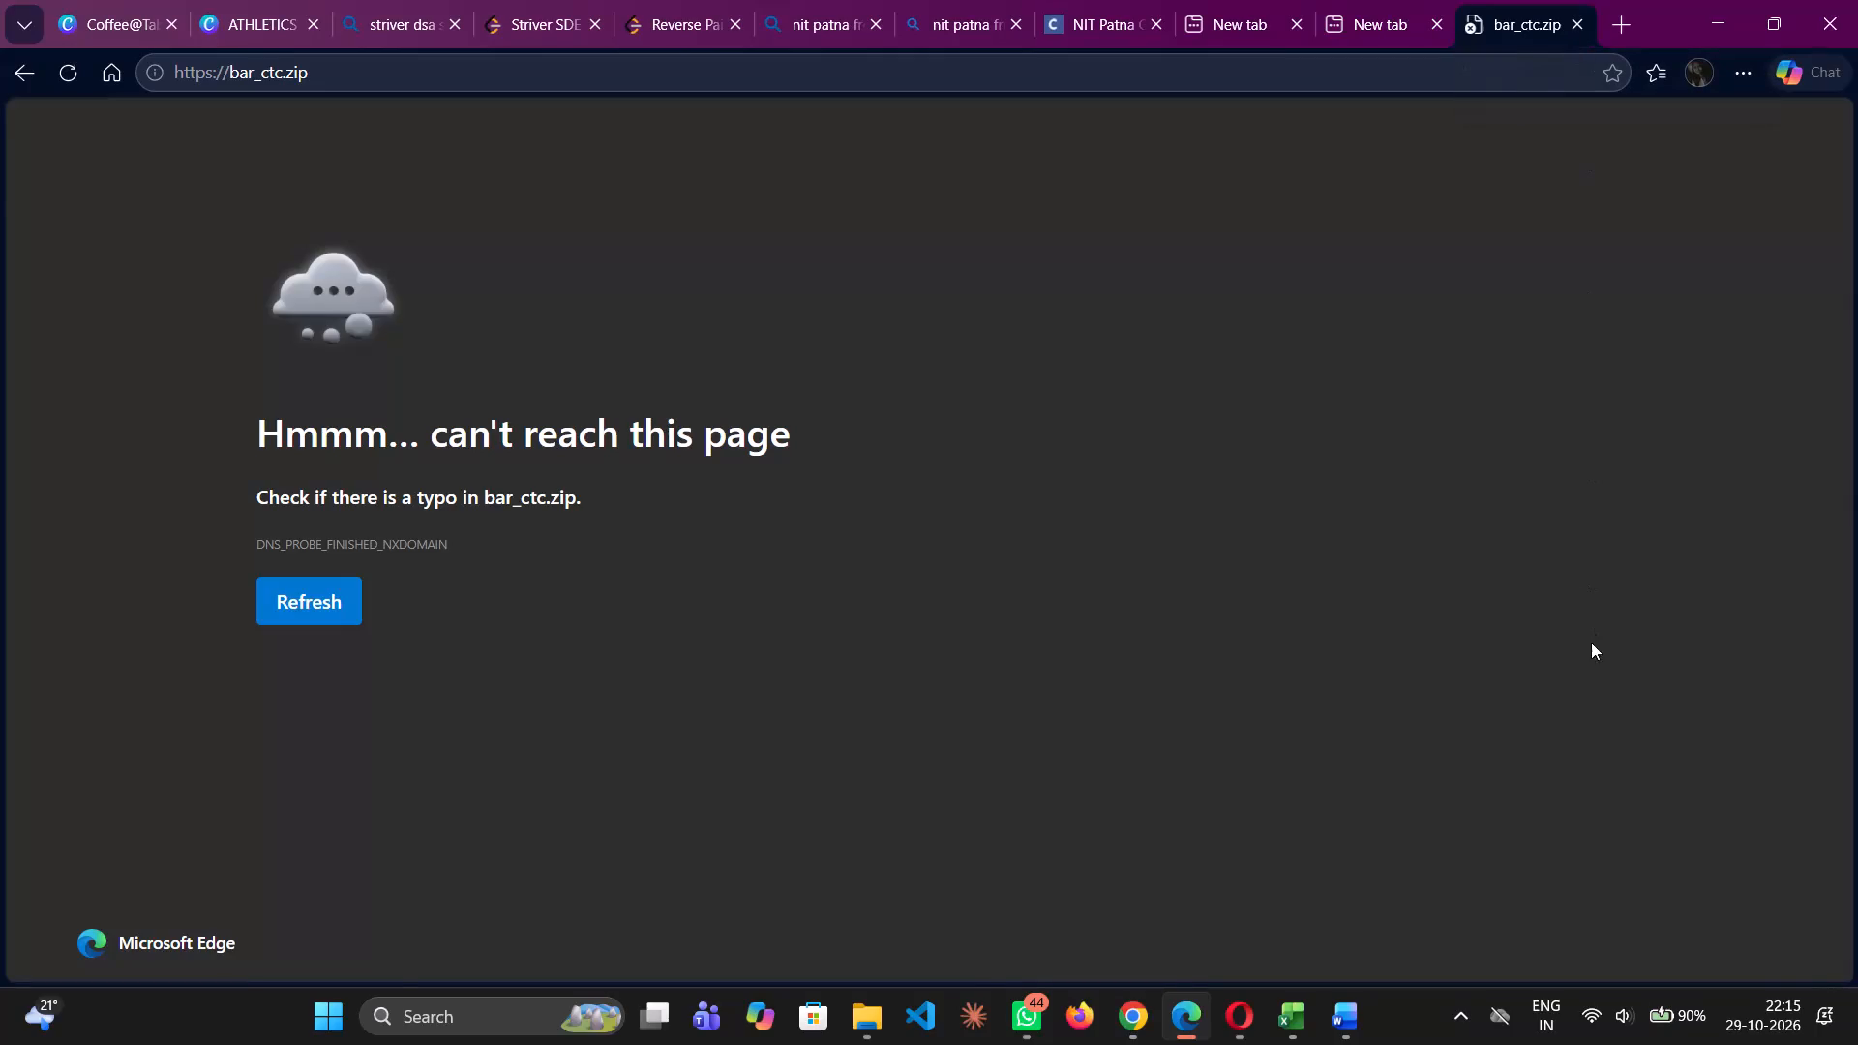
Close the unreachable bar_ctc.zip browser tab and return to the ATHLETICS design.
scroll(1580, 48, down, 1)
click(1578, 20)
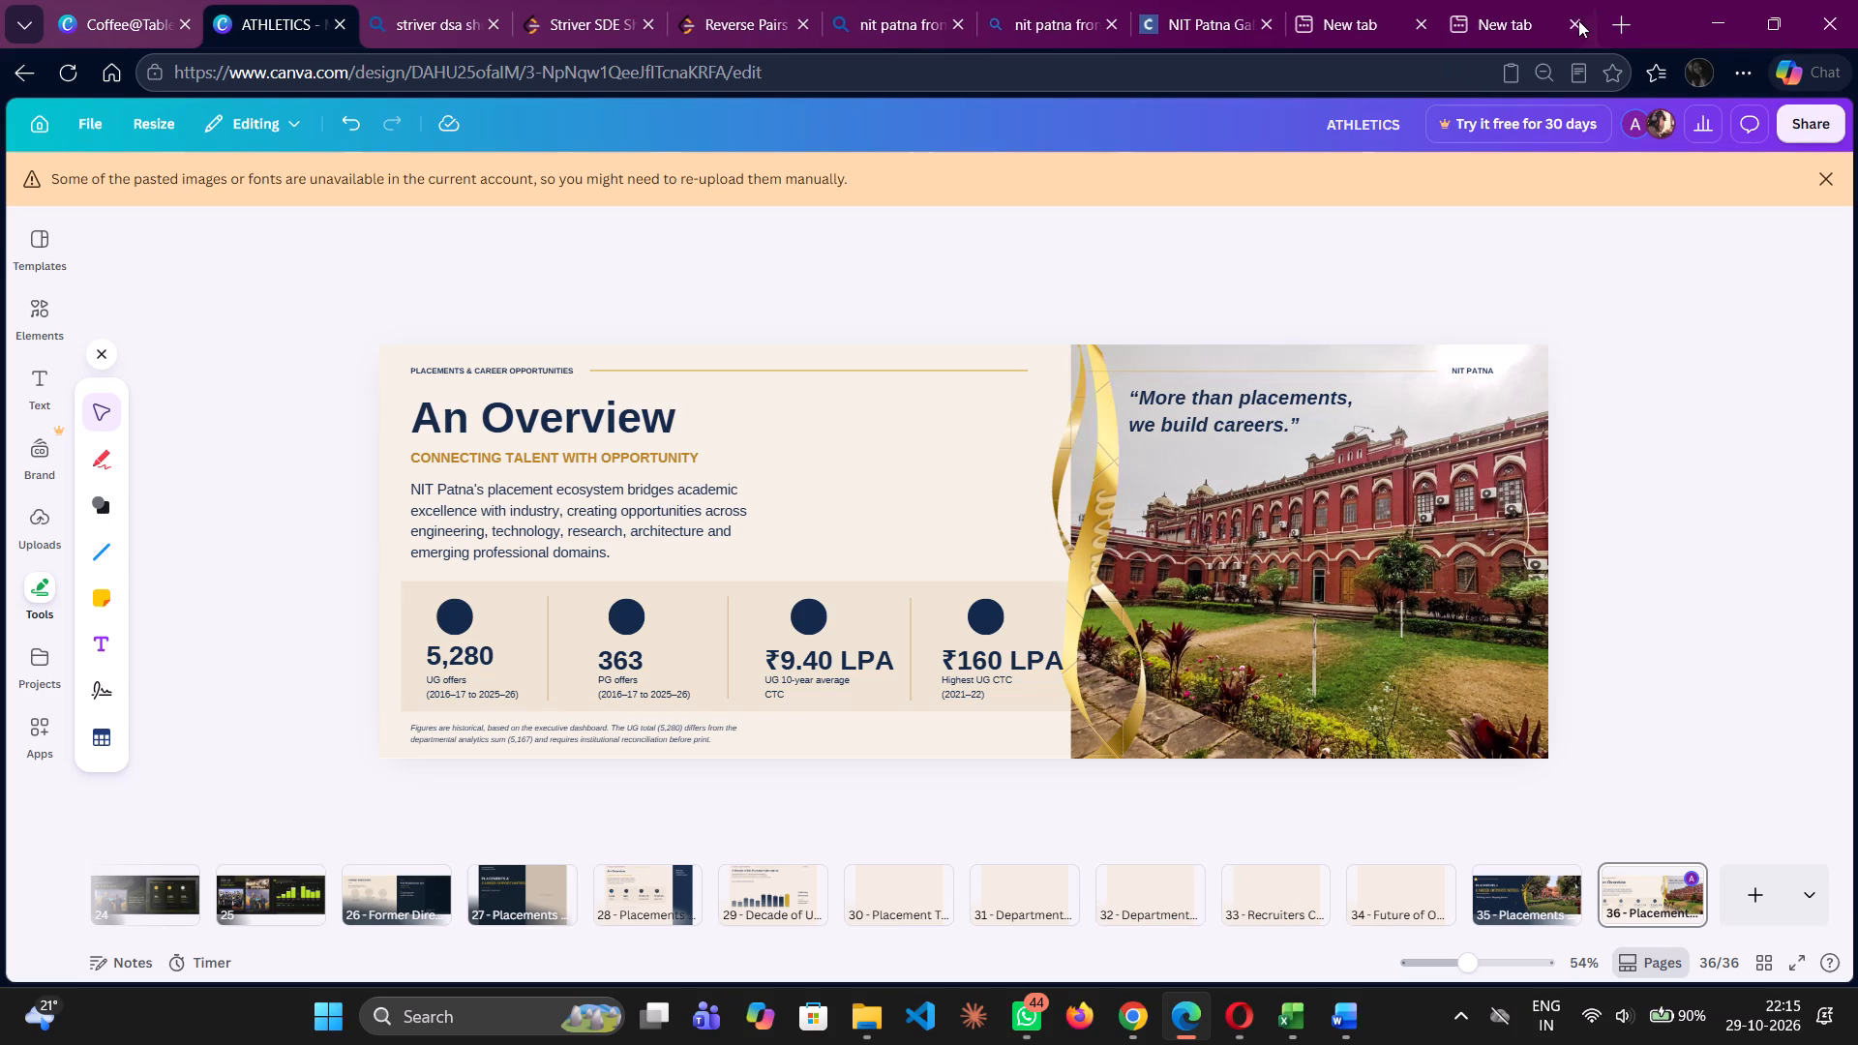
Select the red campus building photo beneath the quote on page 36, the placements overview spread.
click(1251, 756)
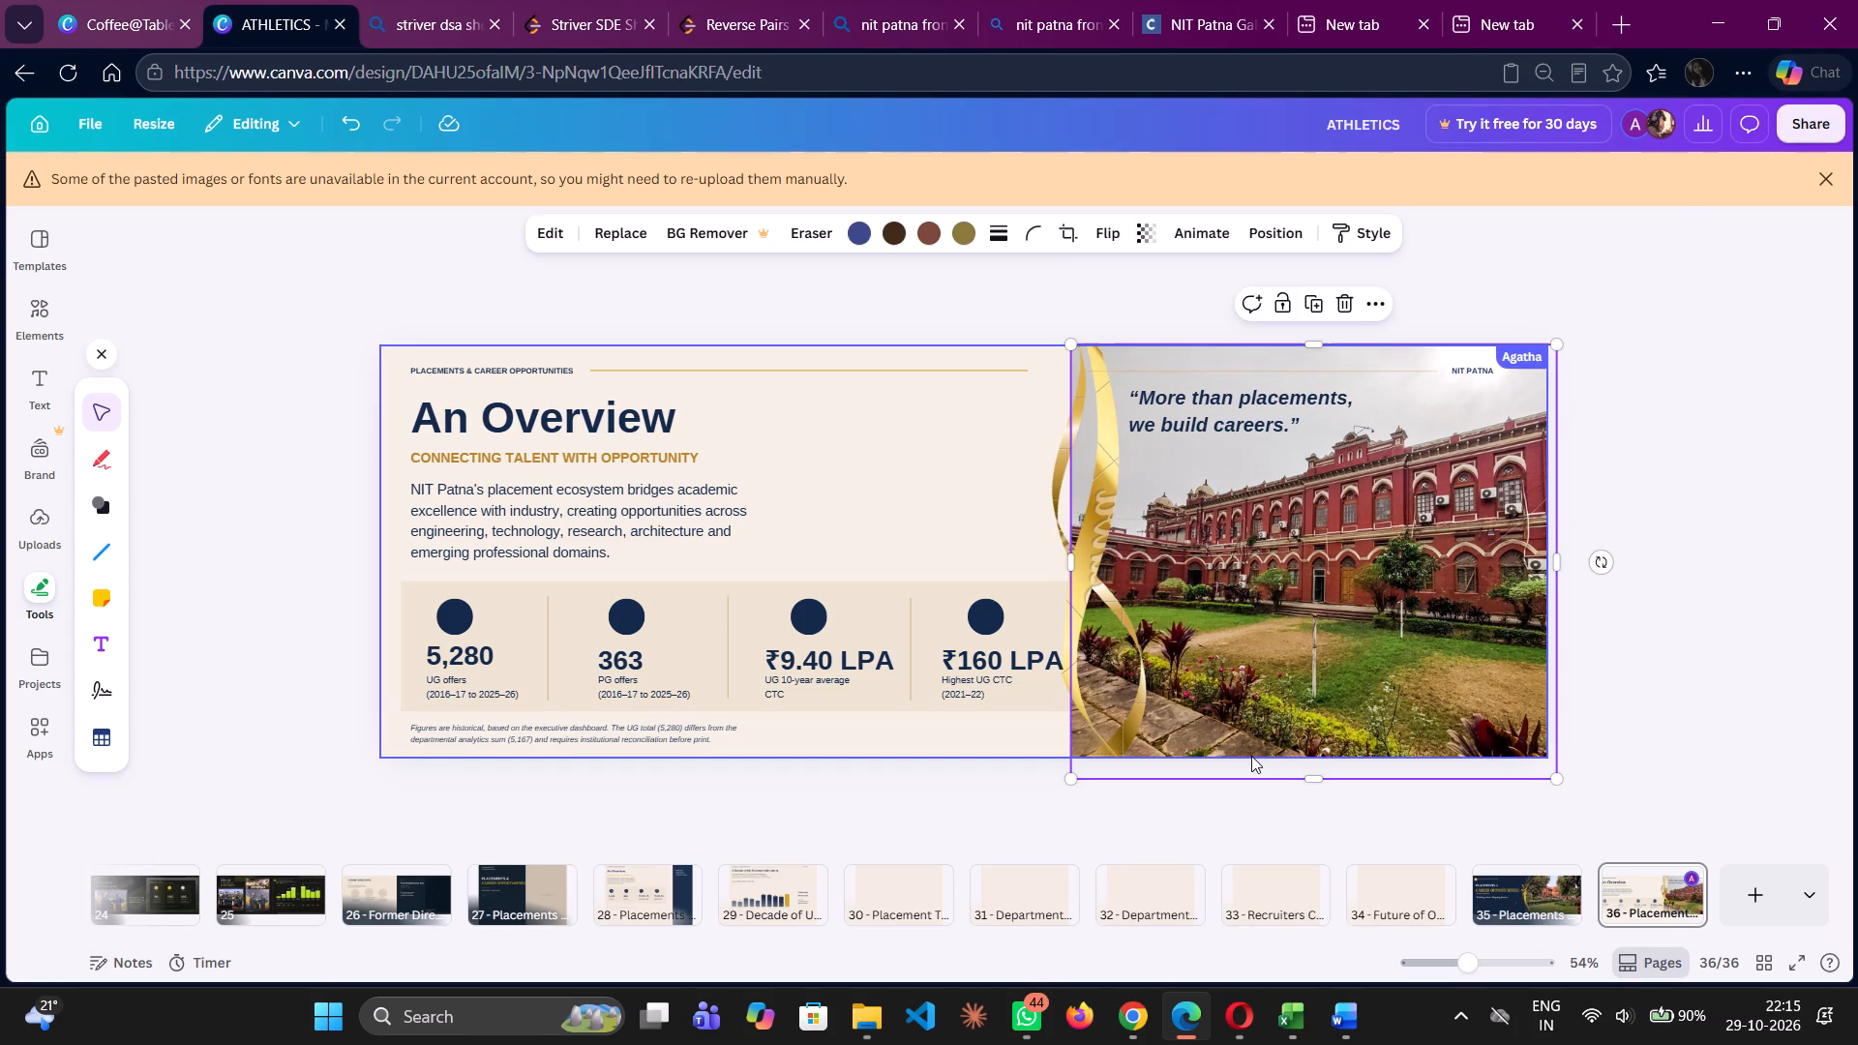
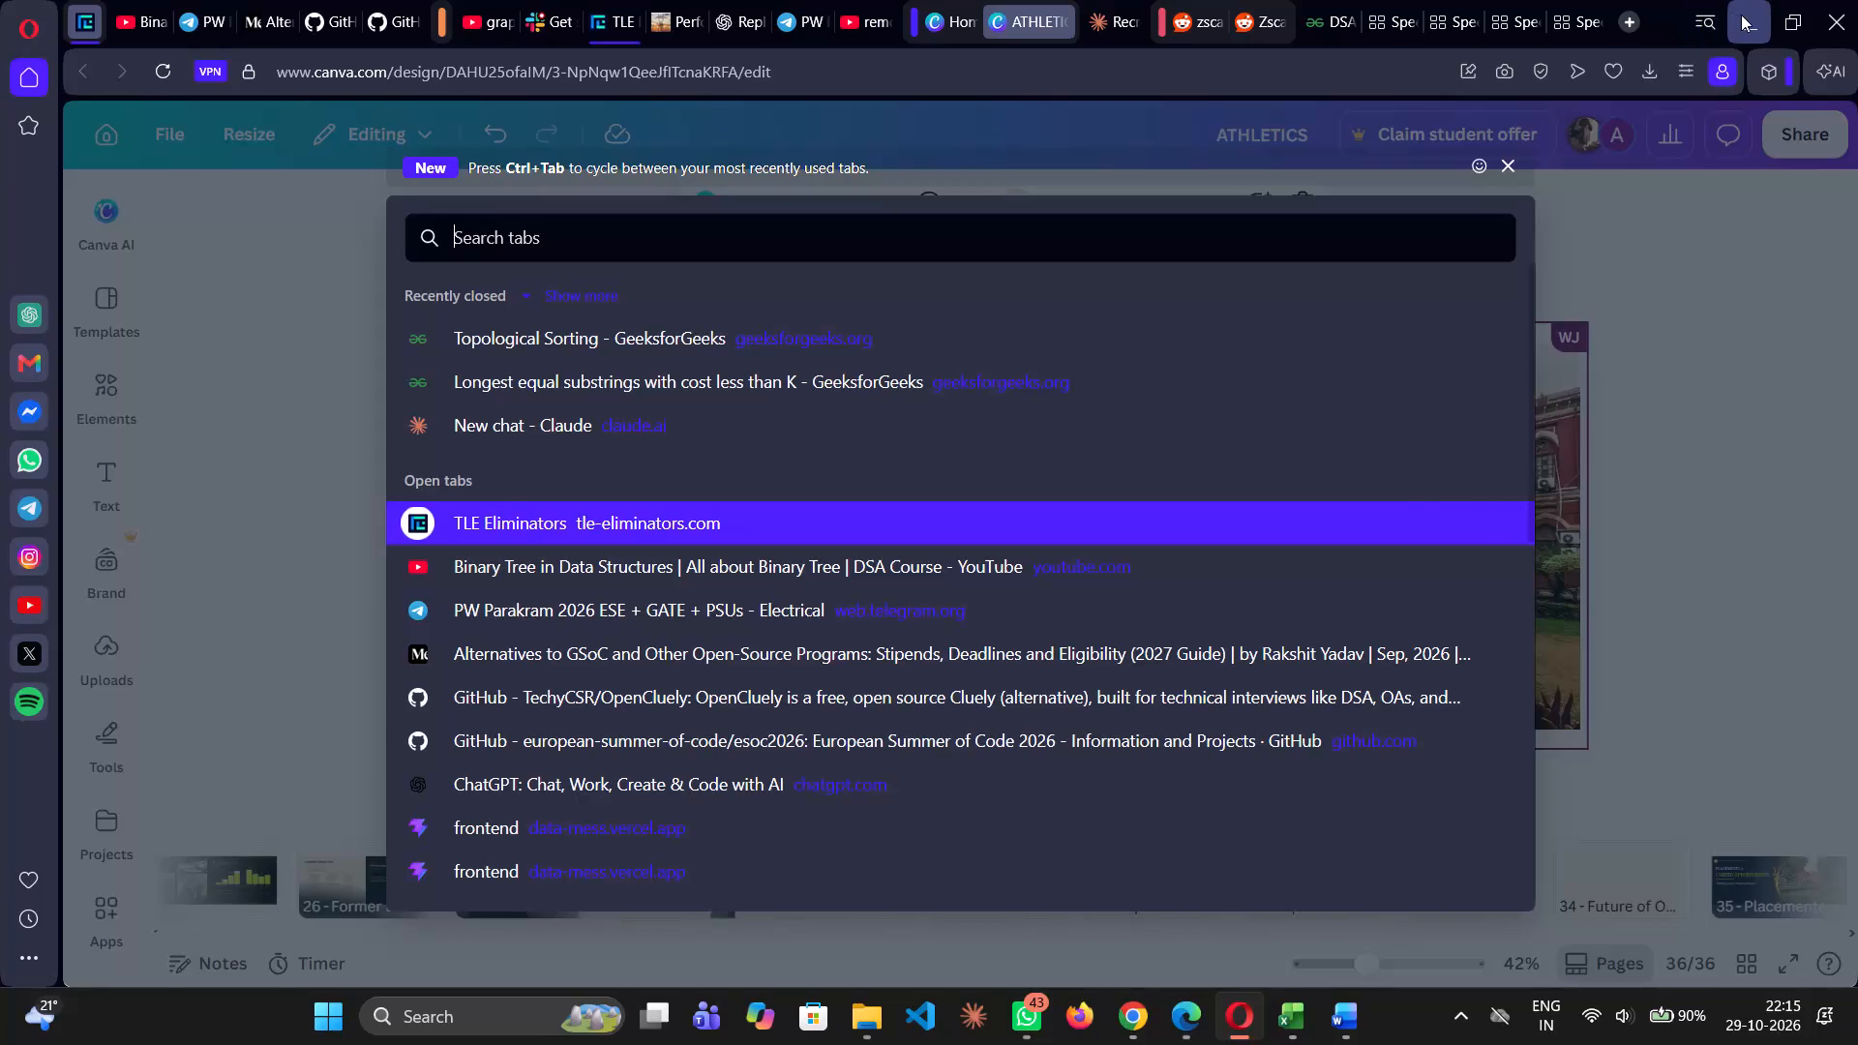
Minimize the browser window holding the ATHLETICS design and launch the Kuro application from the desktop.
click(1741, 15)
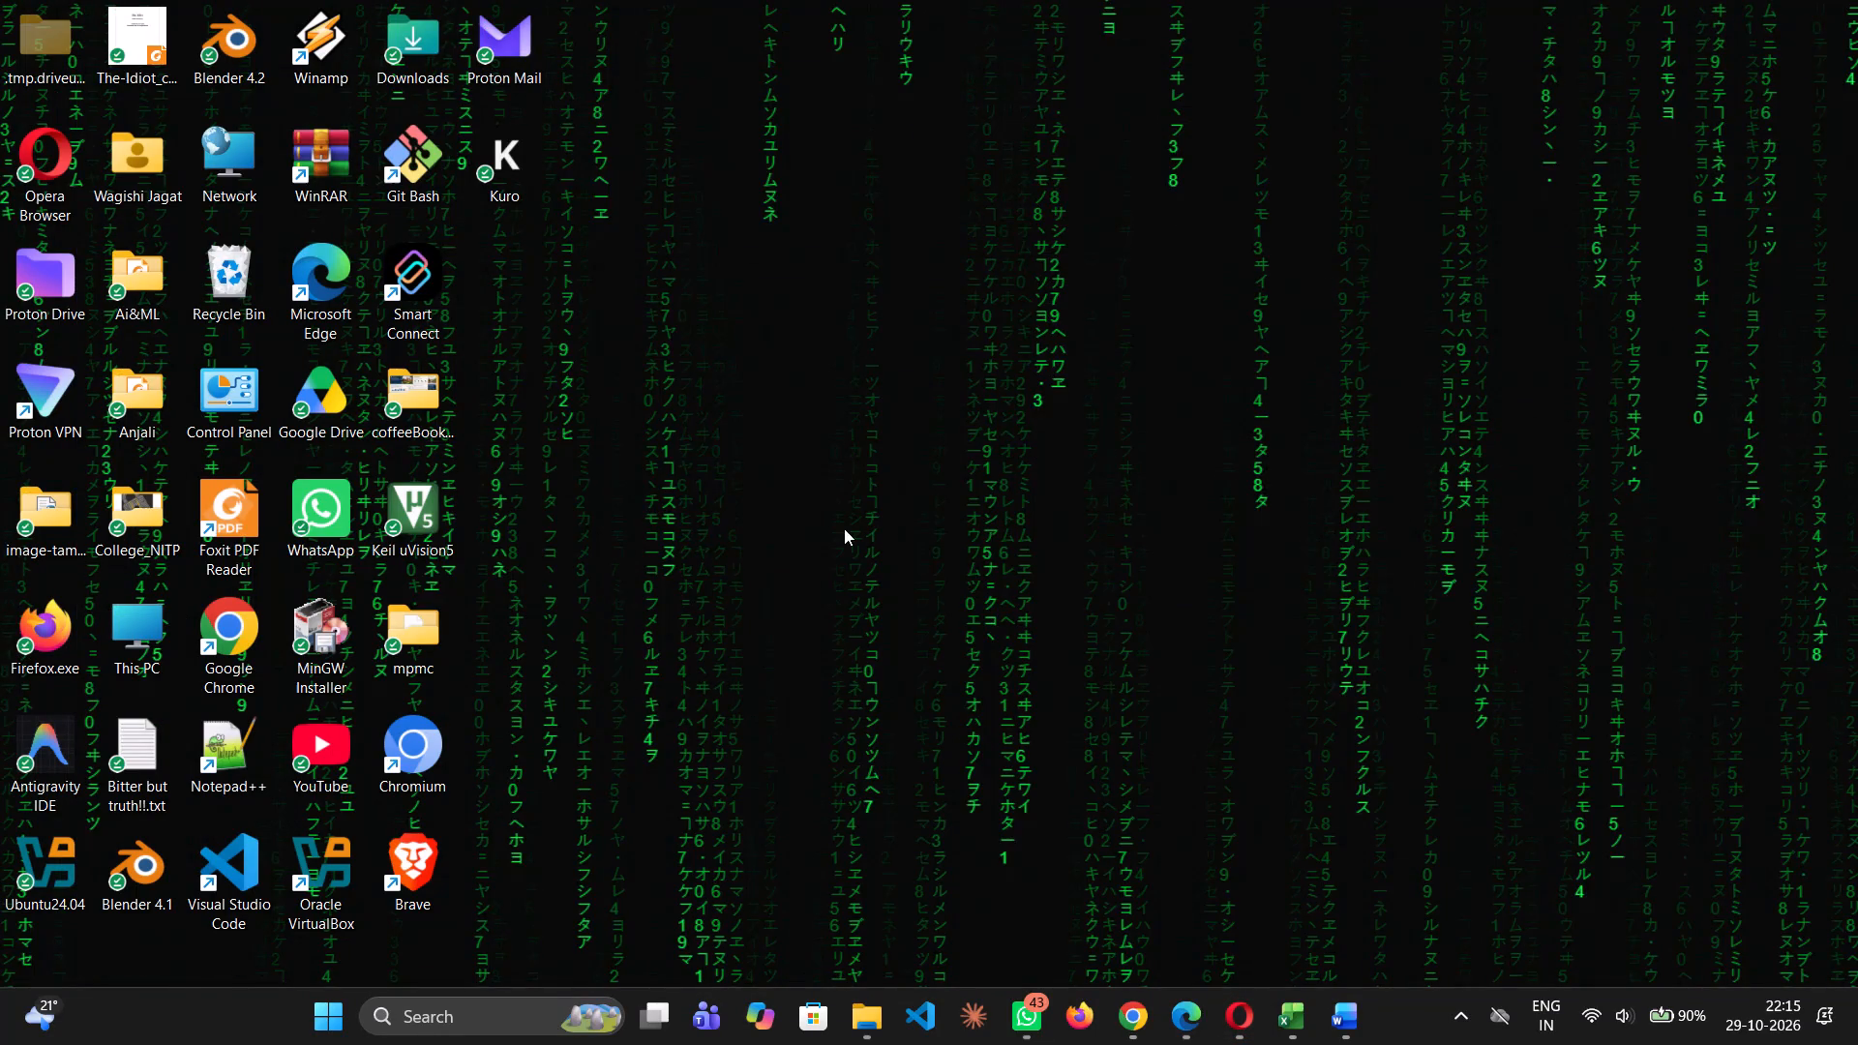
double_click(504, 171)
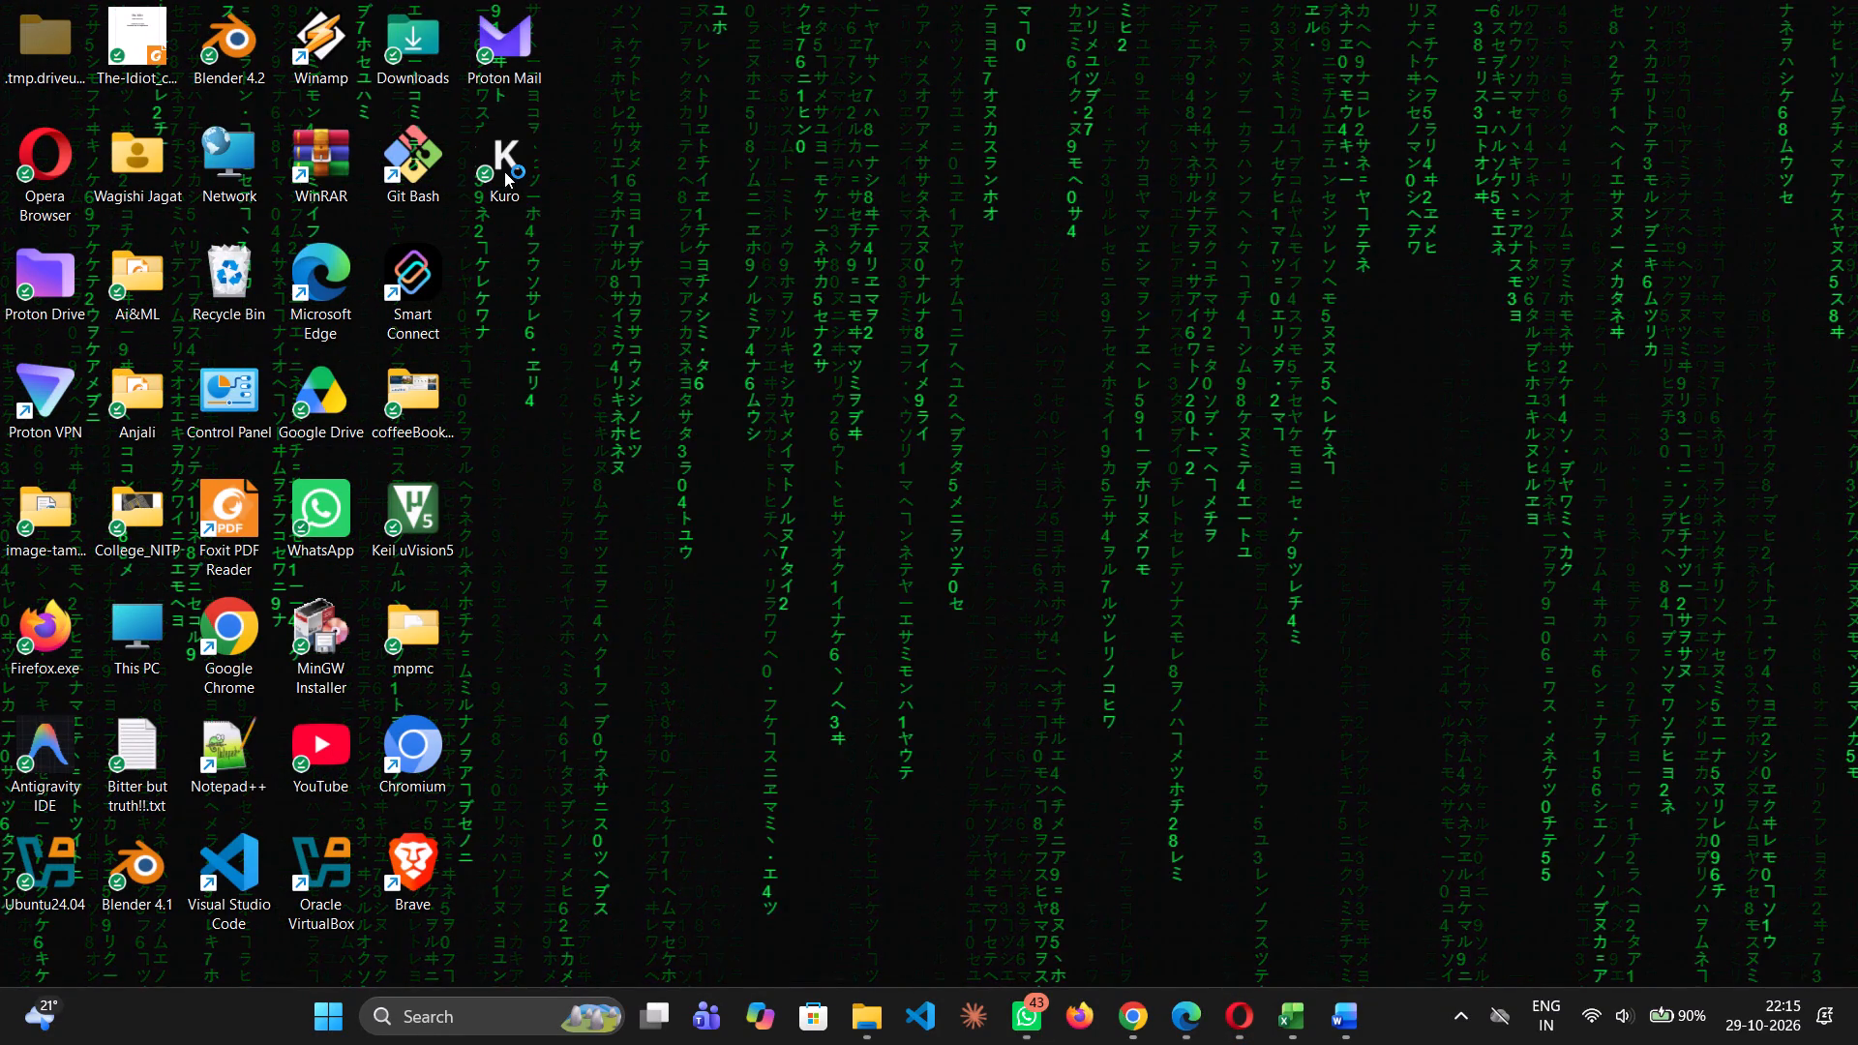
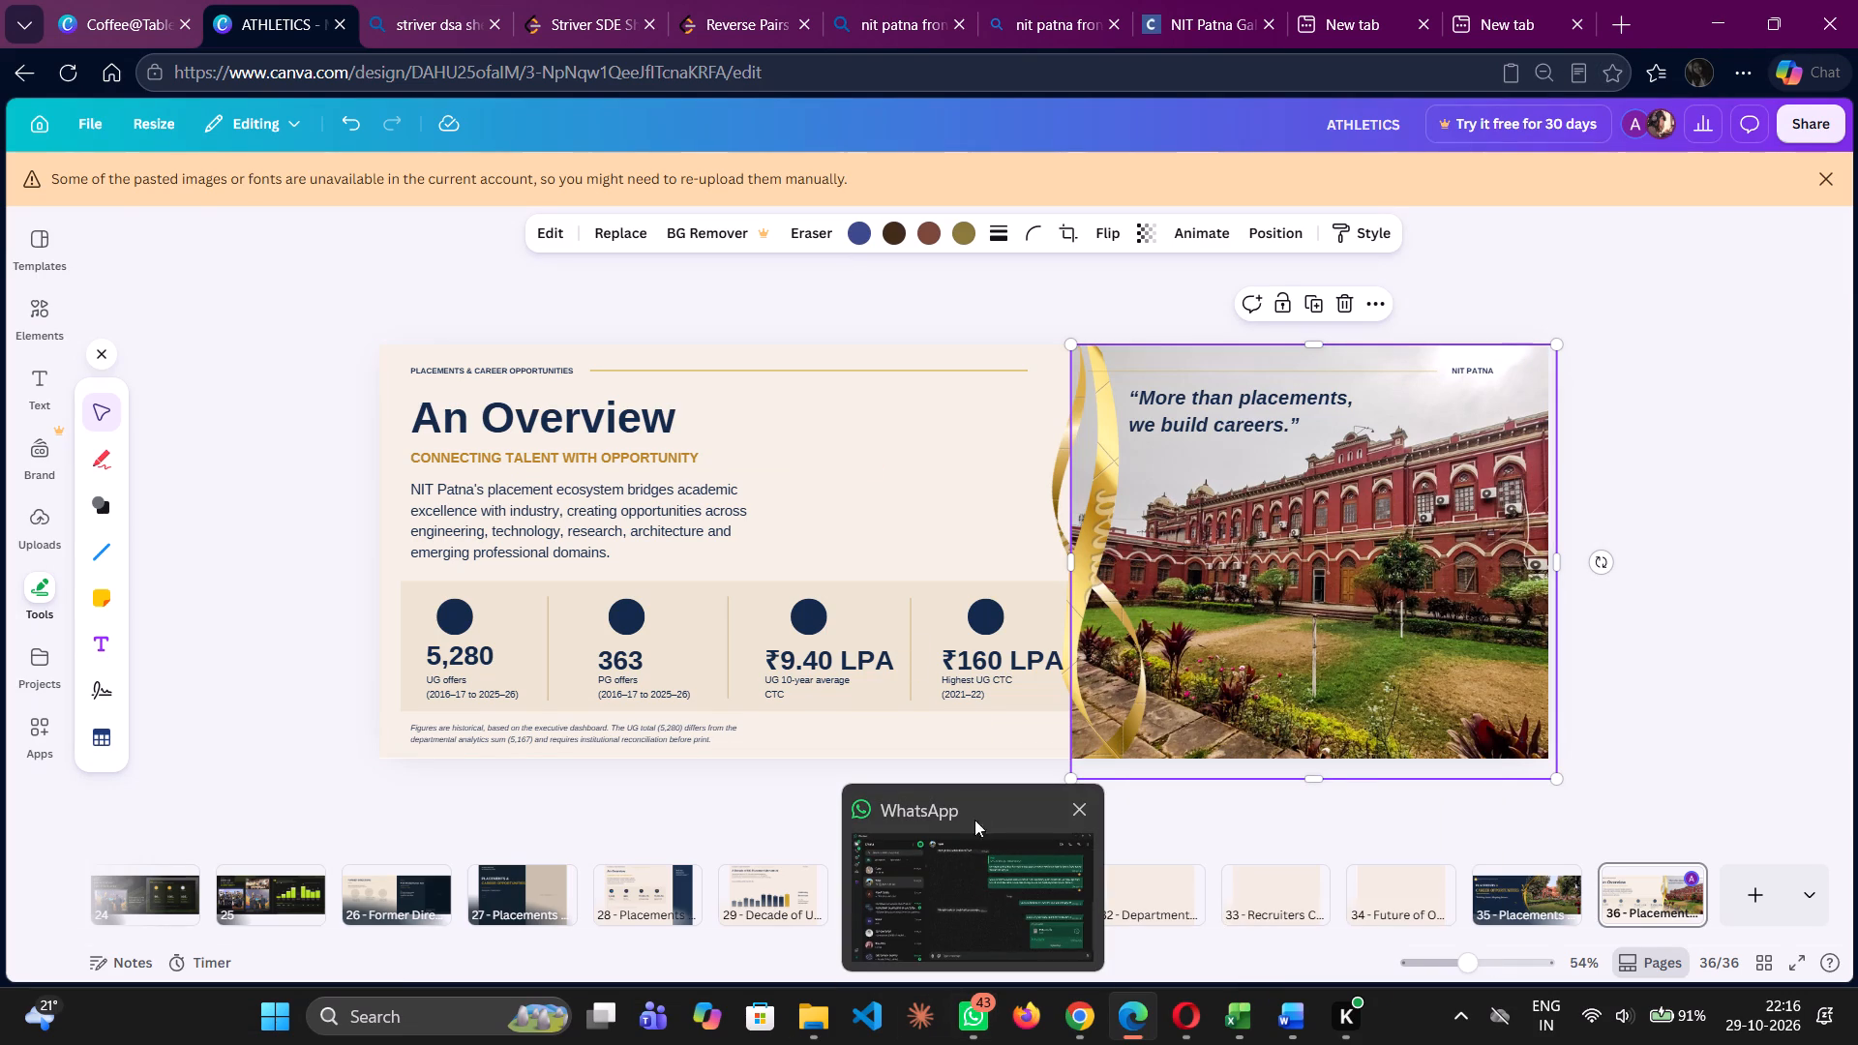
Switch to the Coffee@Table@Booklet design and reload it in the browser.
click(148, 0)
scroll(870, 547, down, 2)
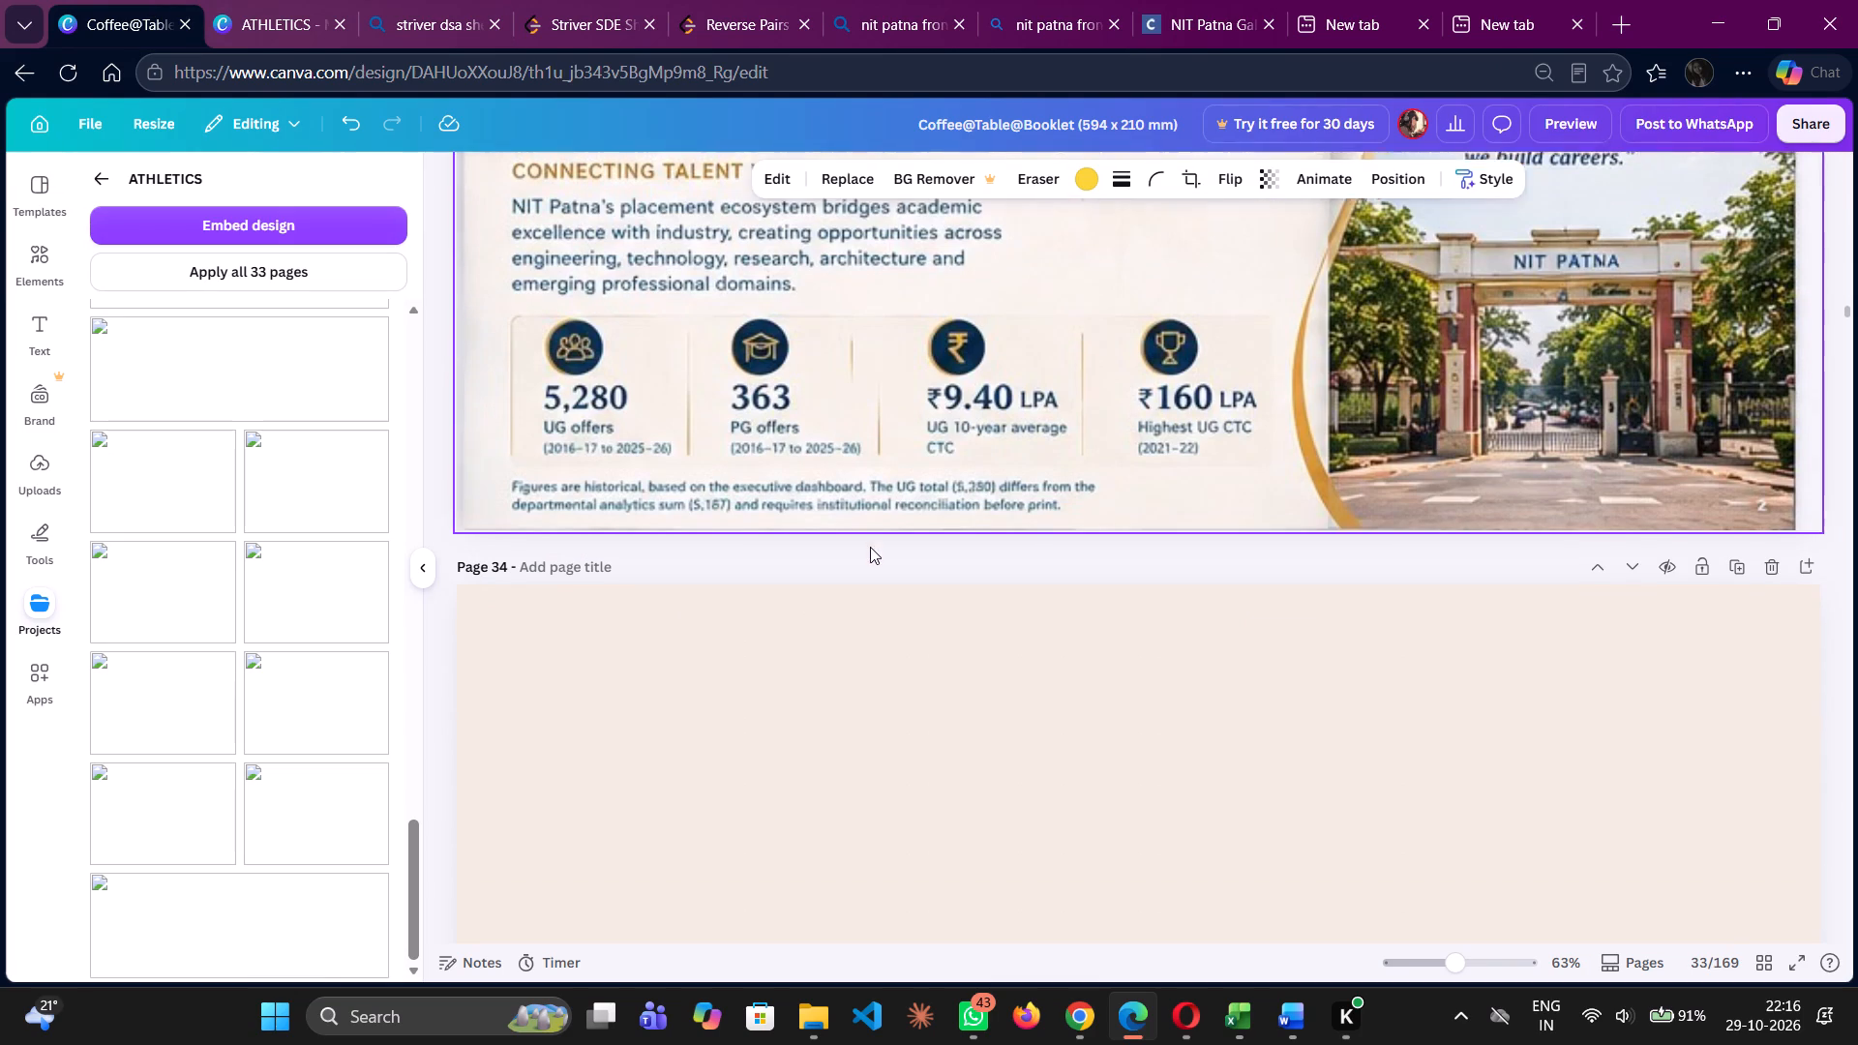
scroll(870, 547, down, 2)
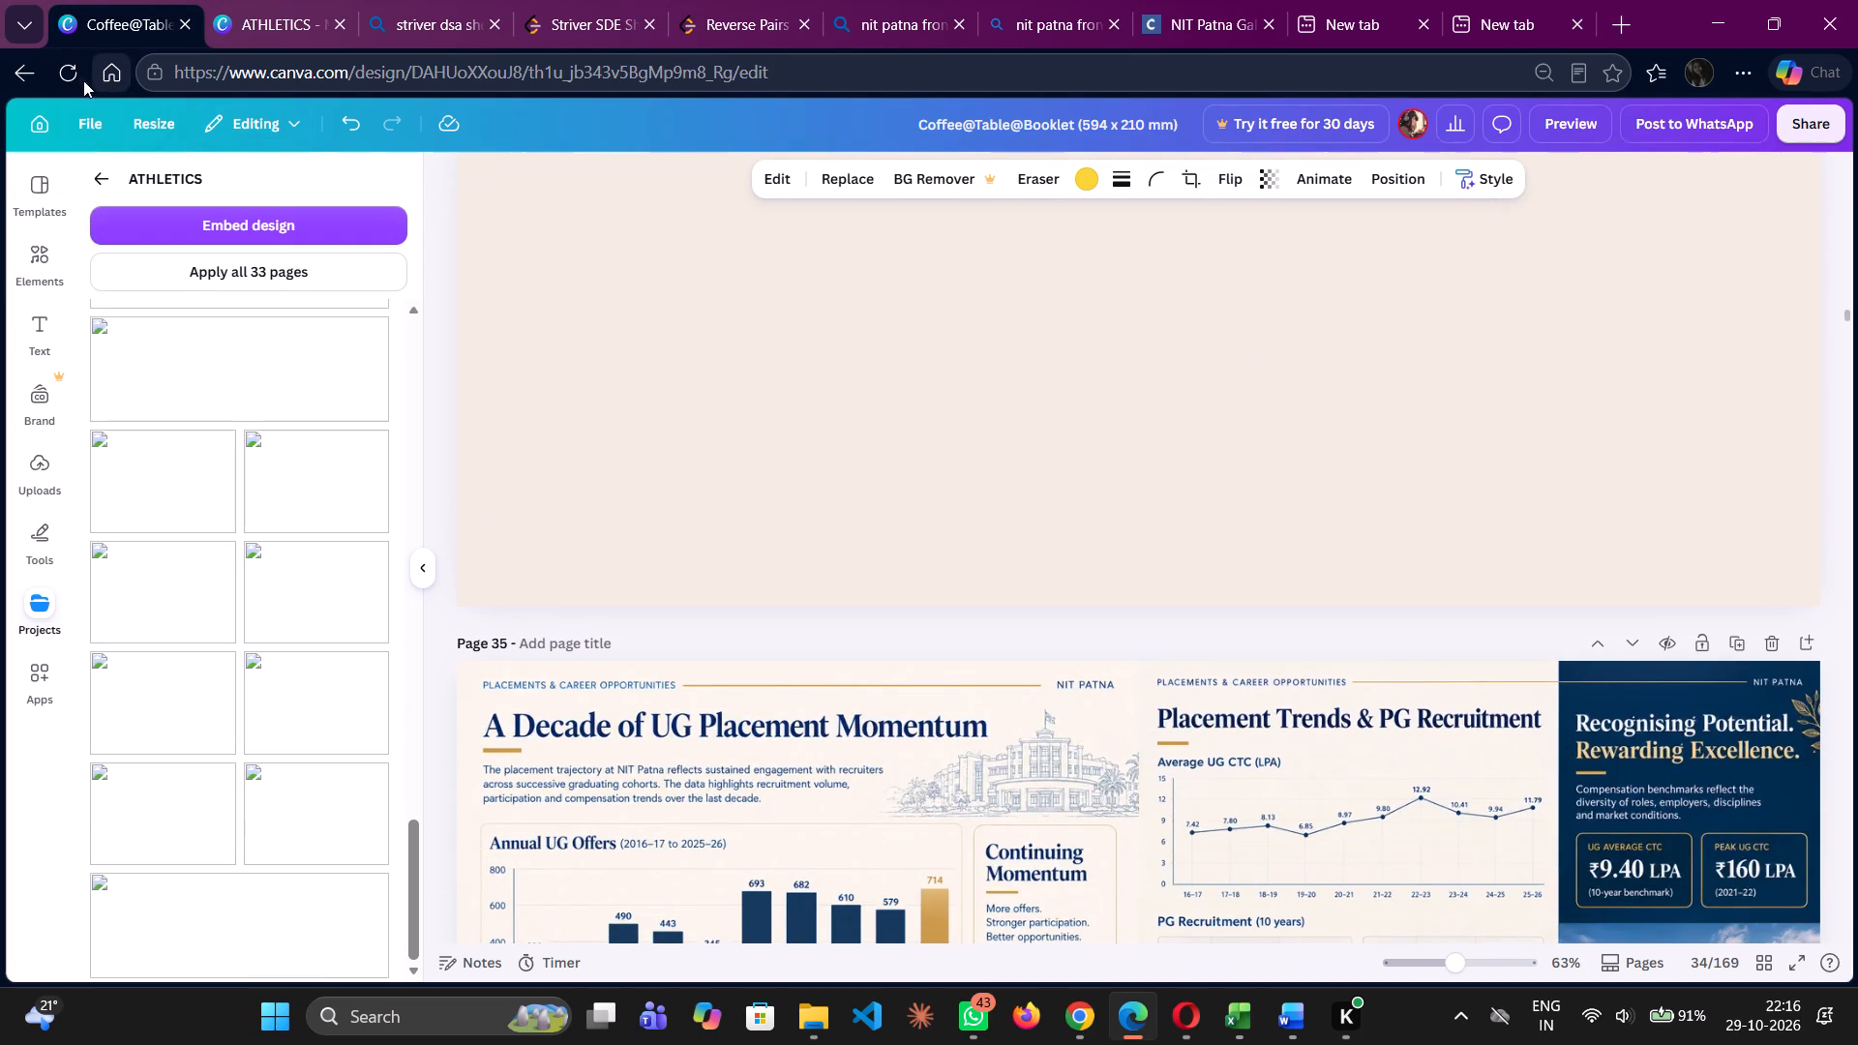
click(63, 75)
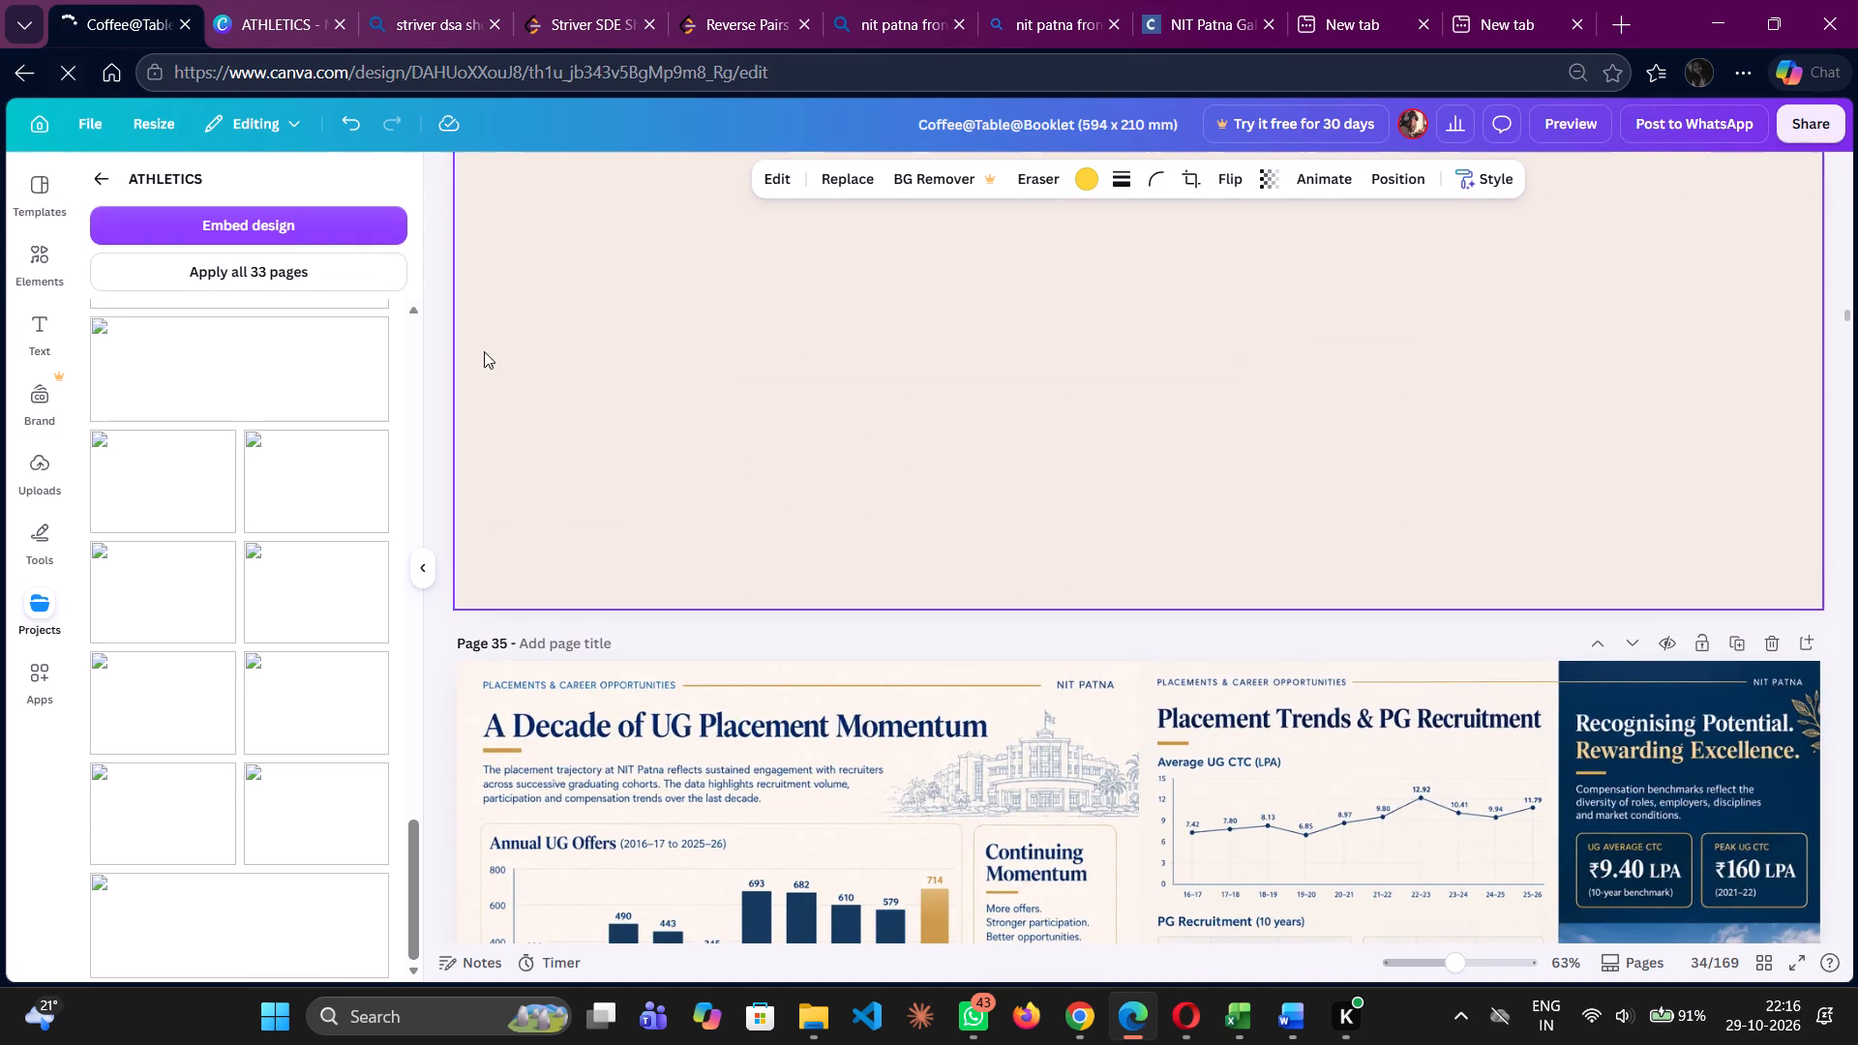
scroll(936, 641, down, 1)
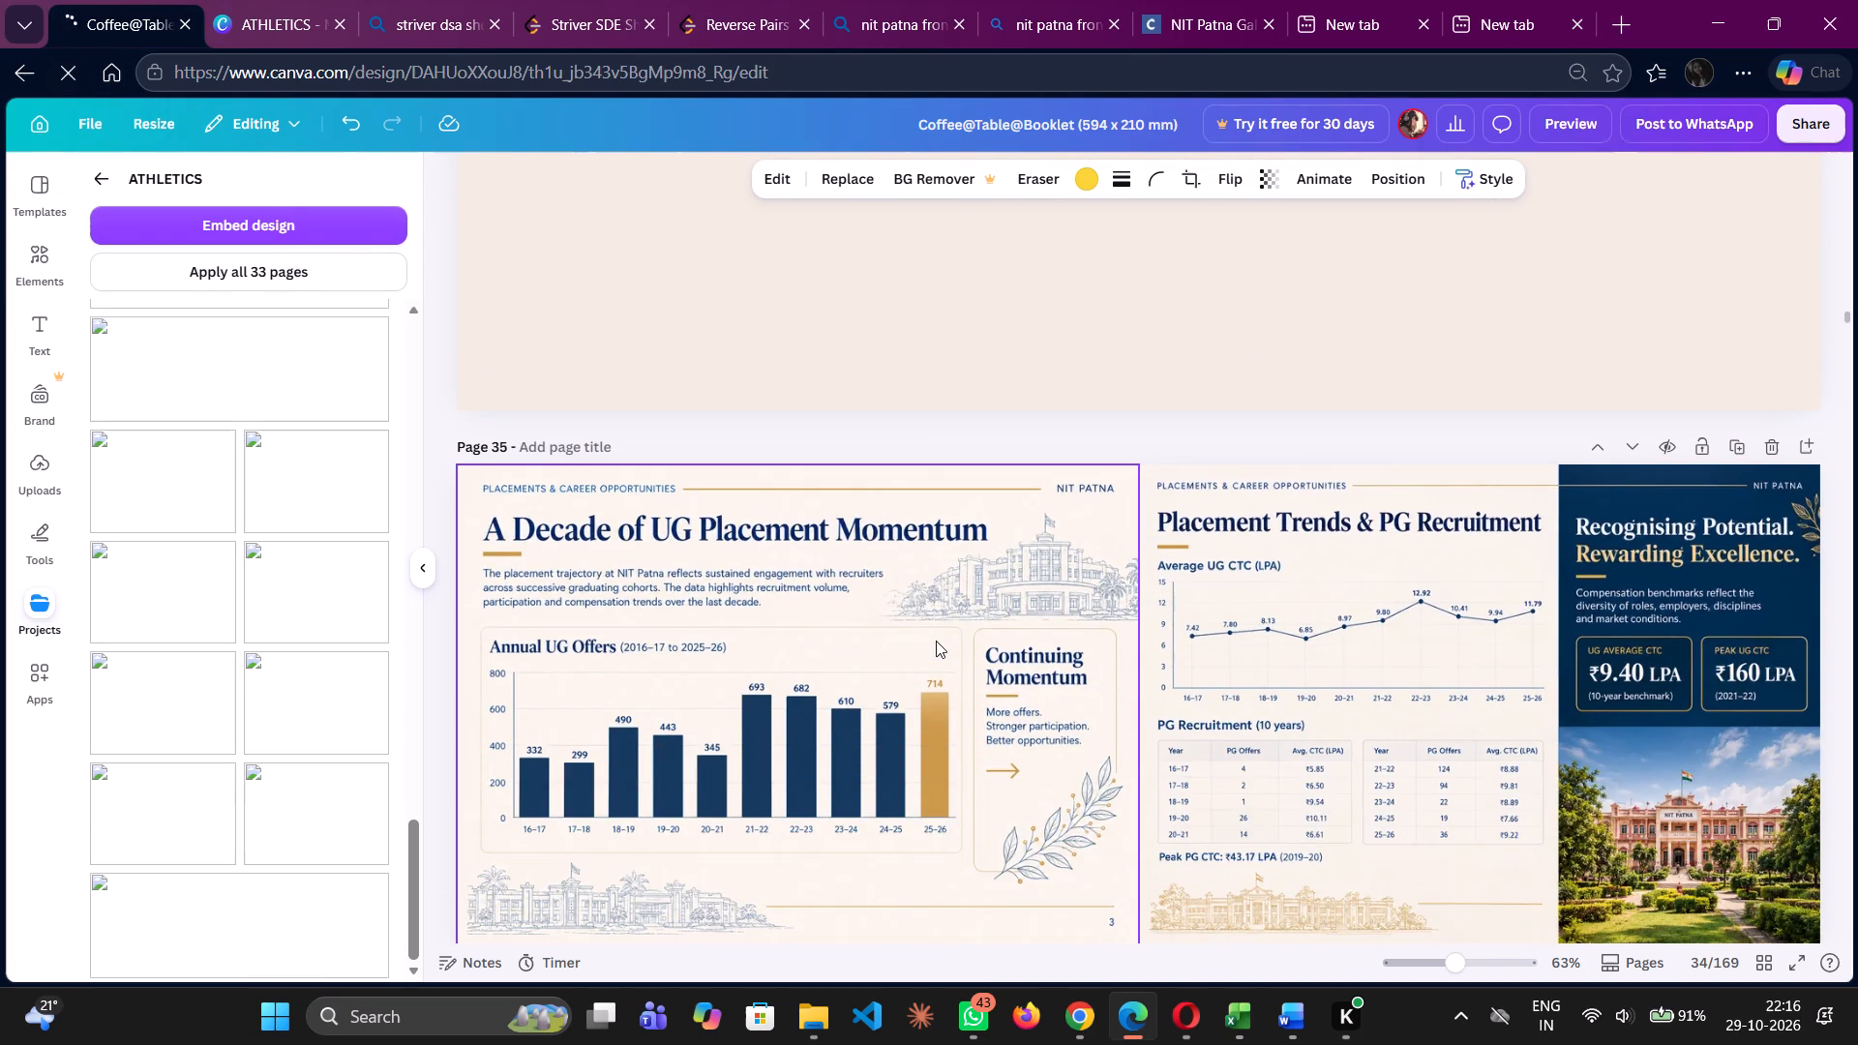
scroll(936, 641, down, 1)
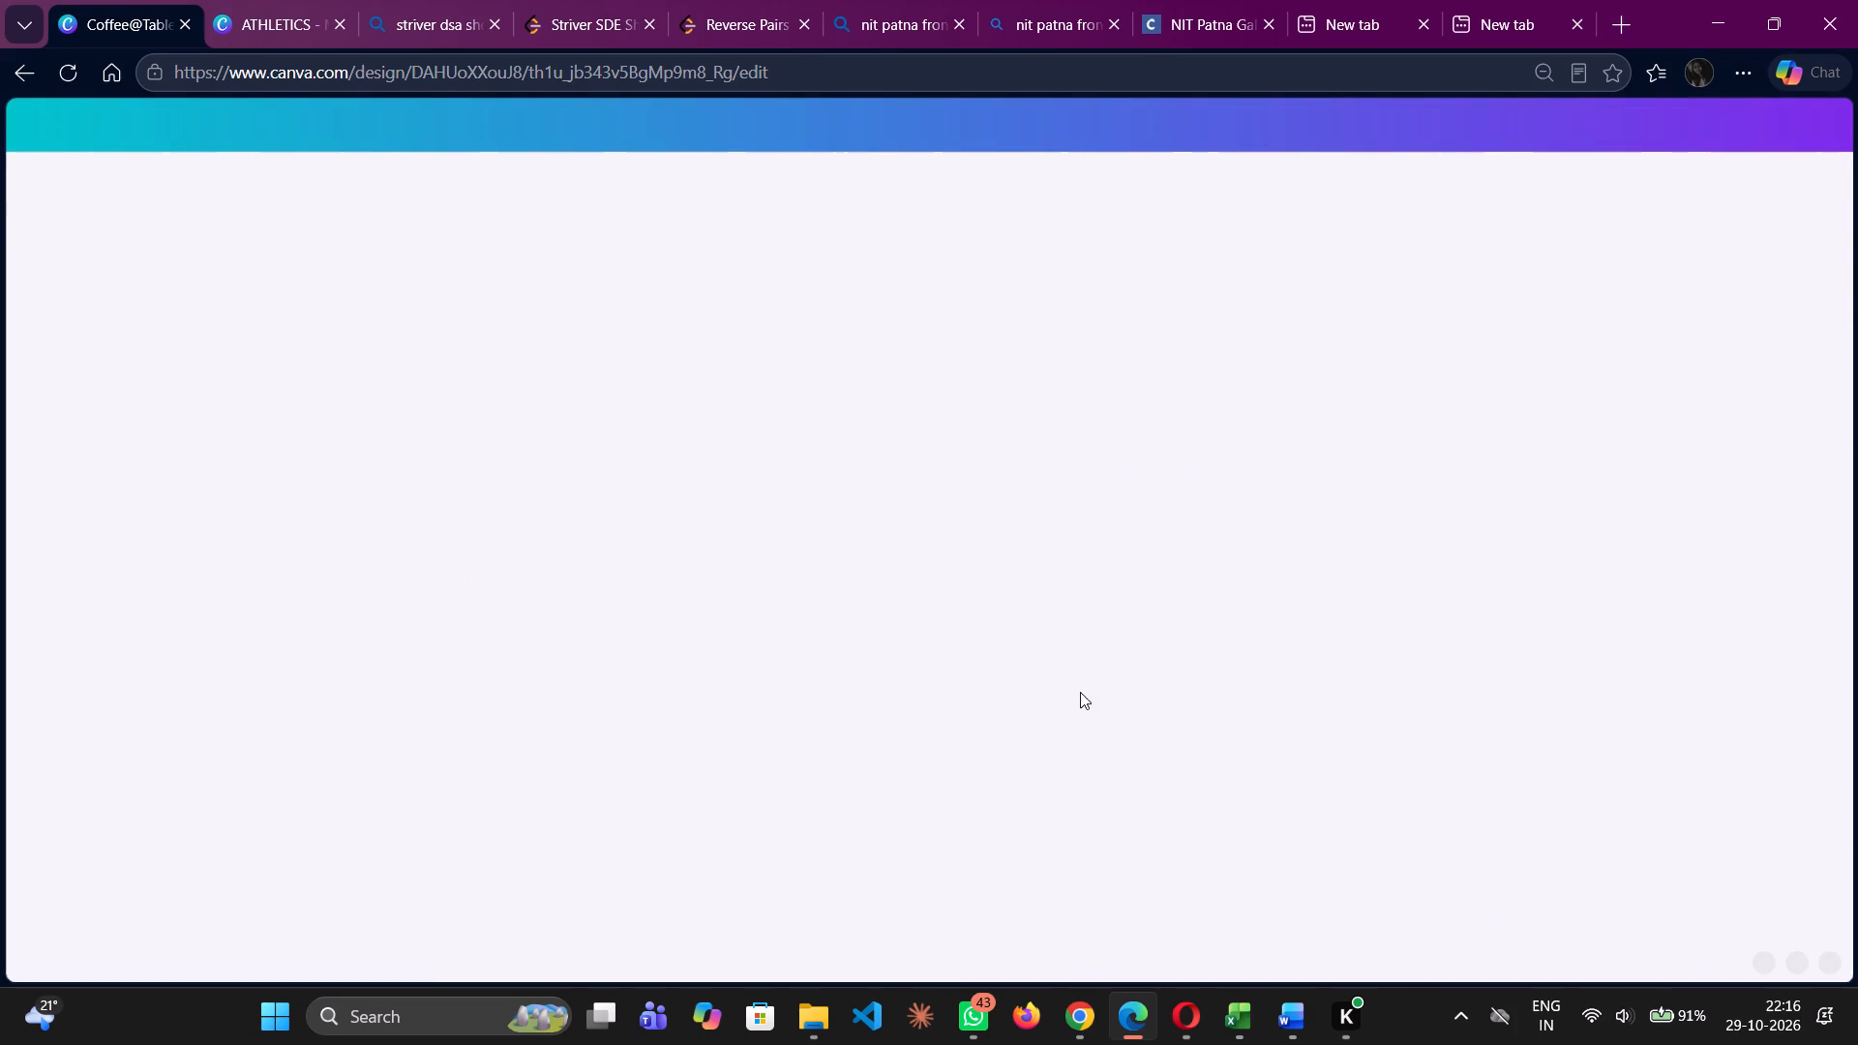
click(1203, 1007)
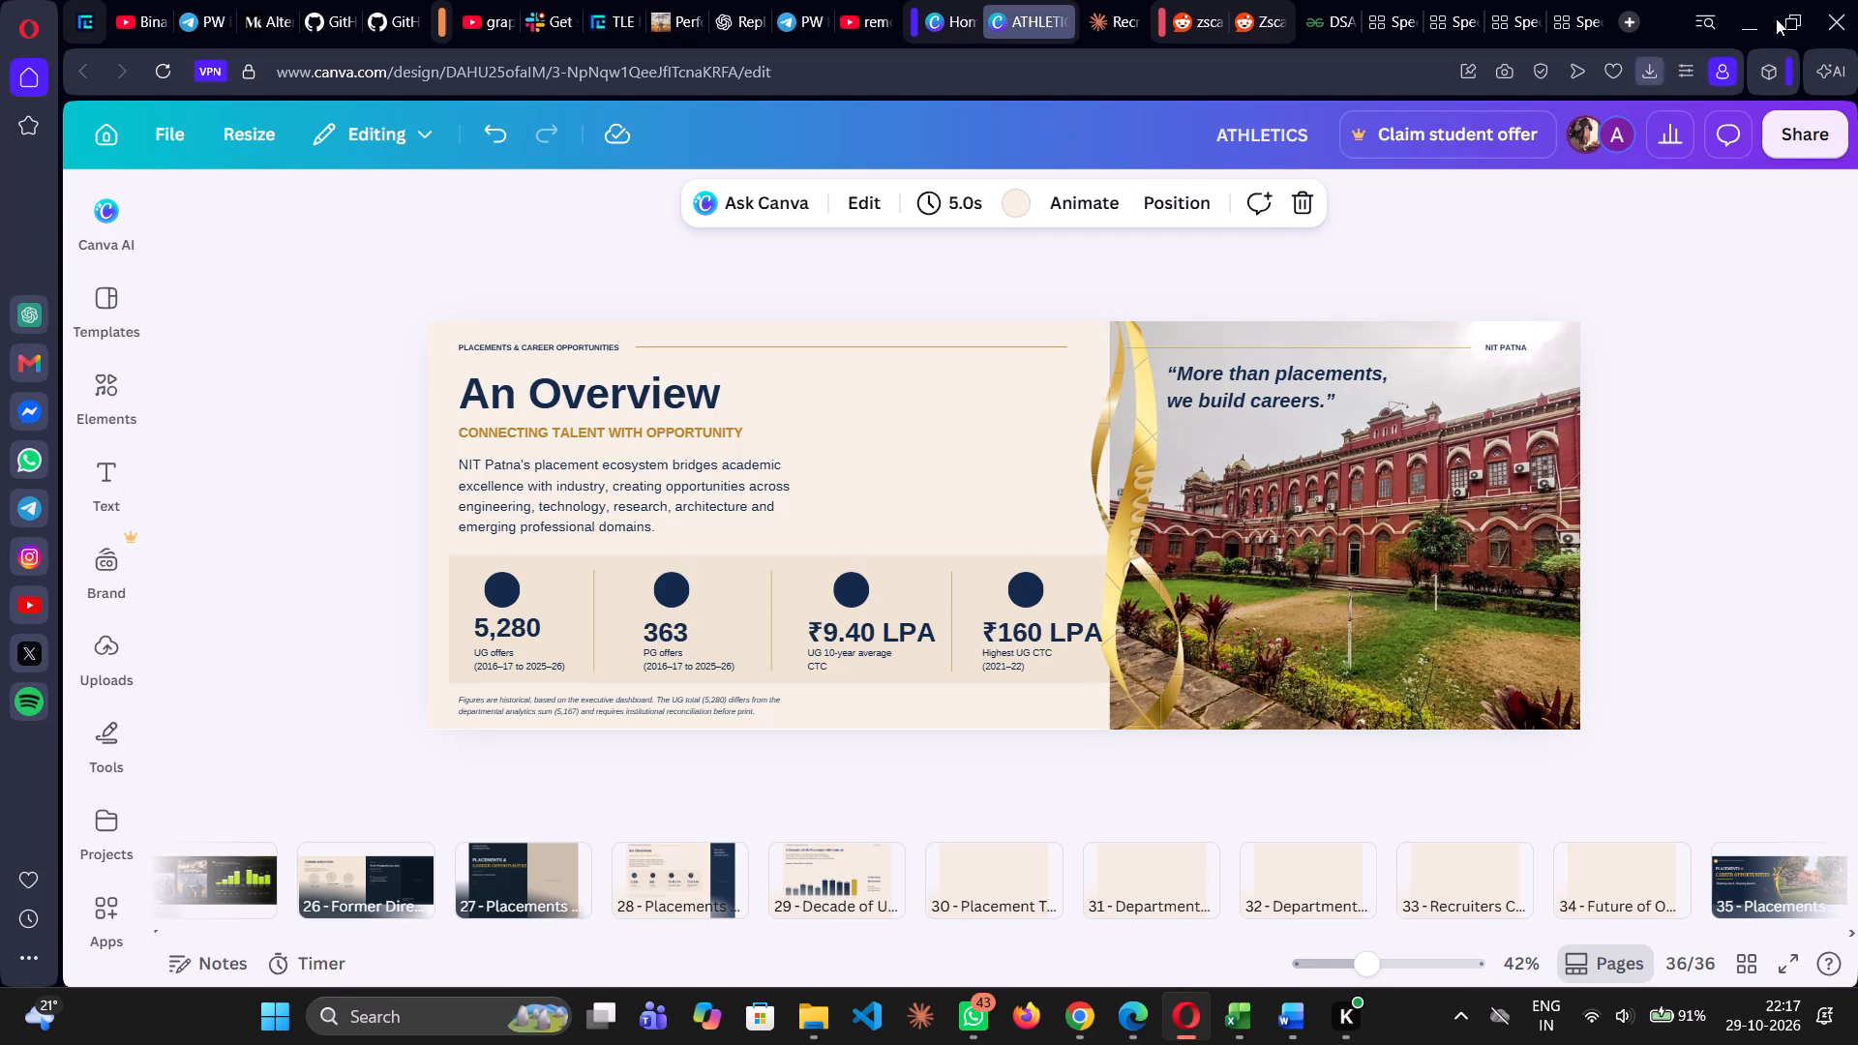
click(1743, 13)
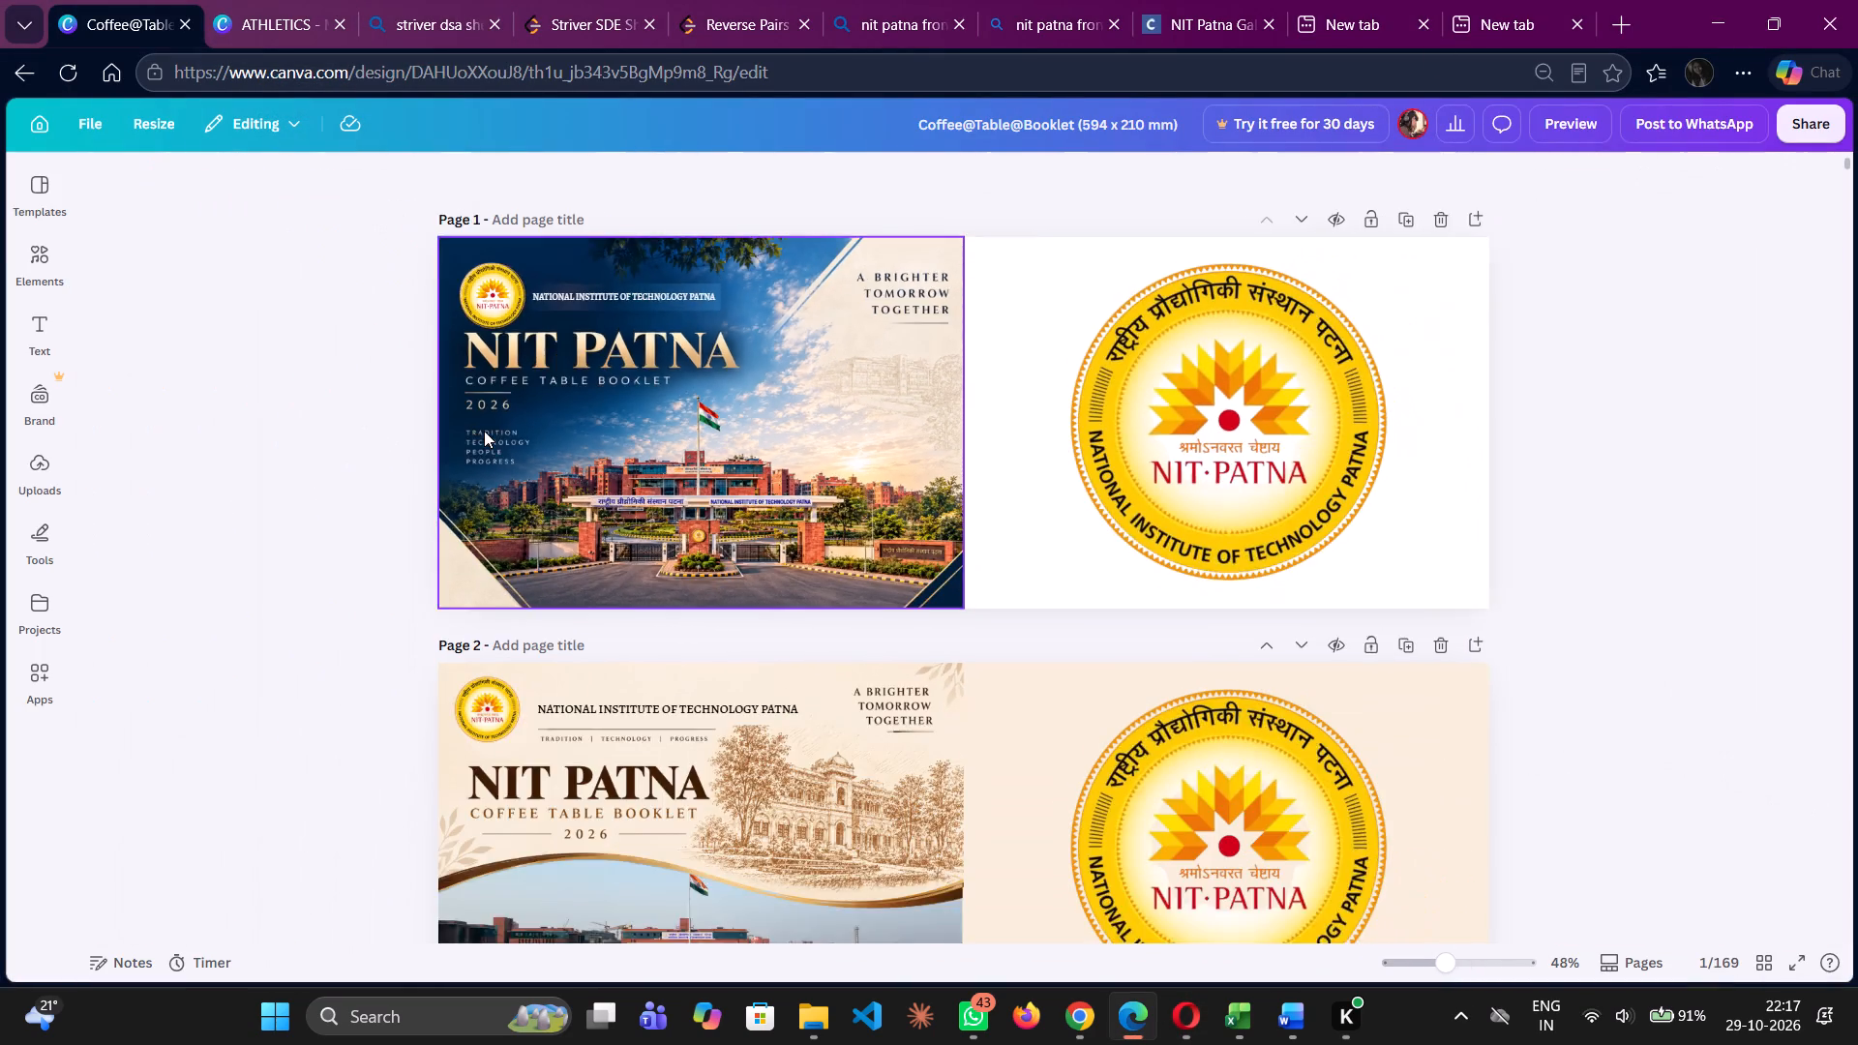
Fill the booklet's blank page 34 with the rebuilt An Overview page from the shared ATHLETICS design.
scroll(484, 431, down, 16)
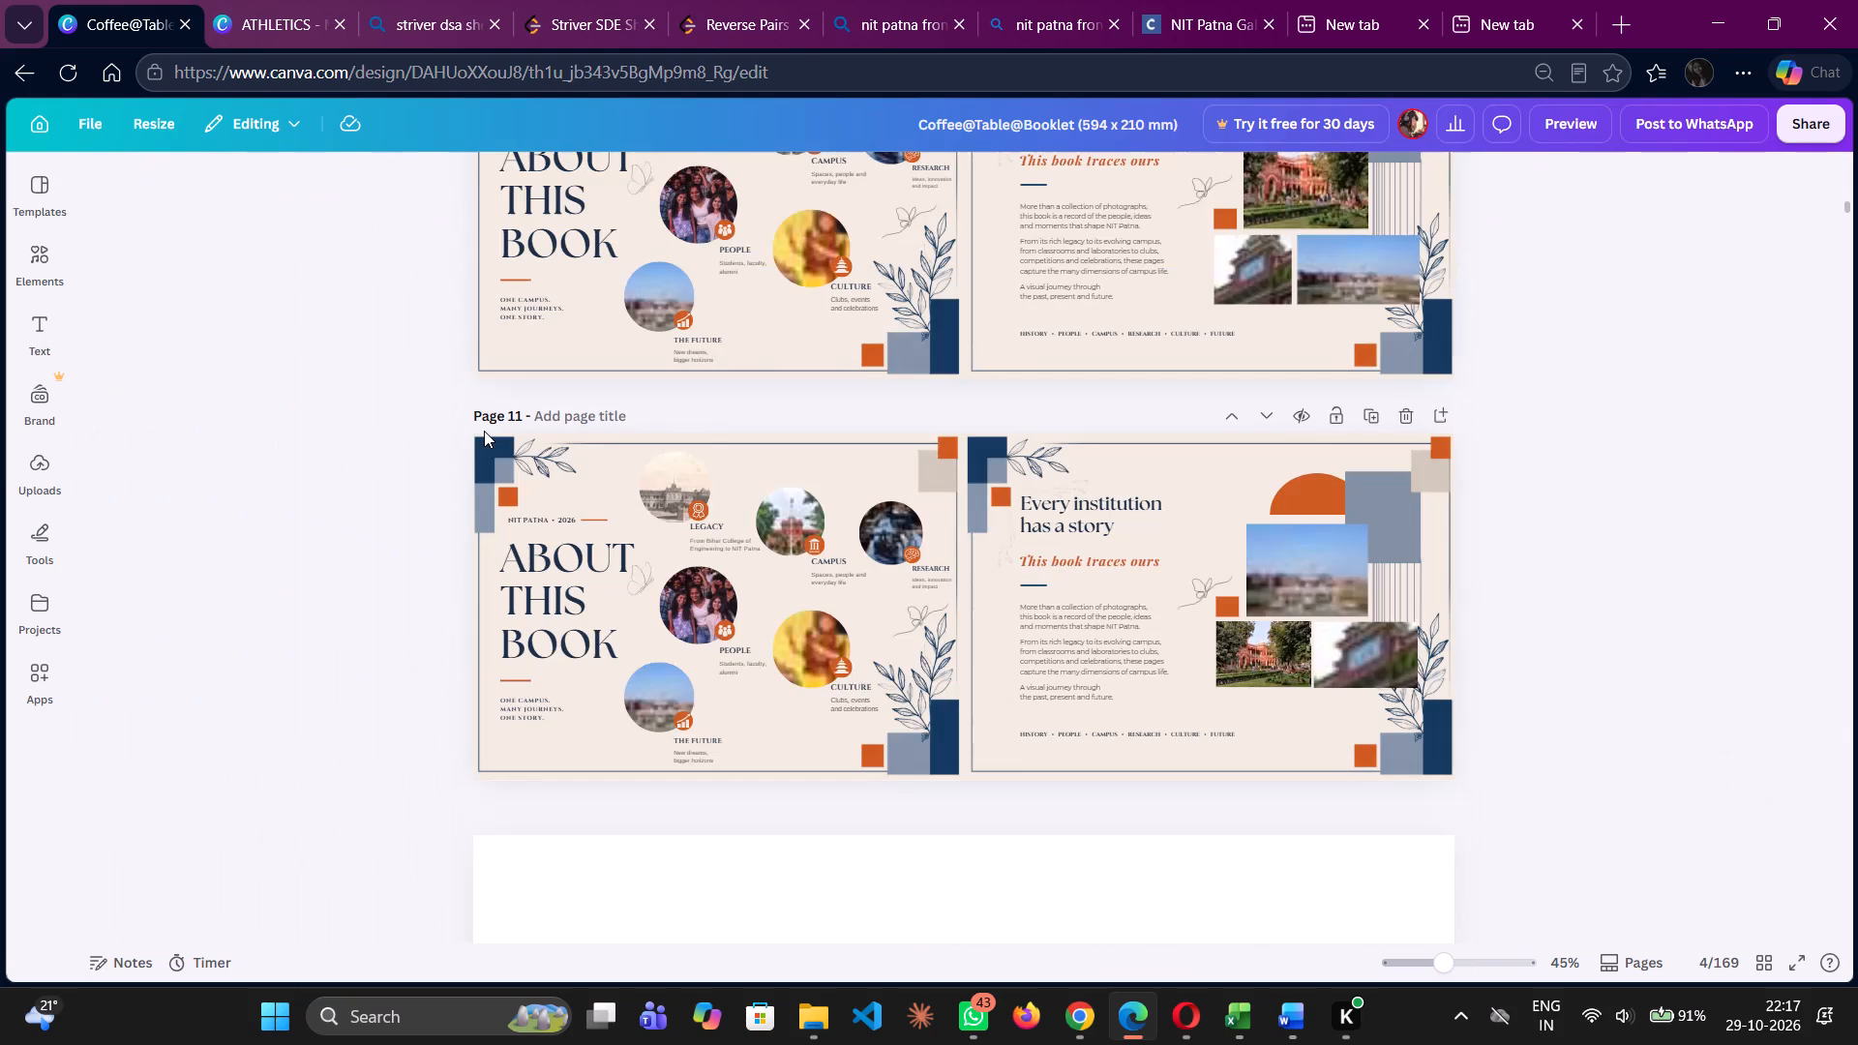
scroll(484, 431, down, 16)
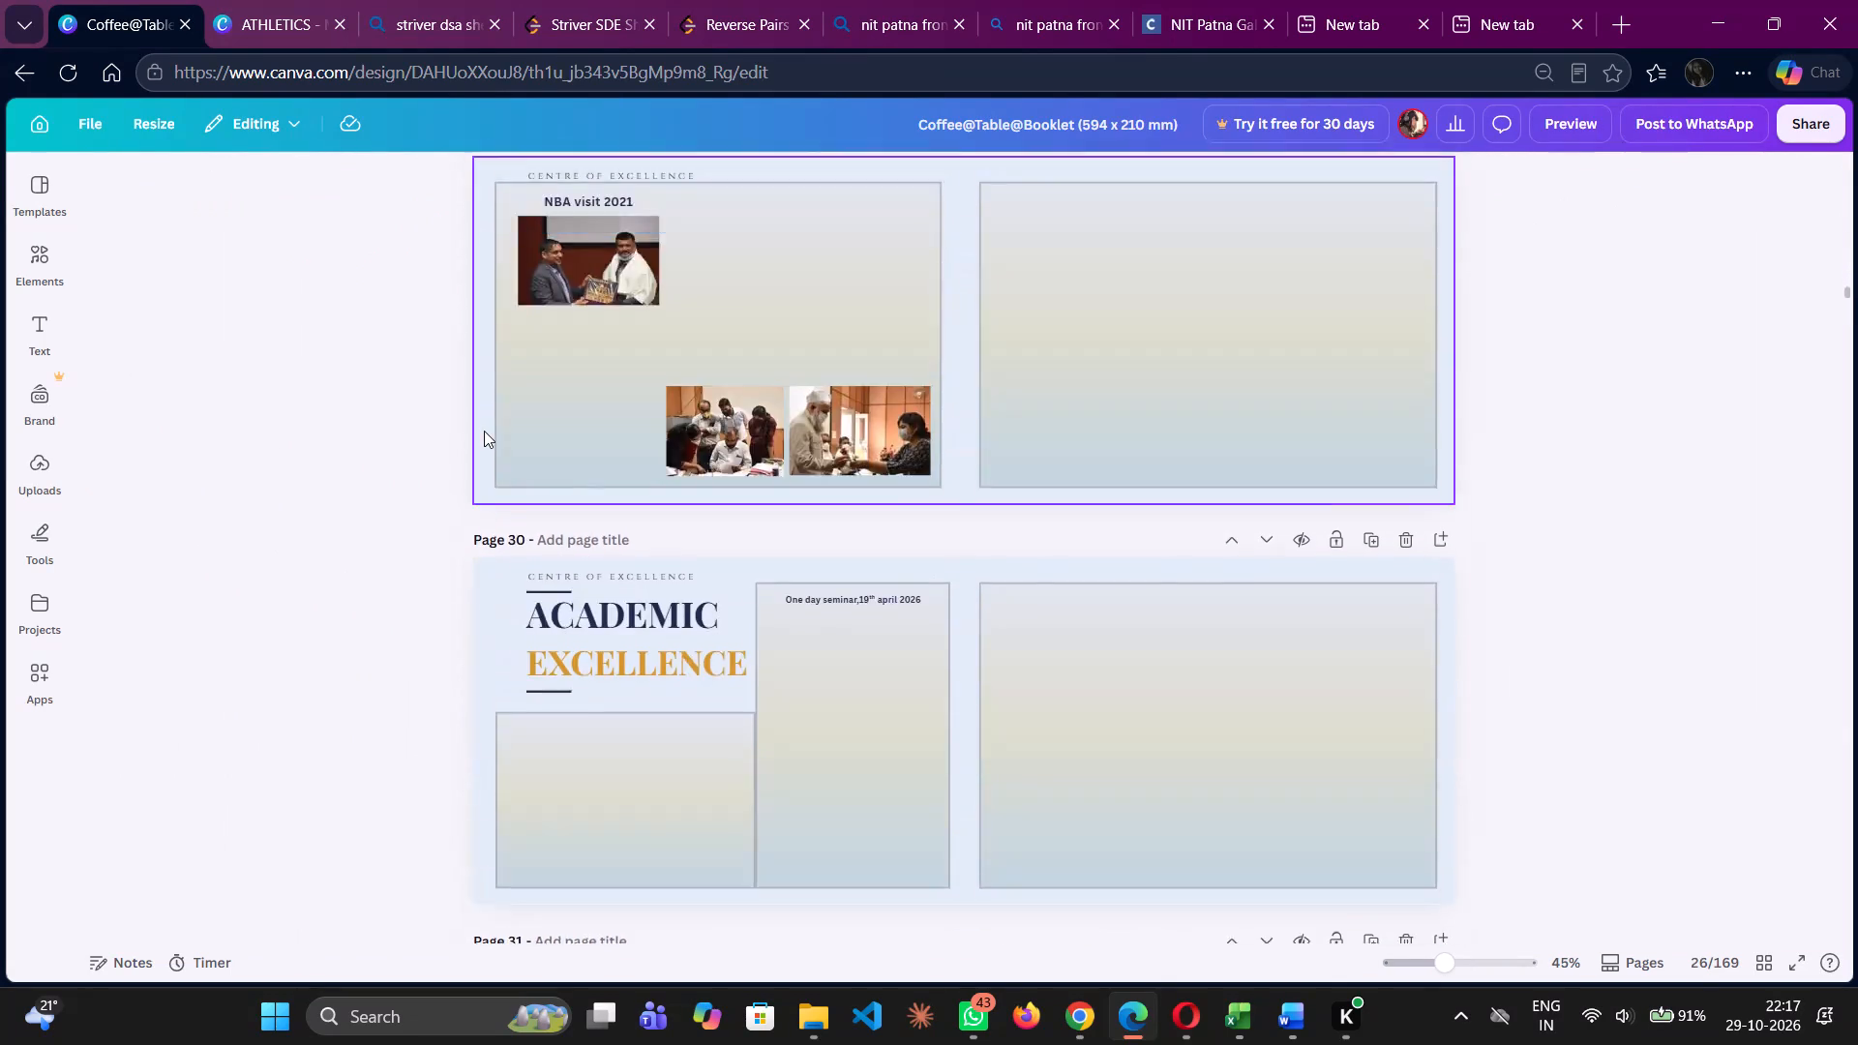
scroll(484, 431, down, 9)
scroll(484, 431, up, 4)
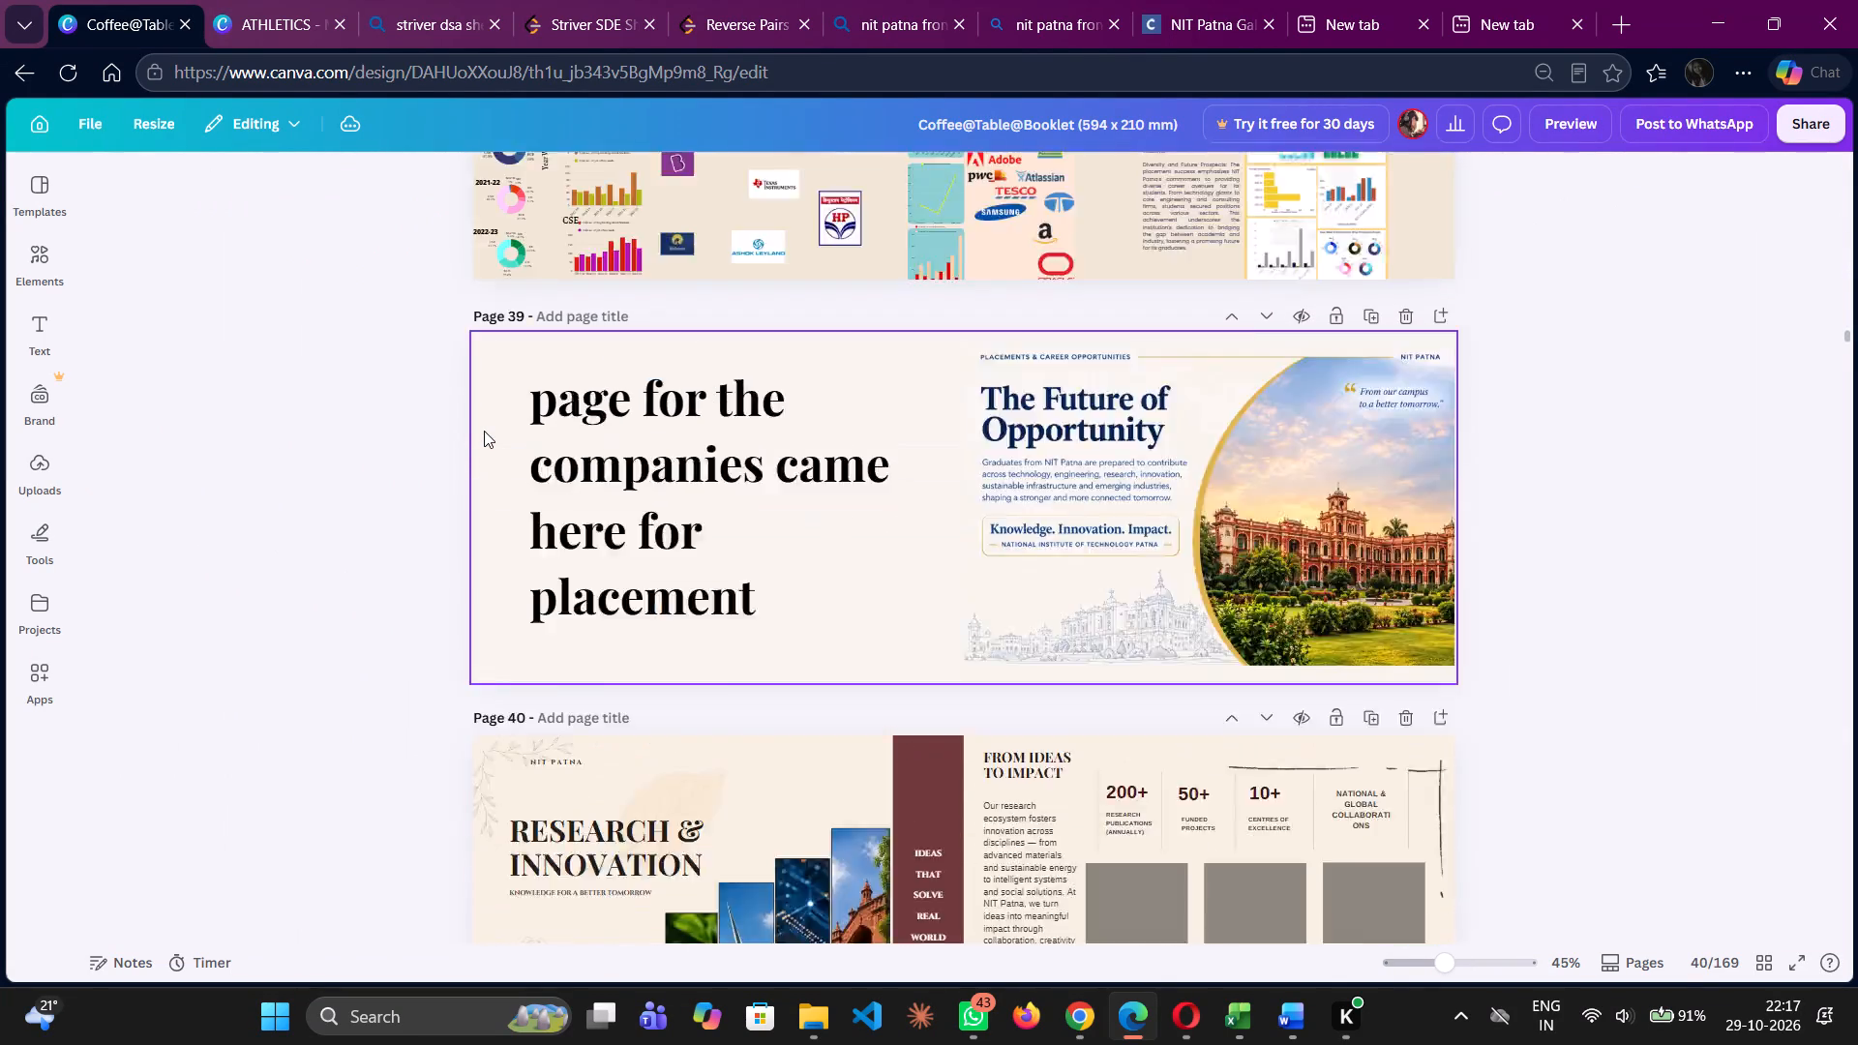
scroll(484, 431, up, 8)
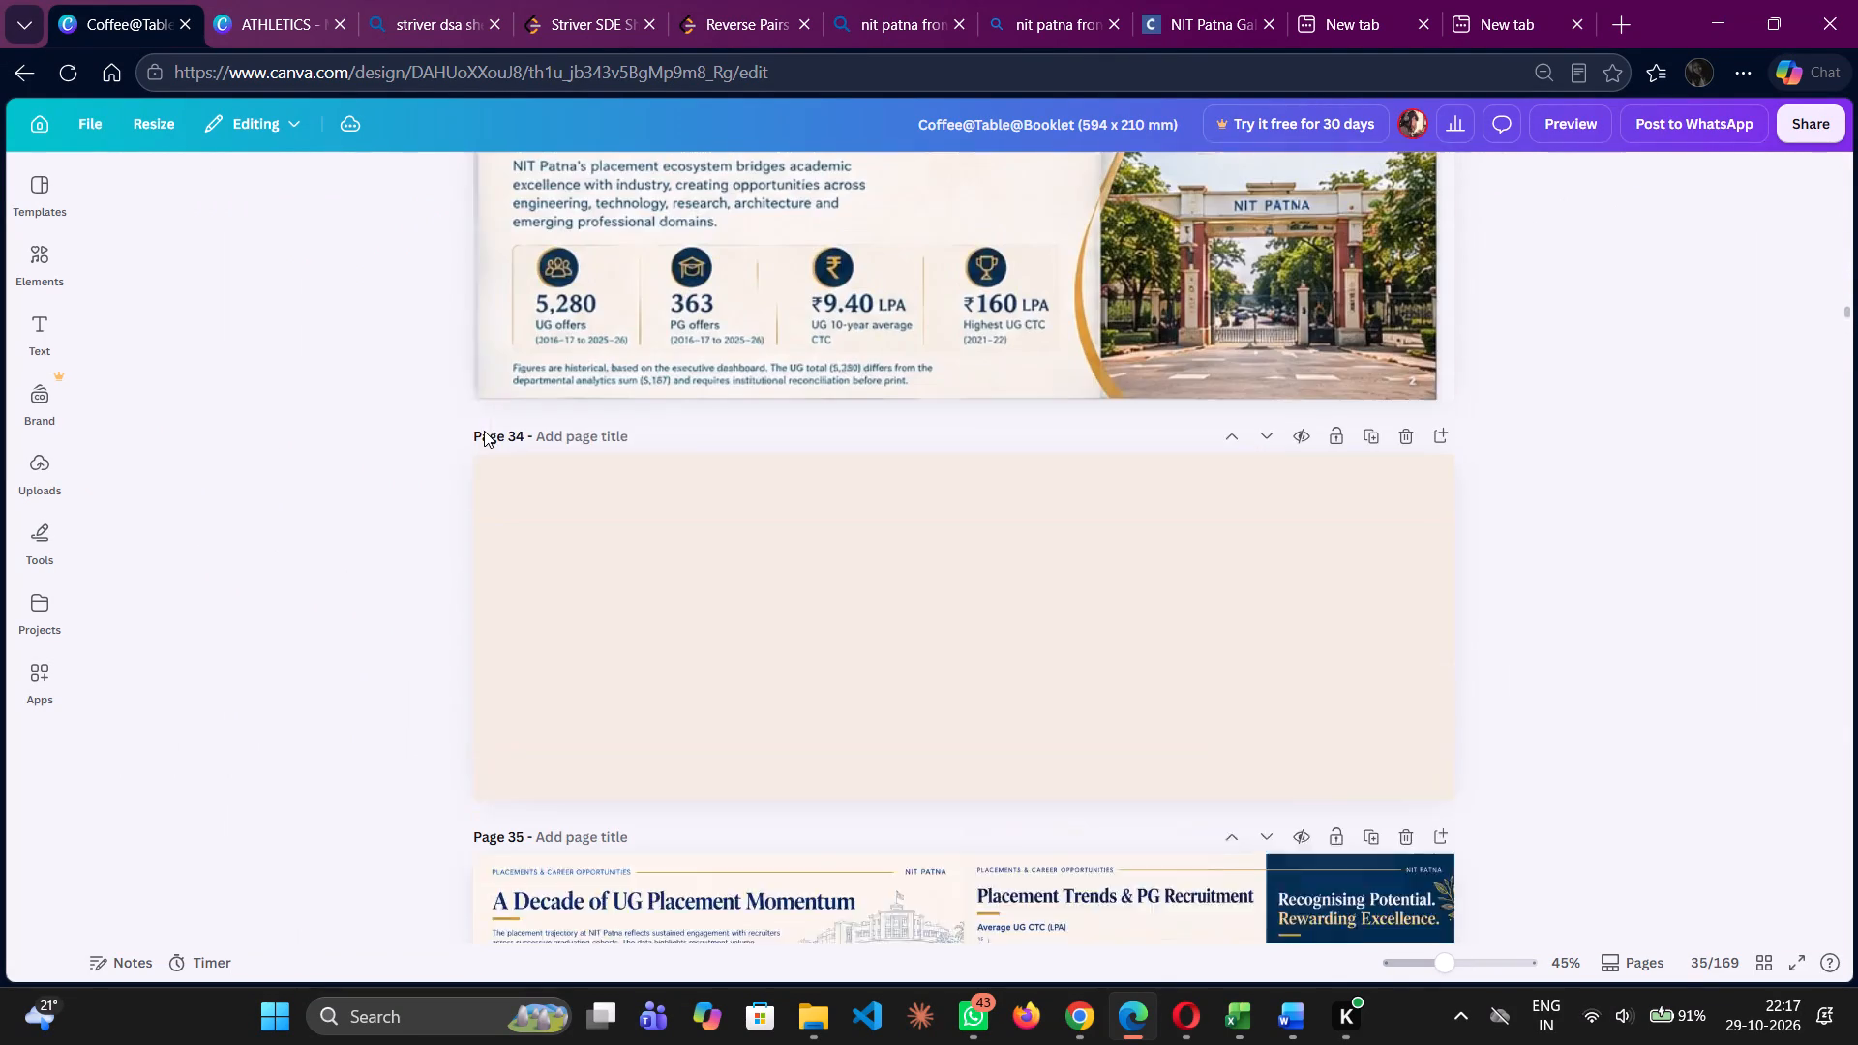
scroll(484, 431, up, 1)
click(650, 665)
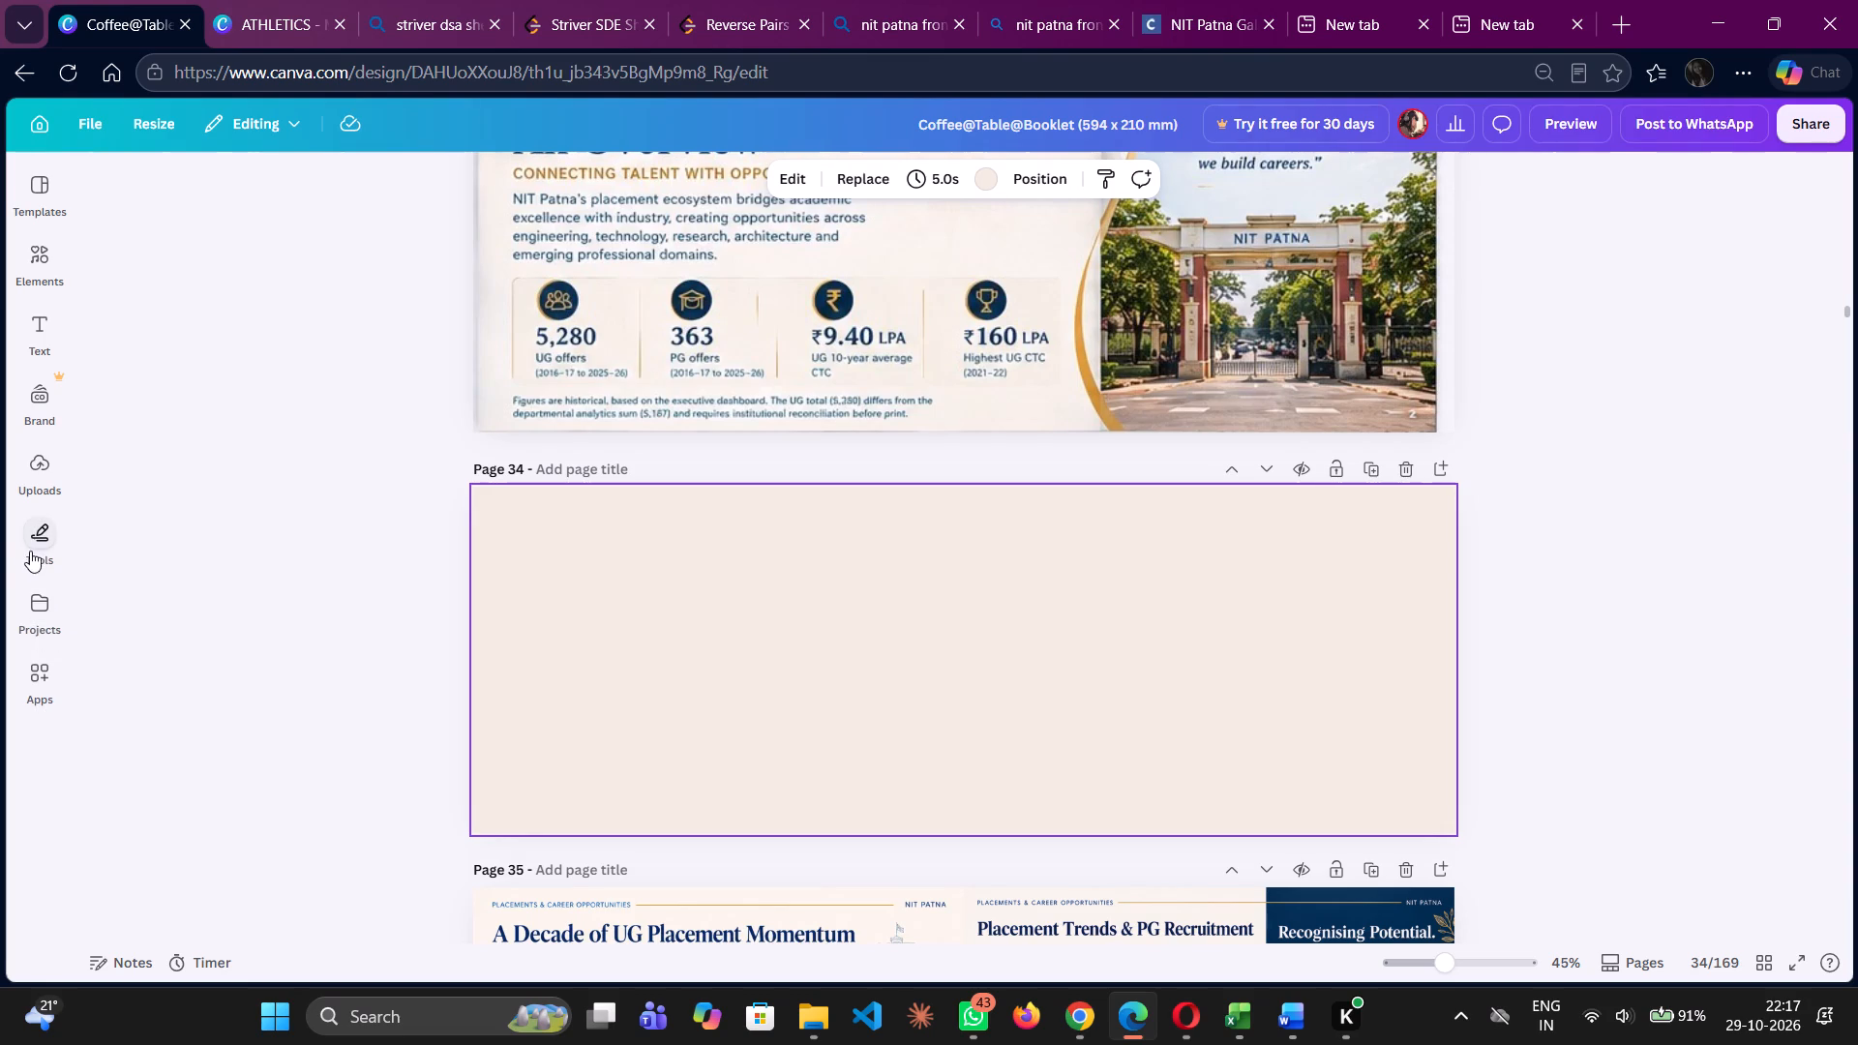
click(40, 619)
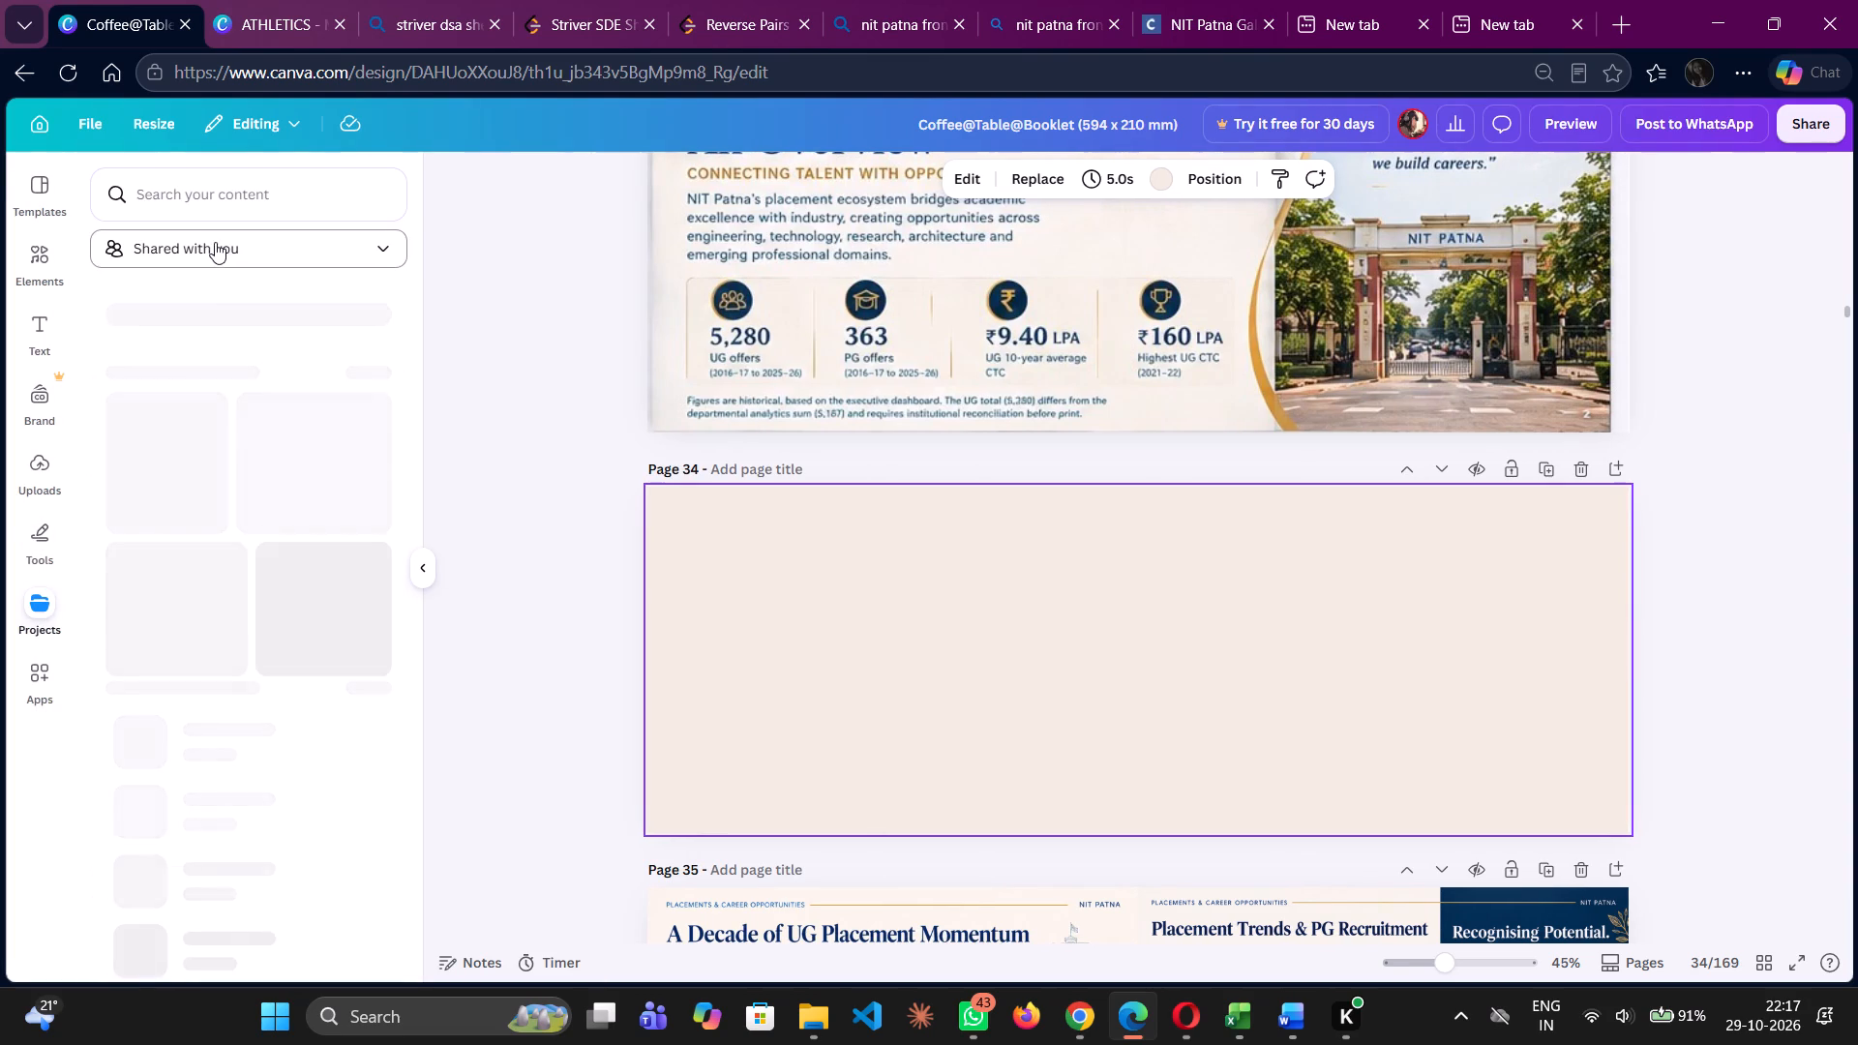
click(280, 336)
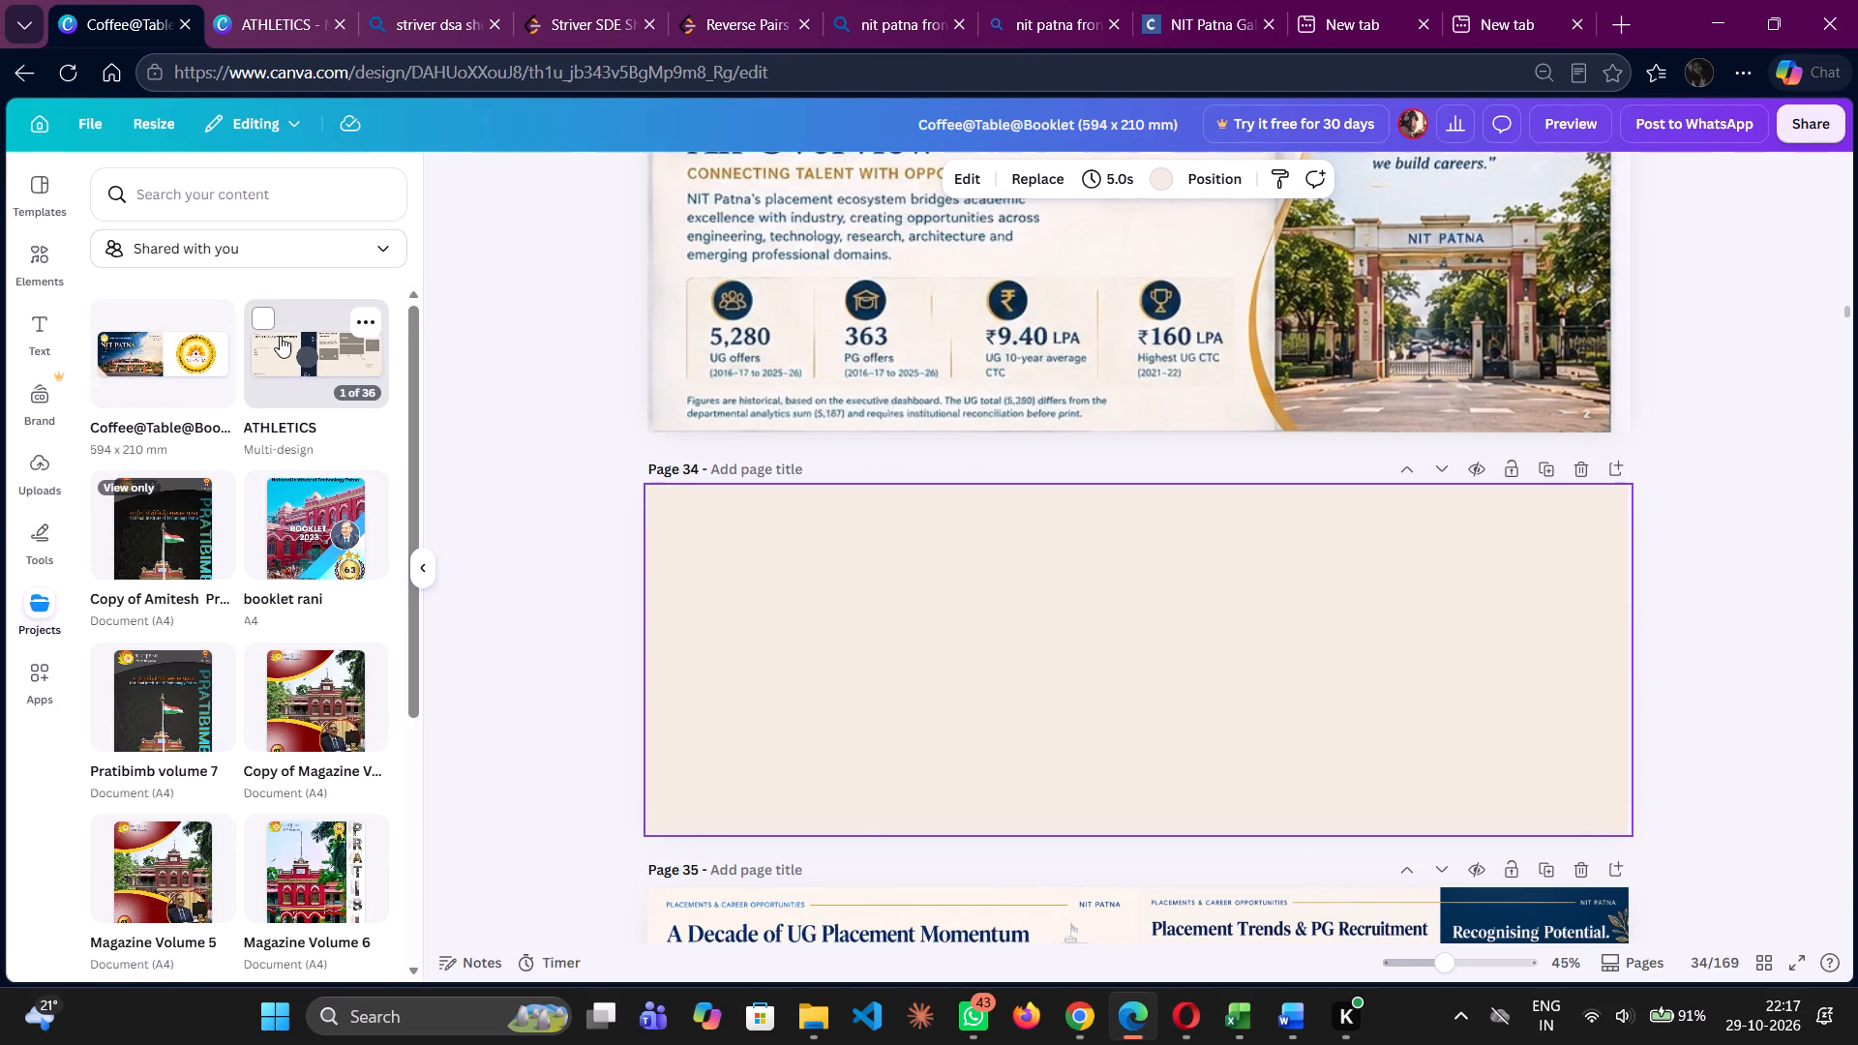
scroll(309, 636, down, 8)
scroll(309, 636, down, 16)
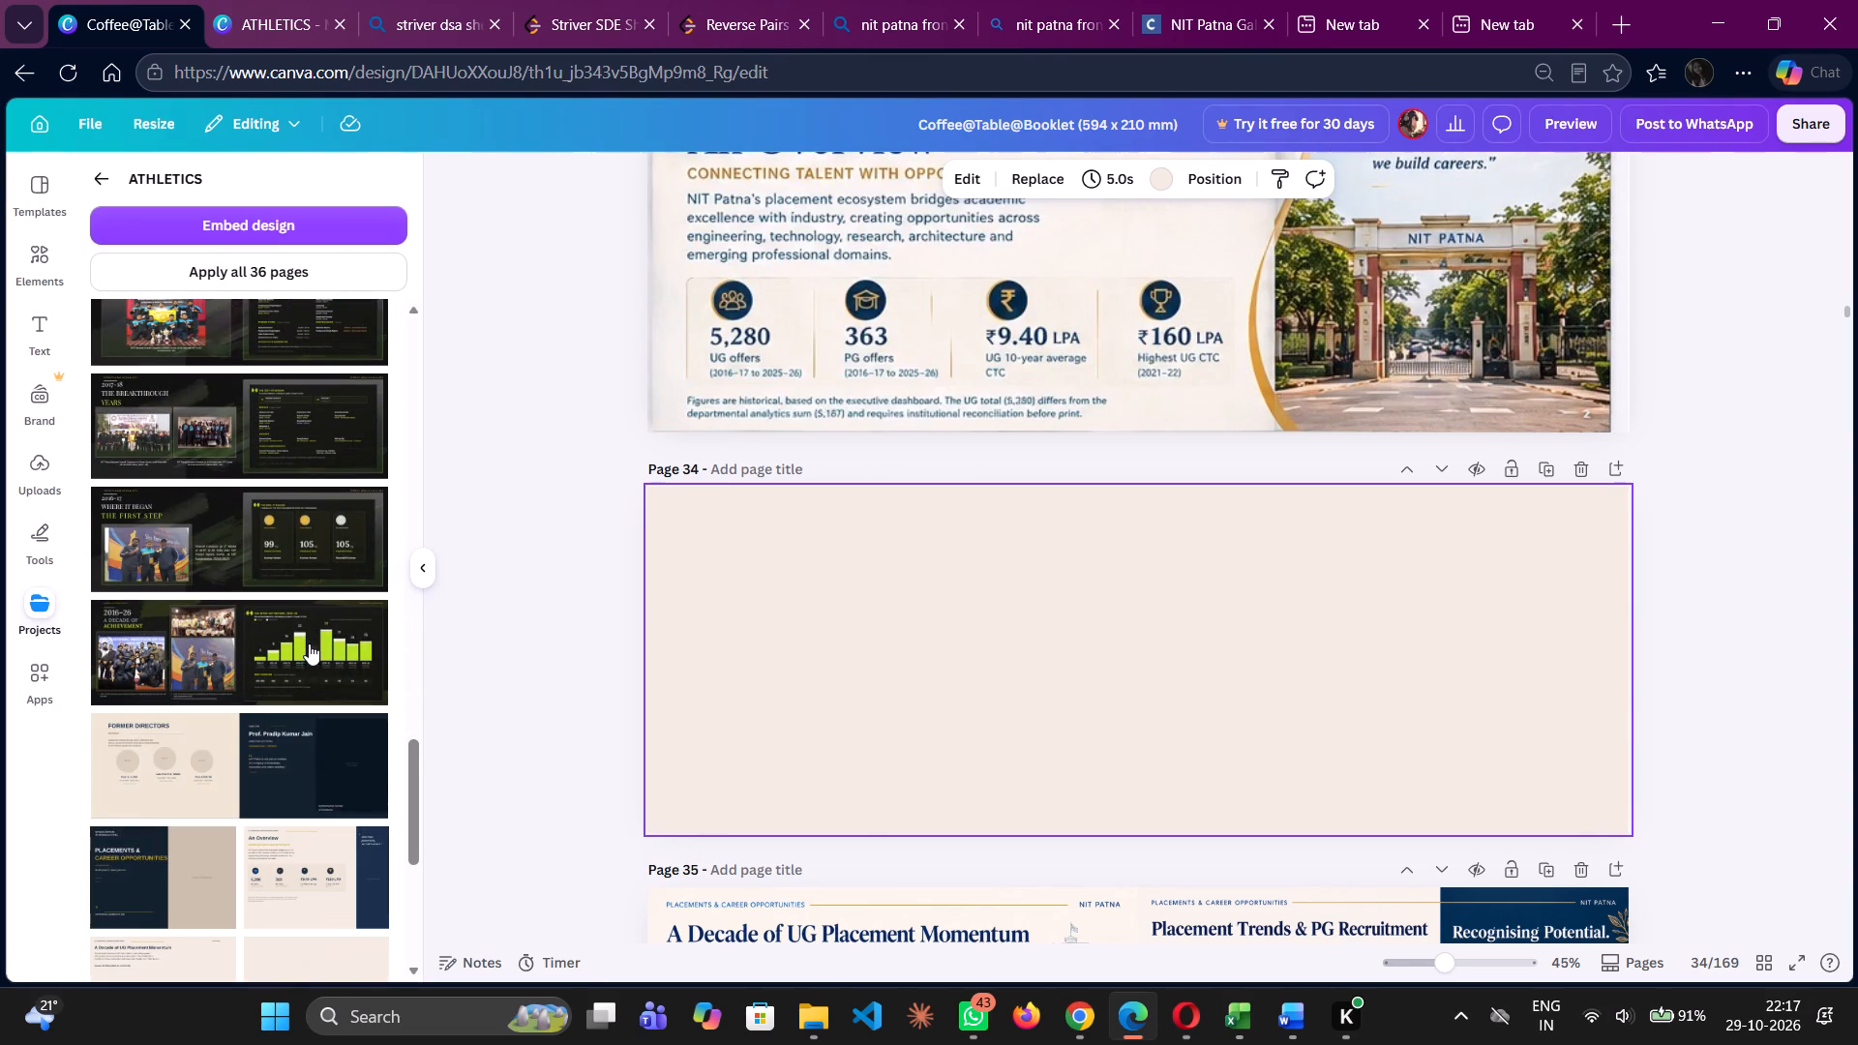
click(291, 915)
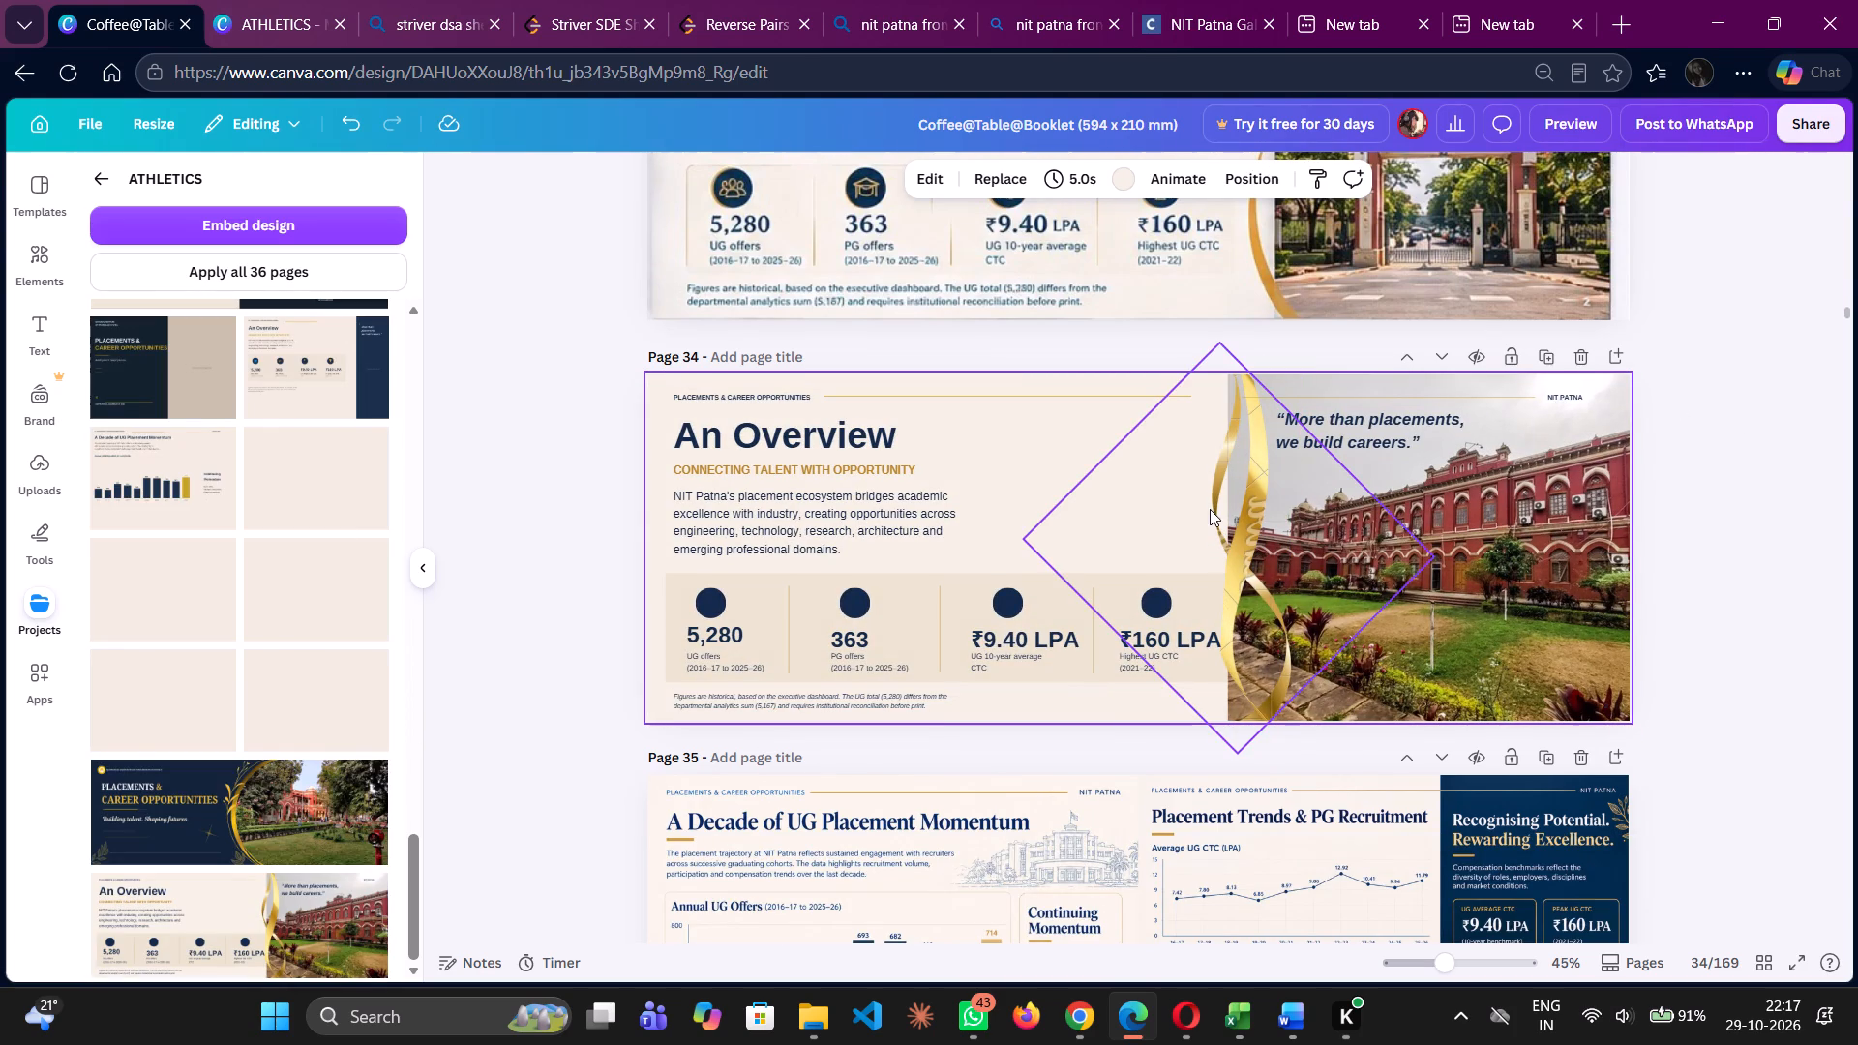
Shift both gold ribbons on page 34 slightly left so they cover the inner edge of the building photo.
drag(1214, 507, 1199, 505)
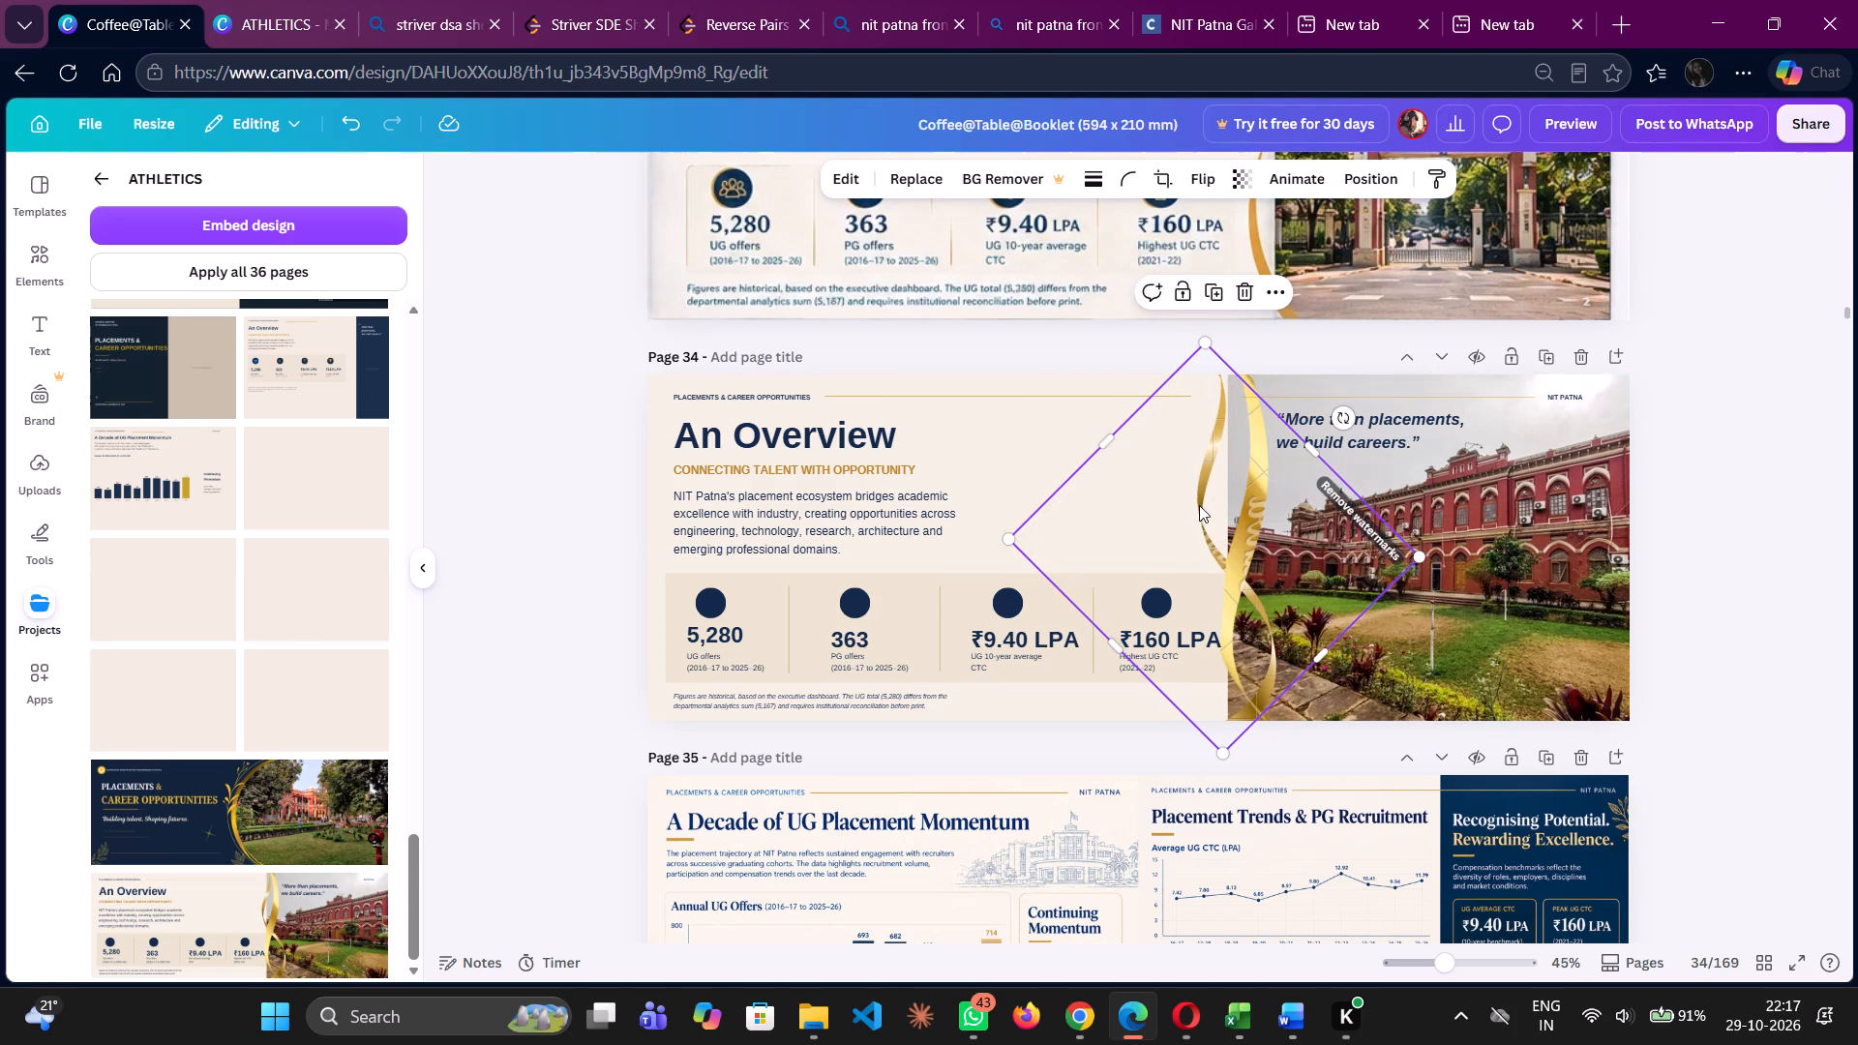
click(1255, 505)
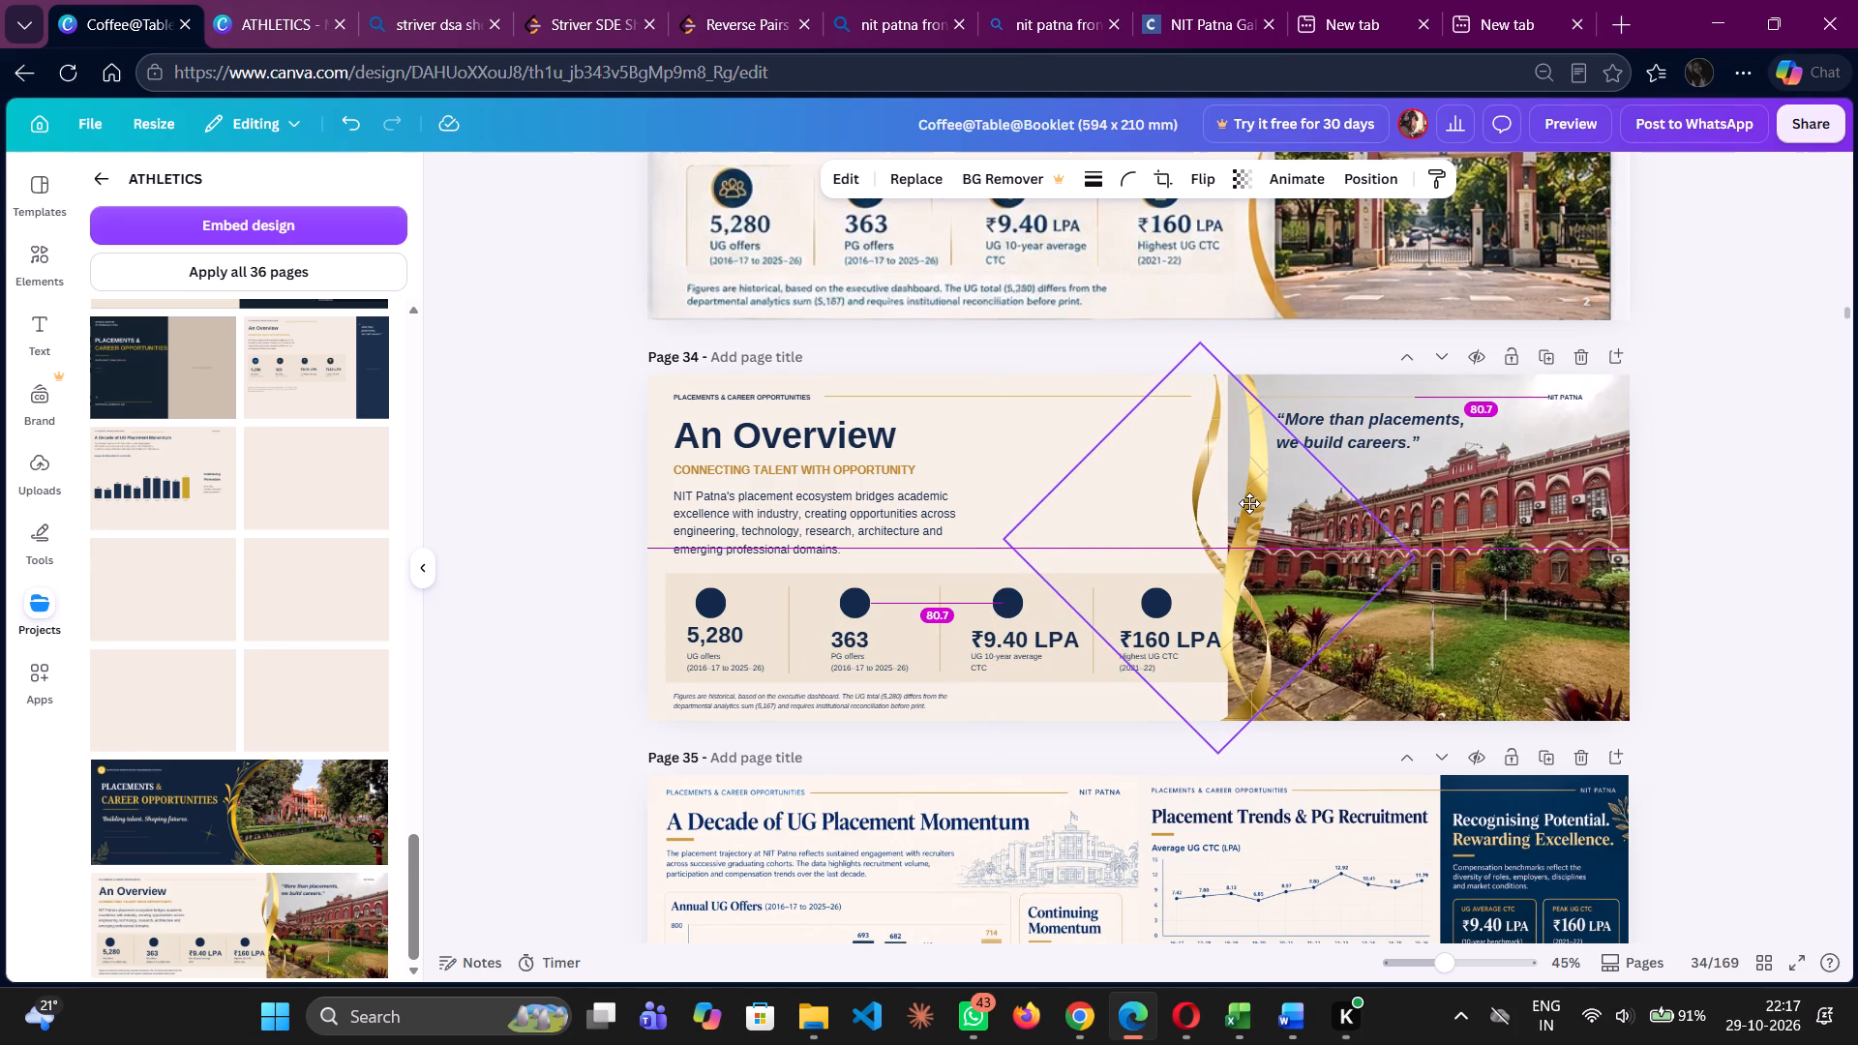
click(1249, 503)
drag(1249, 503, 1231, 503)
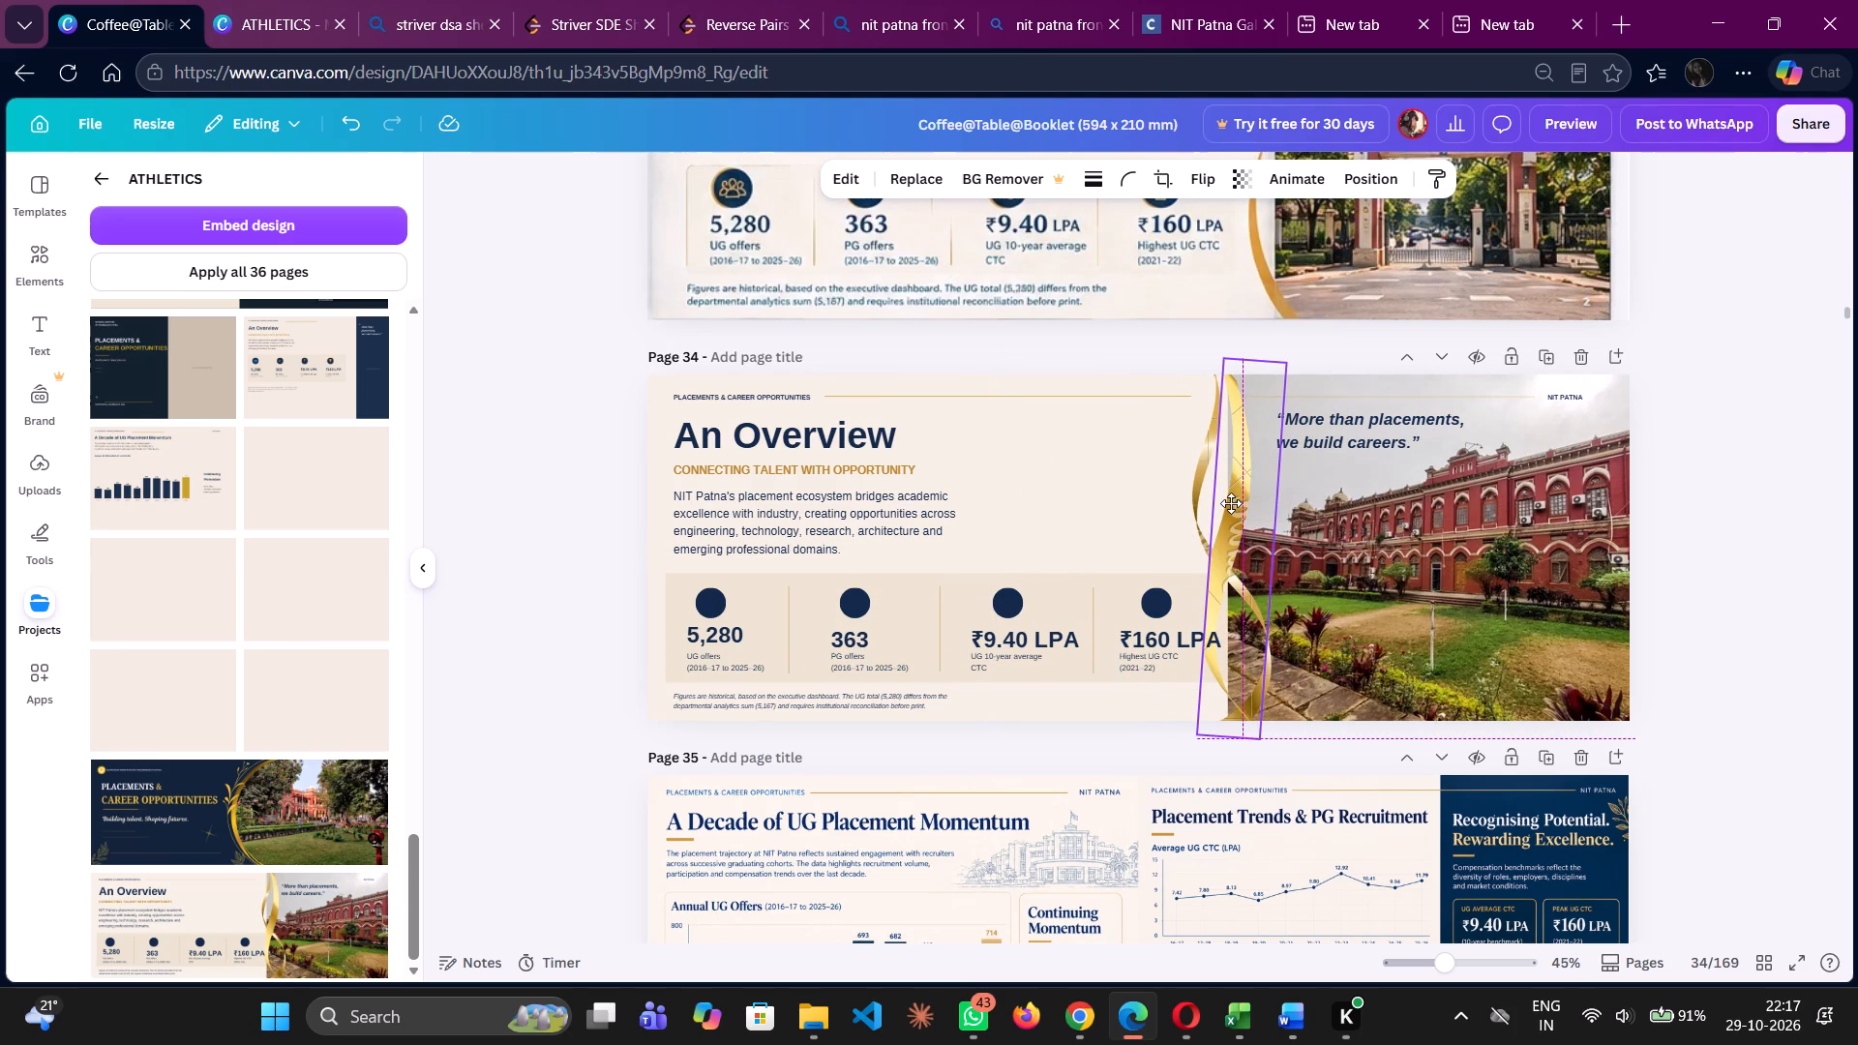
drag(1231, 503, 1228, 502)
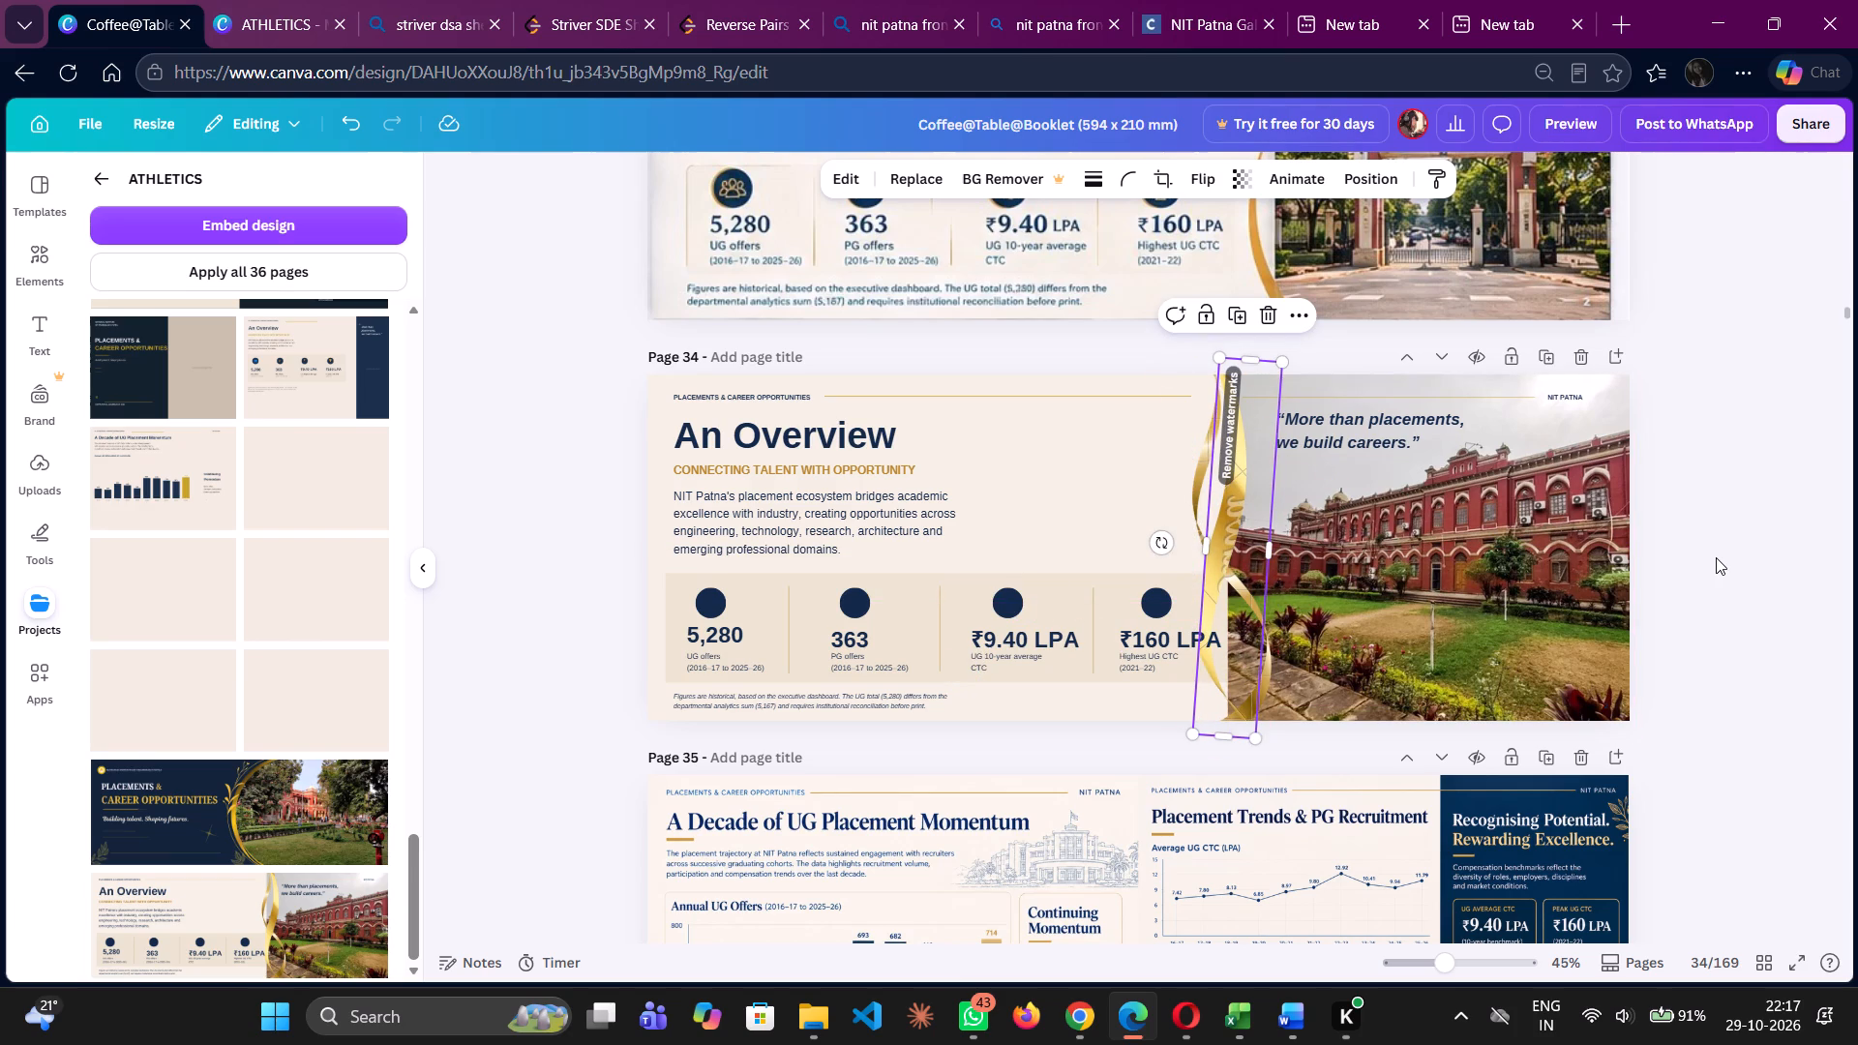
click(1716, 557)
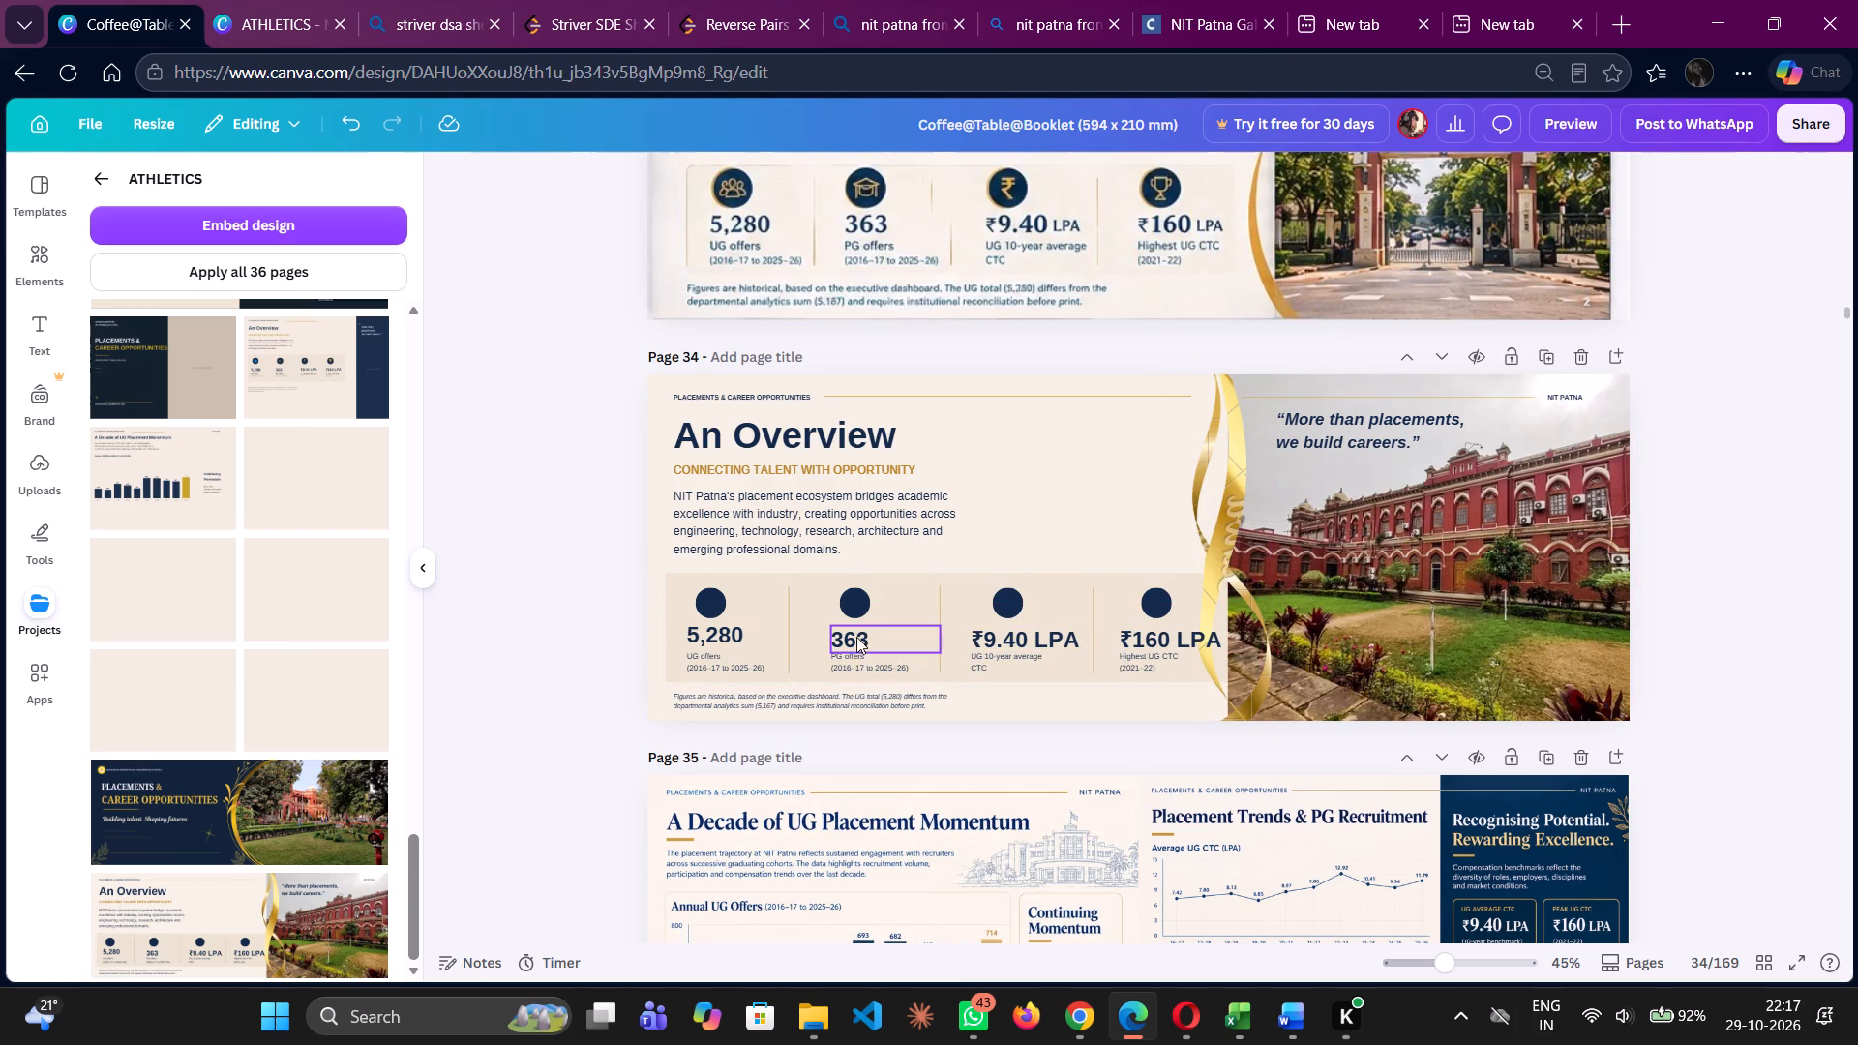
Move the 363 PG offers circle, figure and caption left, along with the divider that follows them.
drag(856, 595, 842, 595)
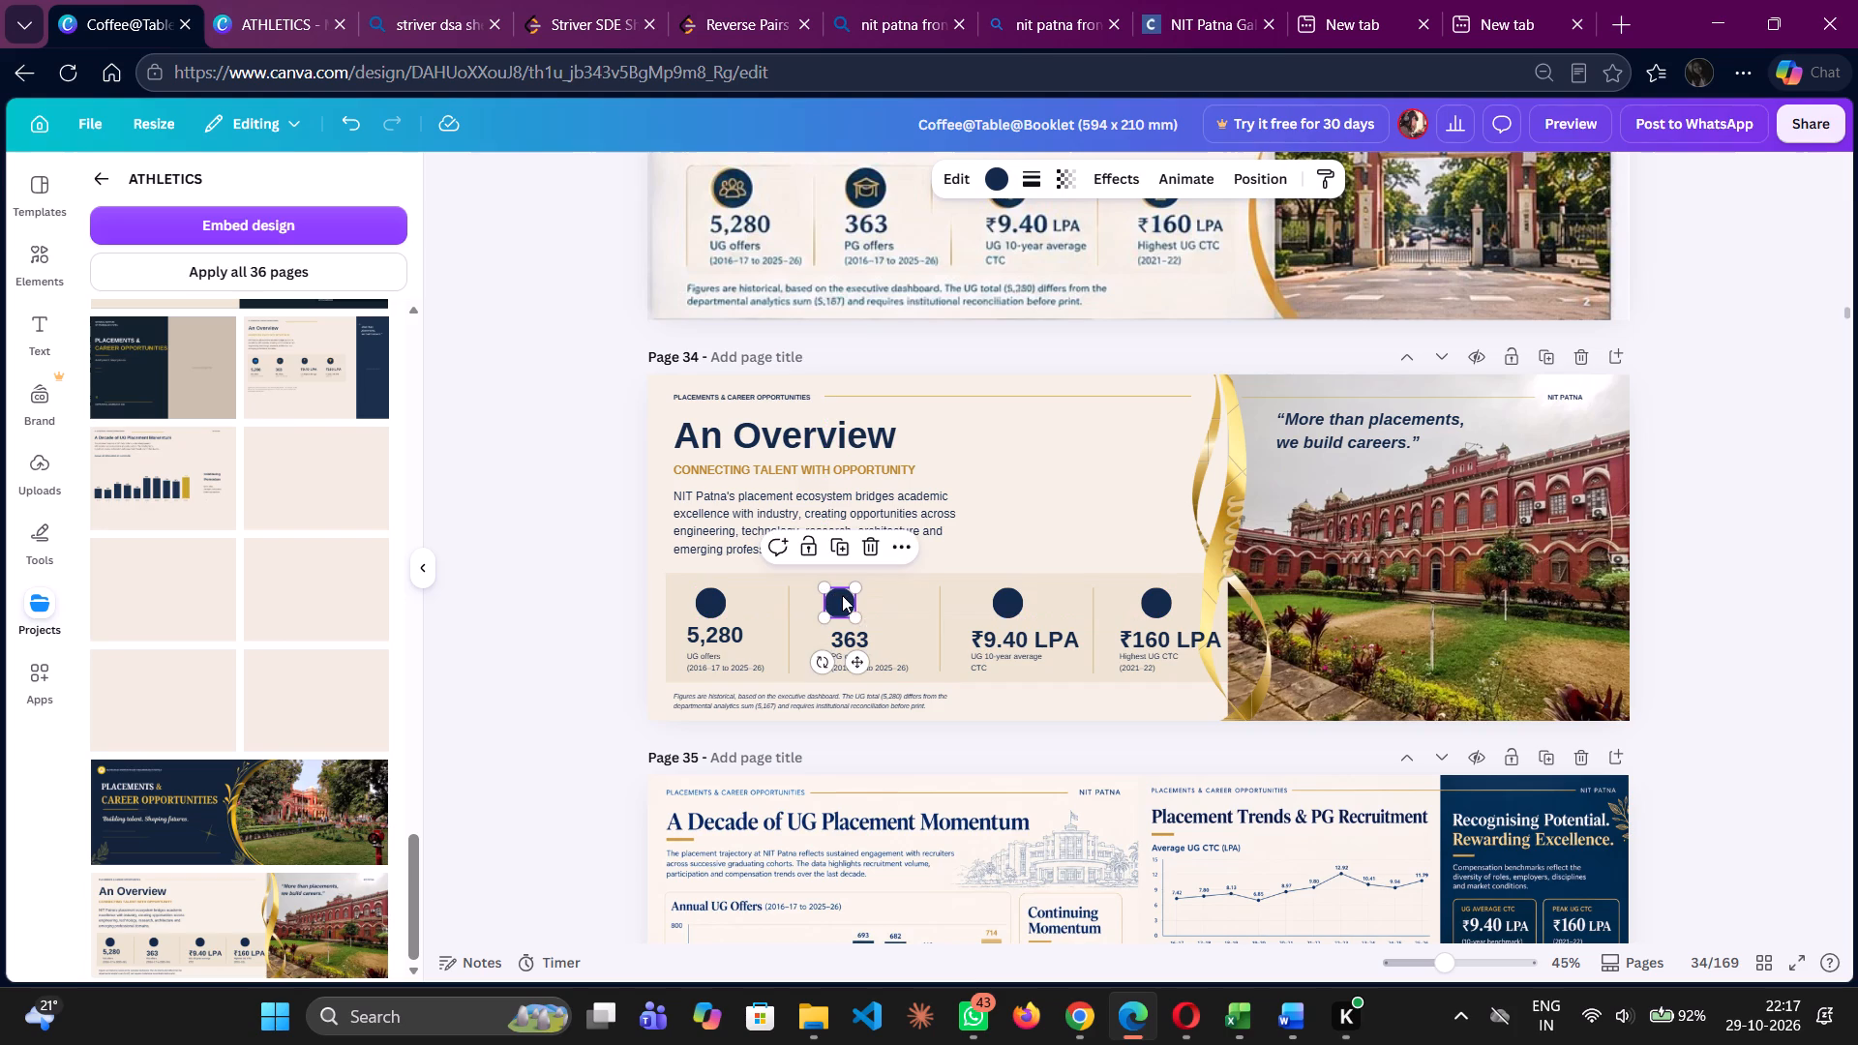
drag(866, 635, 851, 636)
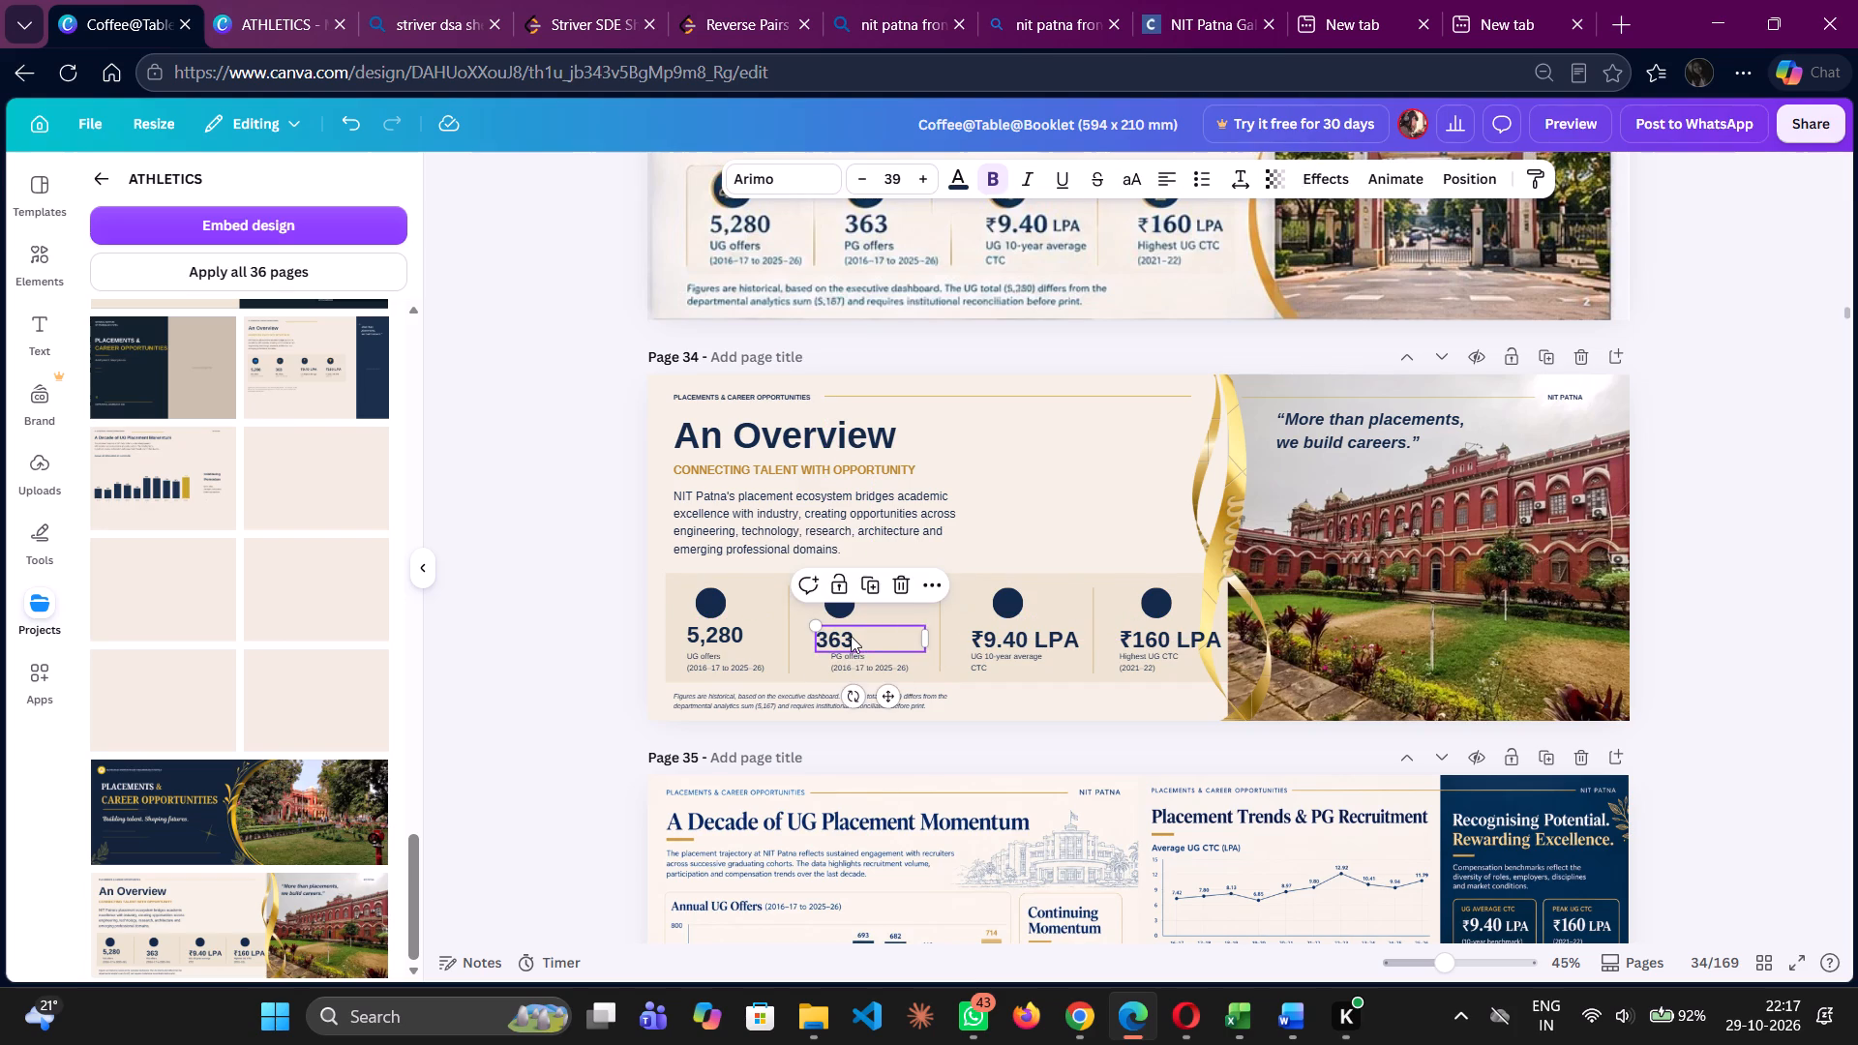
drag(871, 655, 854, 655)
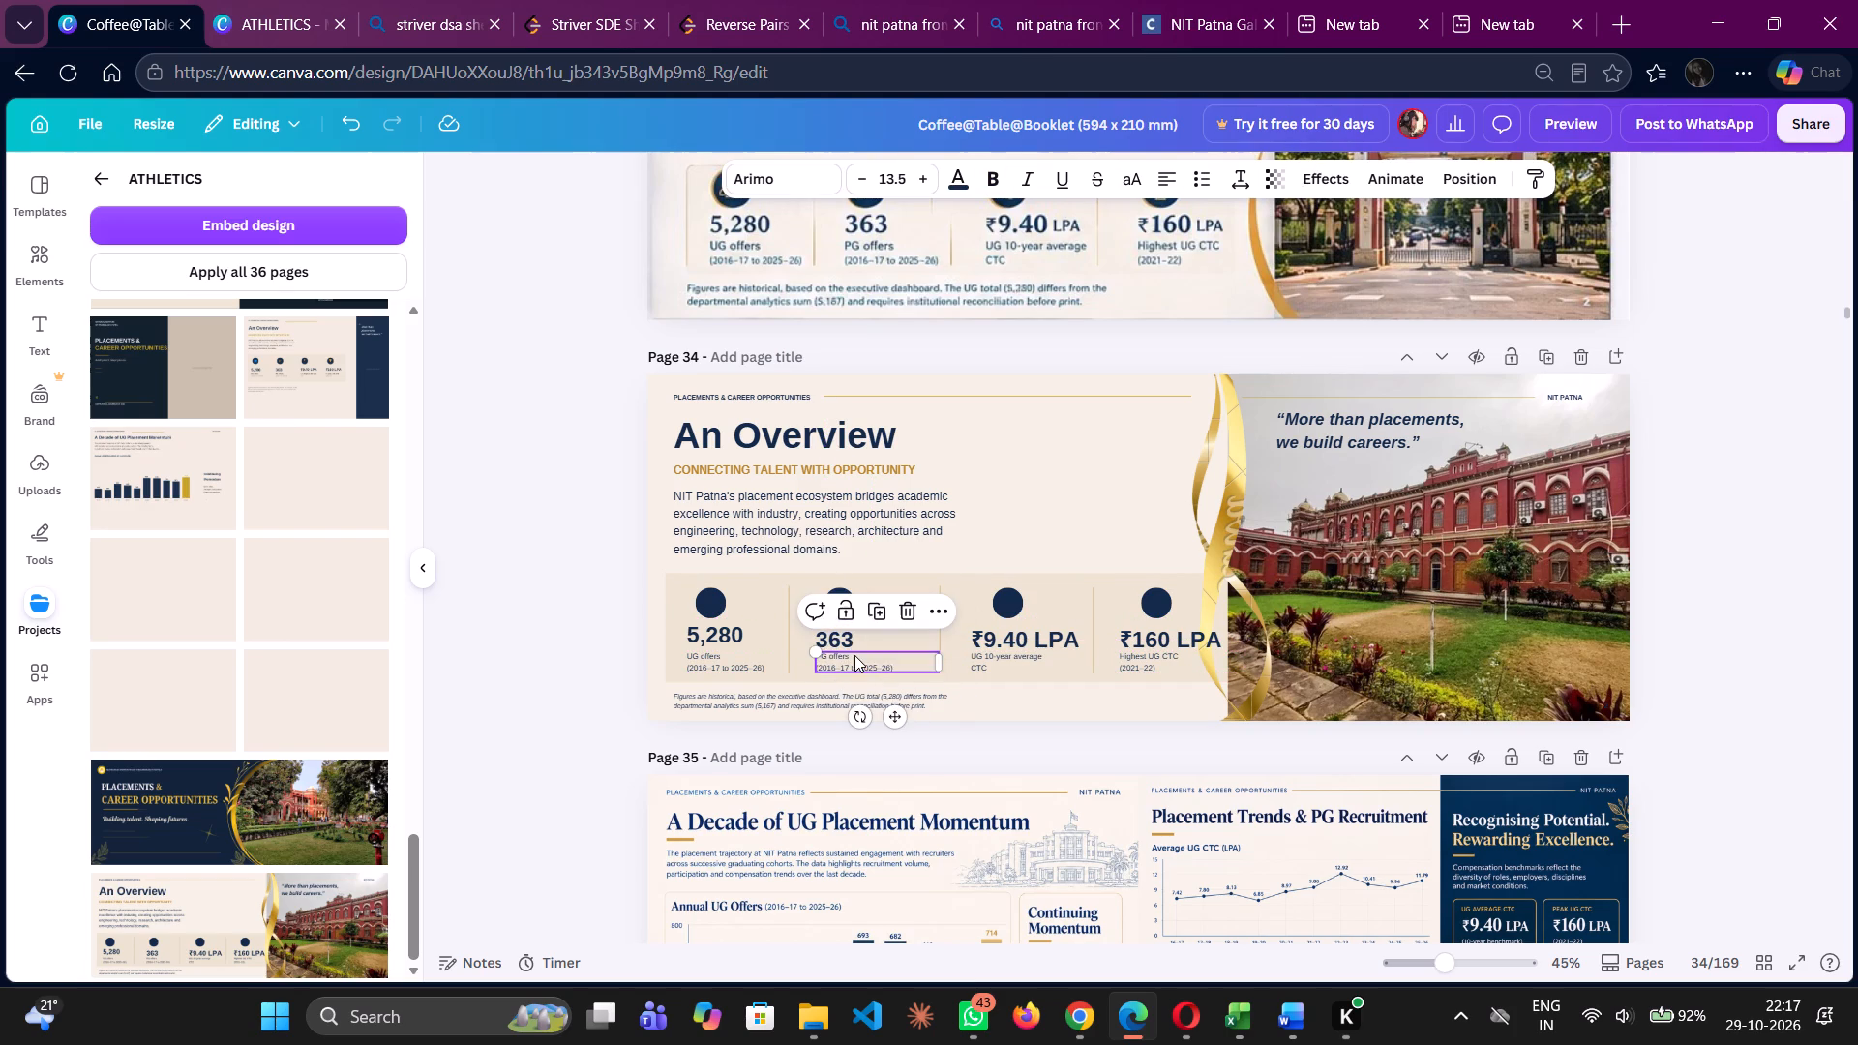
click(852, 564)
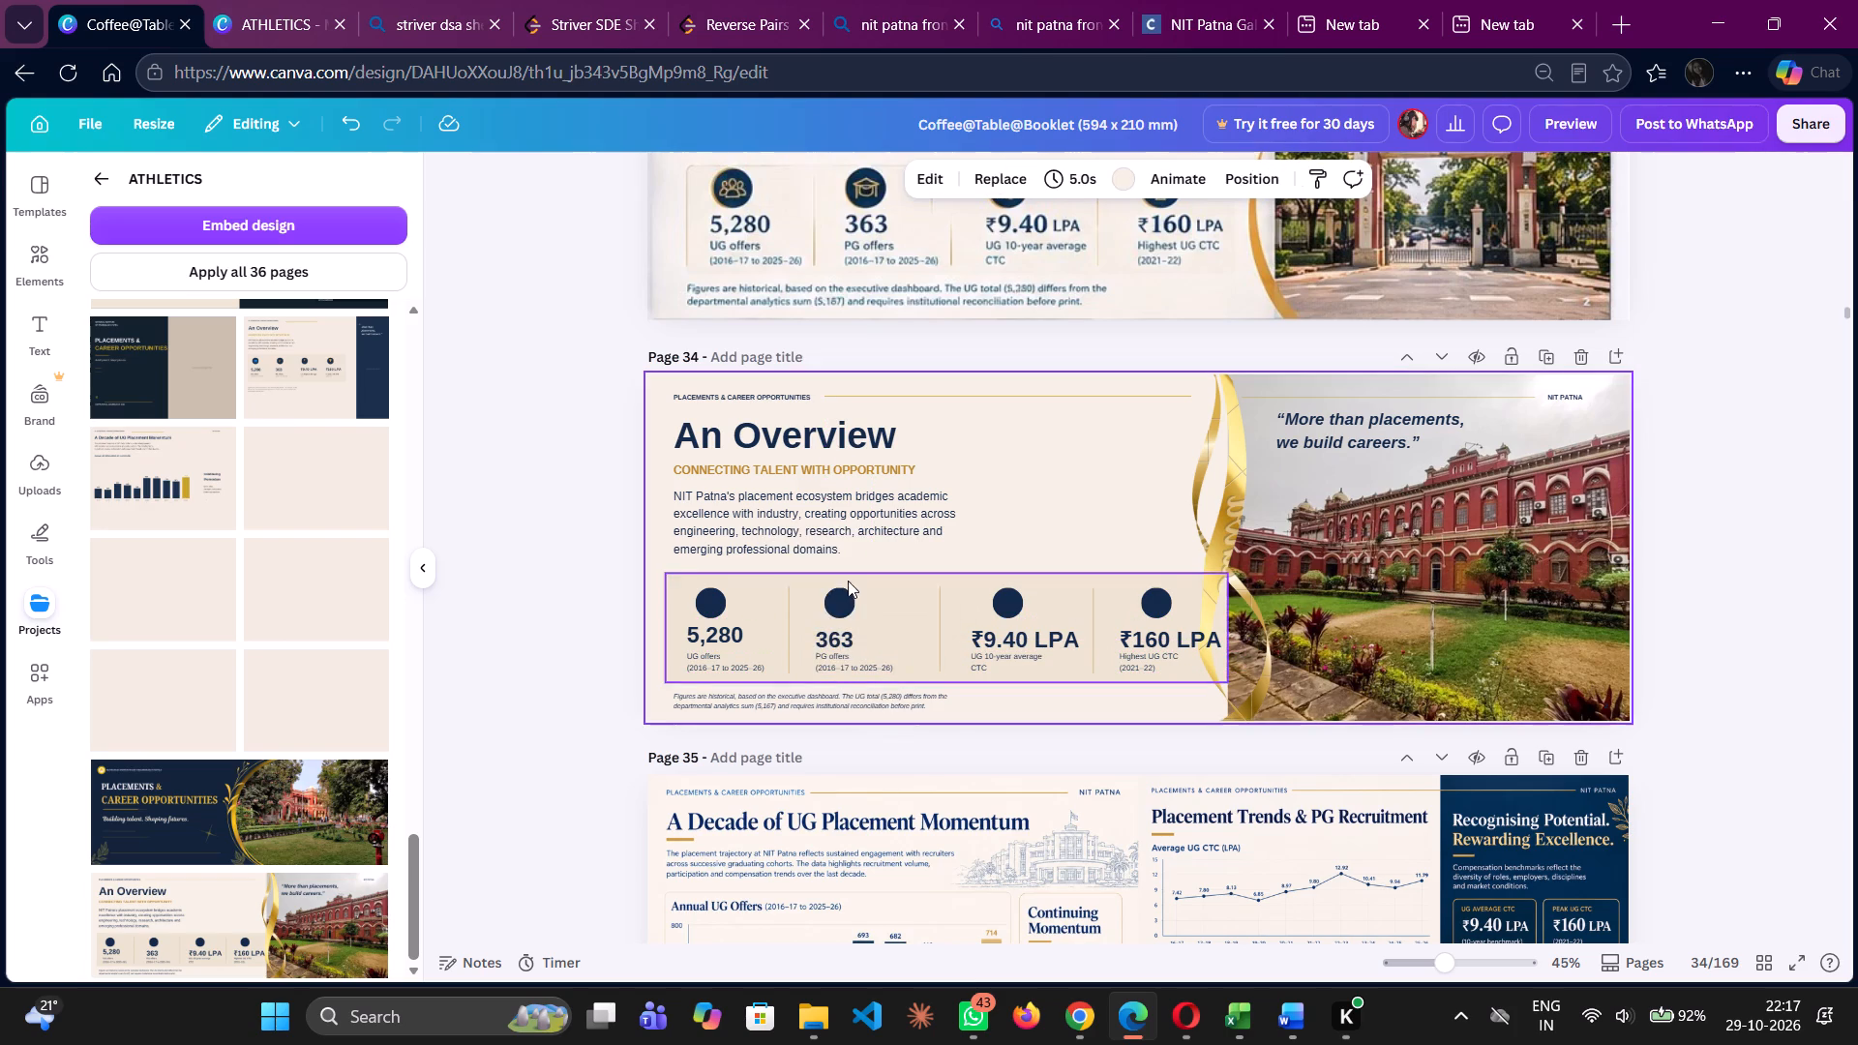
drag(843, 593, 832, 594)
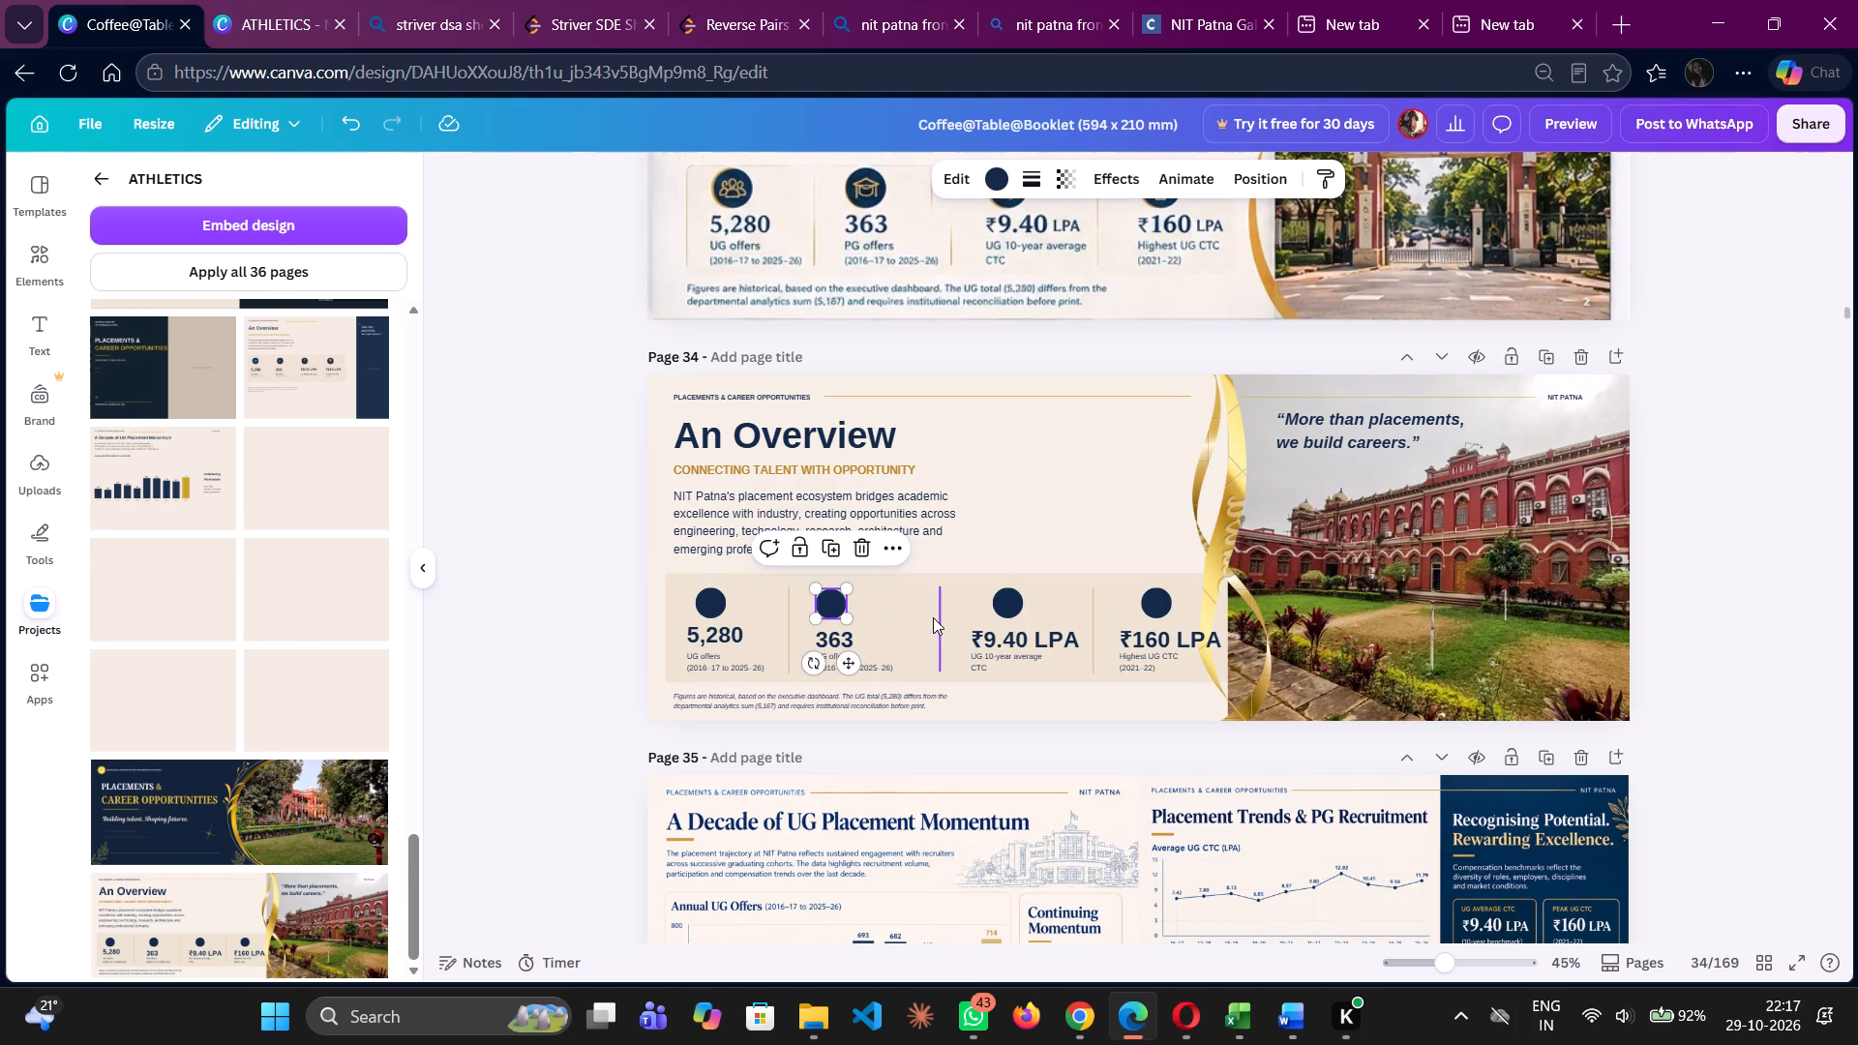
drag(933, 617, 917, 617)
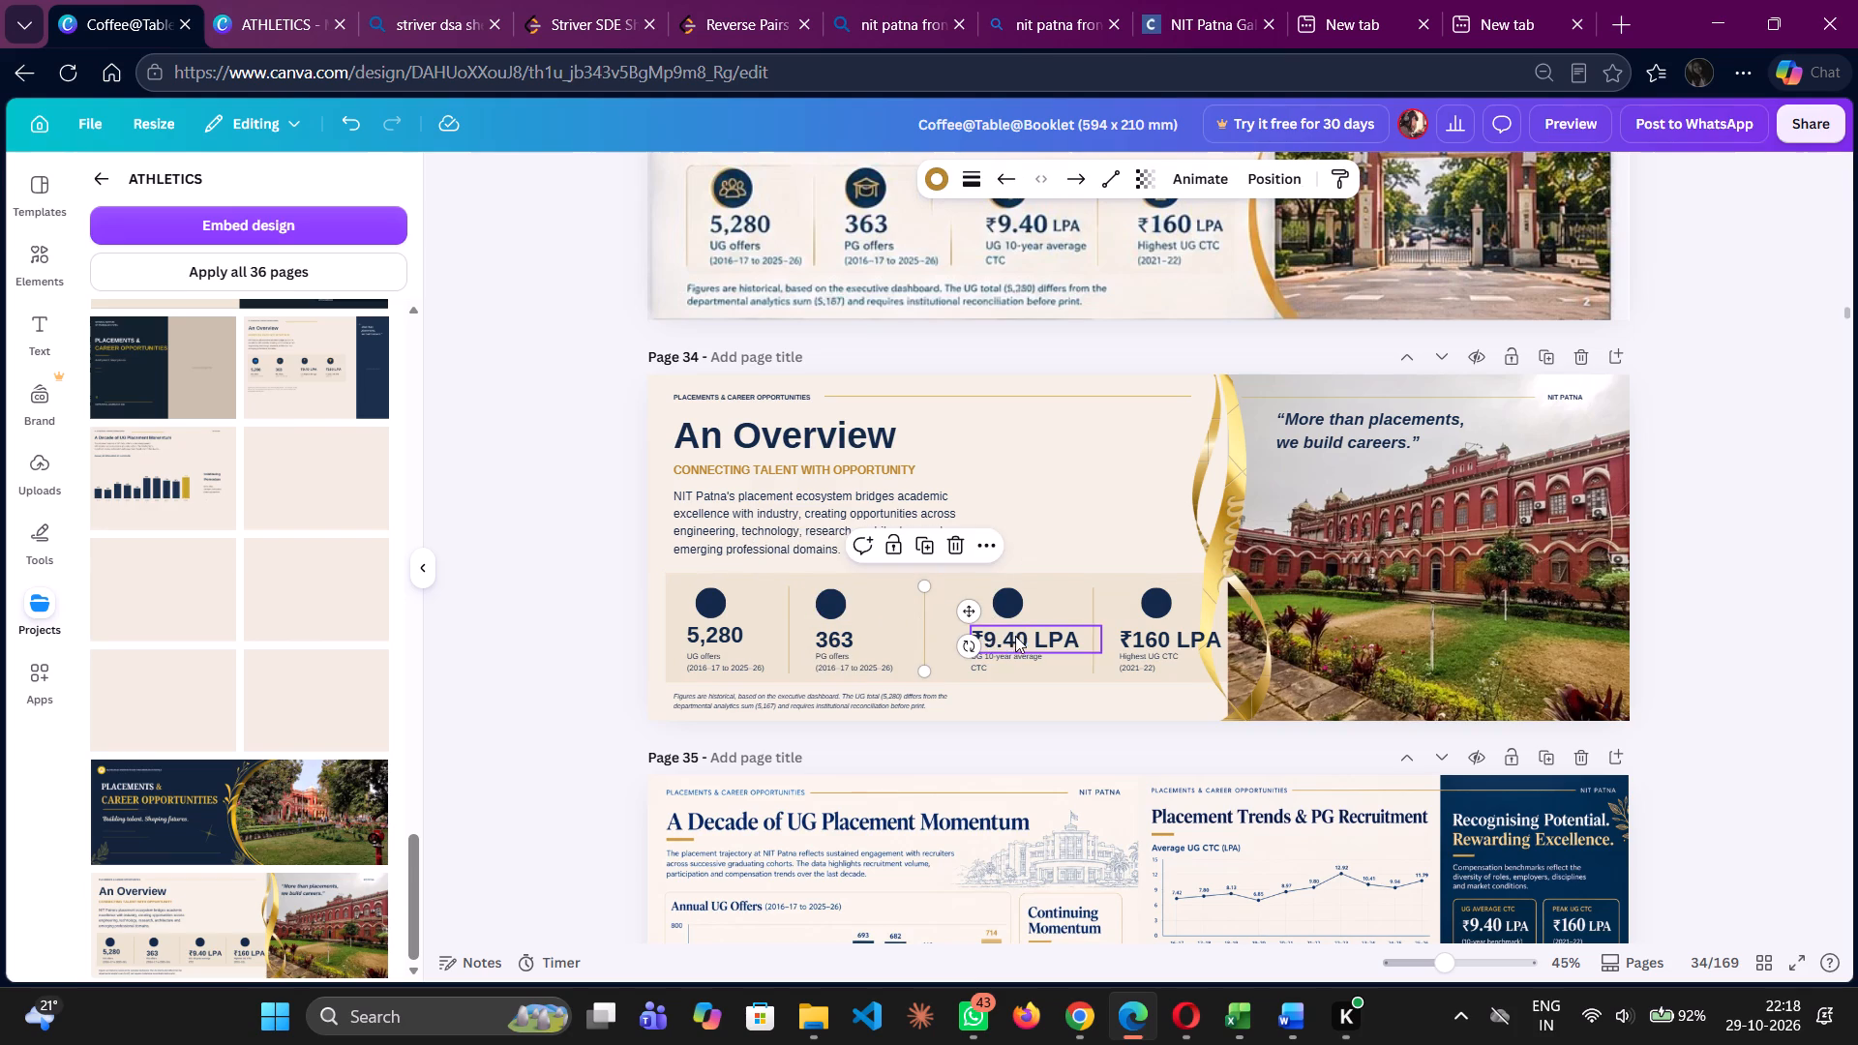
Move the ₹9.40 LPA circle, figure and caption left, along with the divider that follows them.
click(1017, 609)
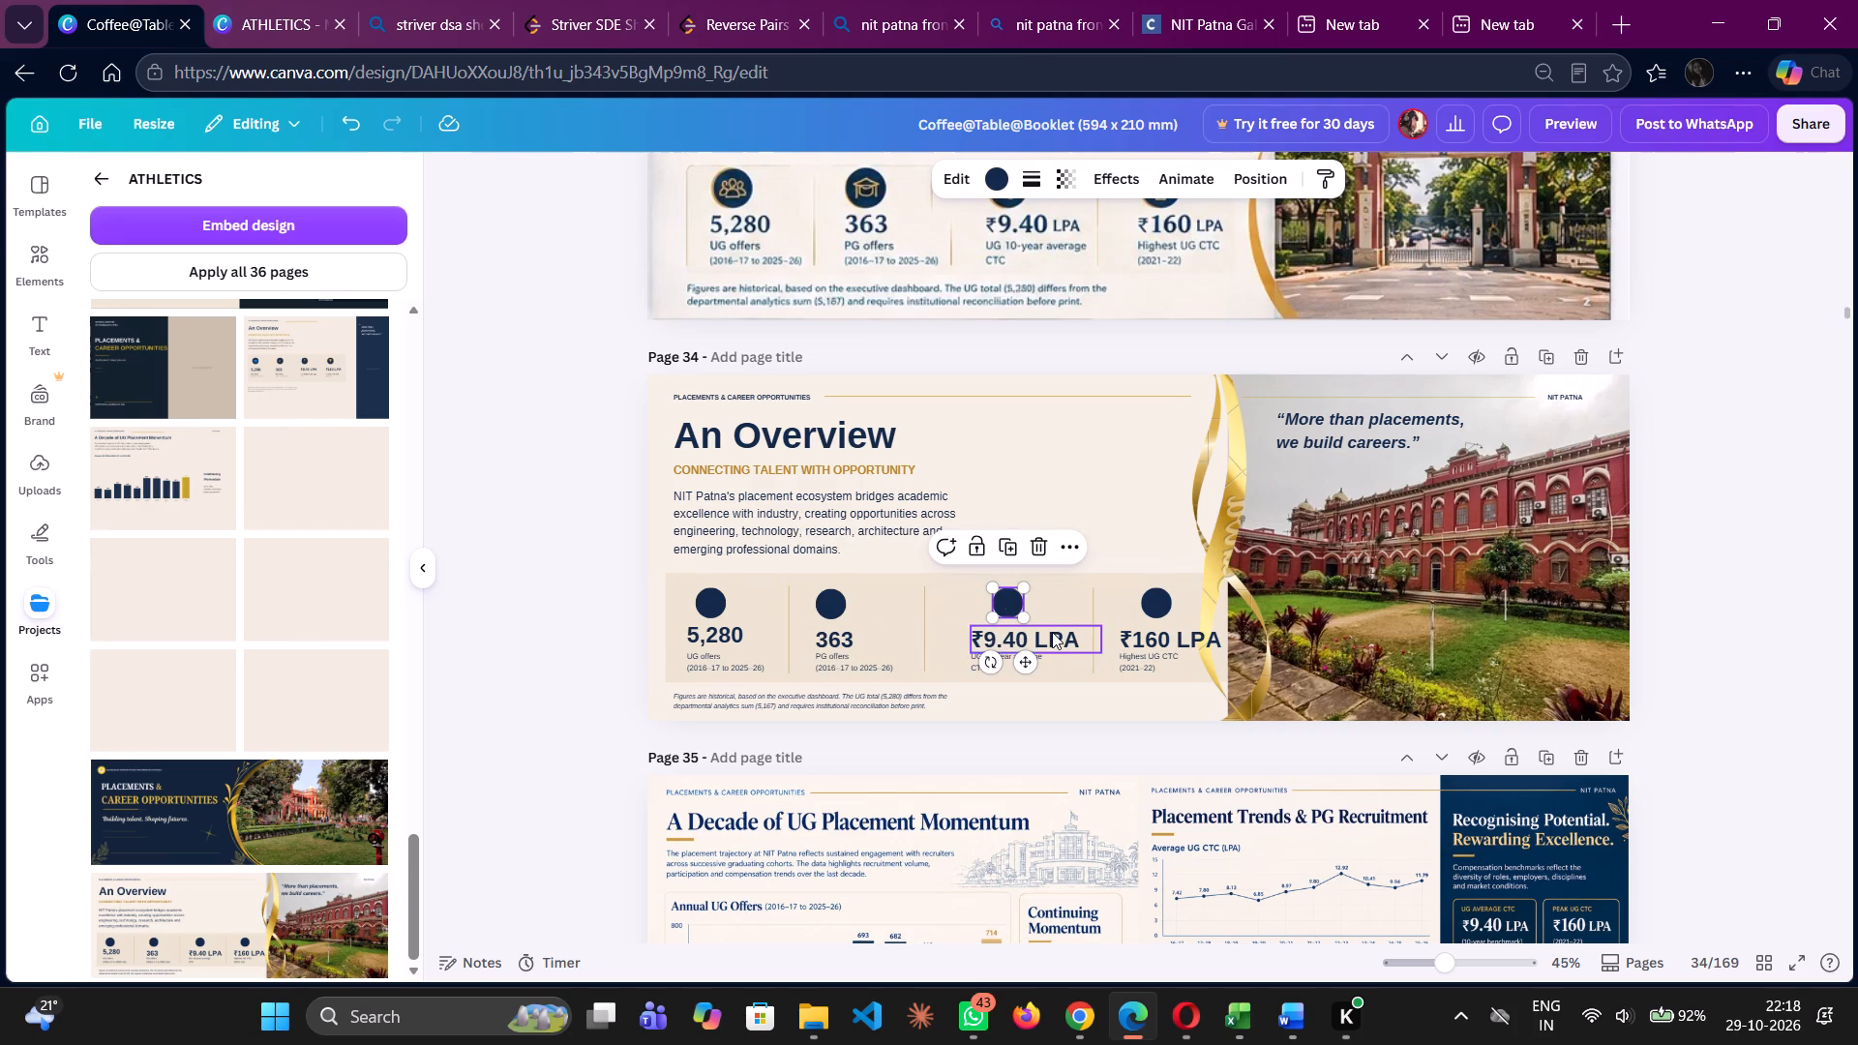
shift+click(1052, 632)
shift+click(1043, 658)
drag(1074, 619, 1055, 619)
drag(1097, 635, 1087, 635)
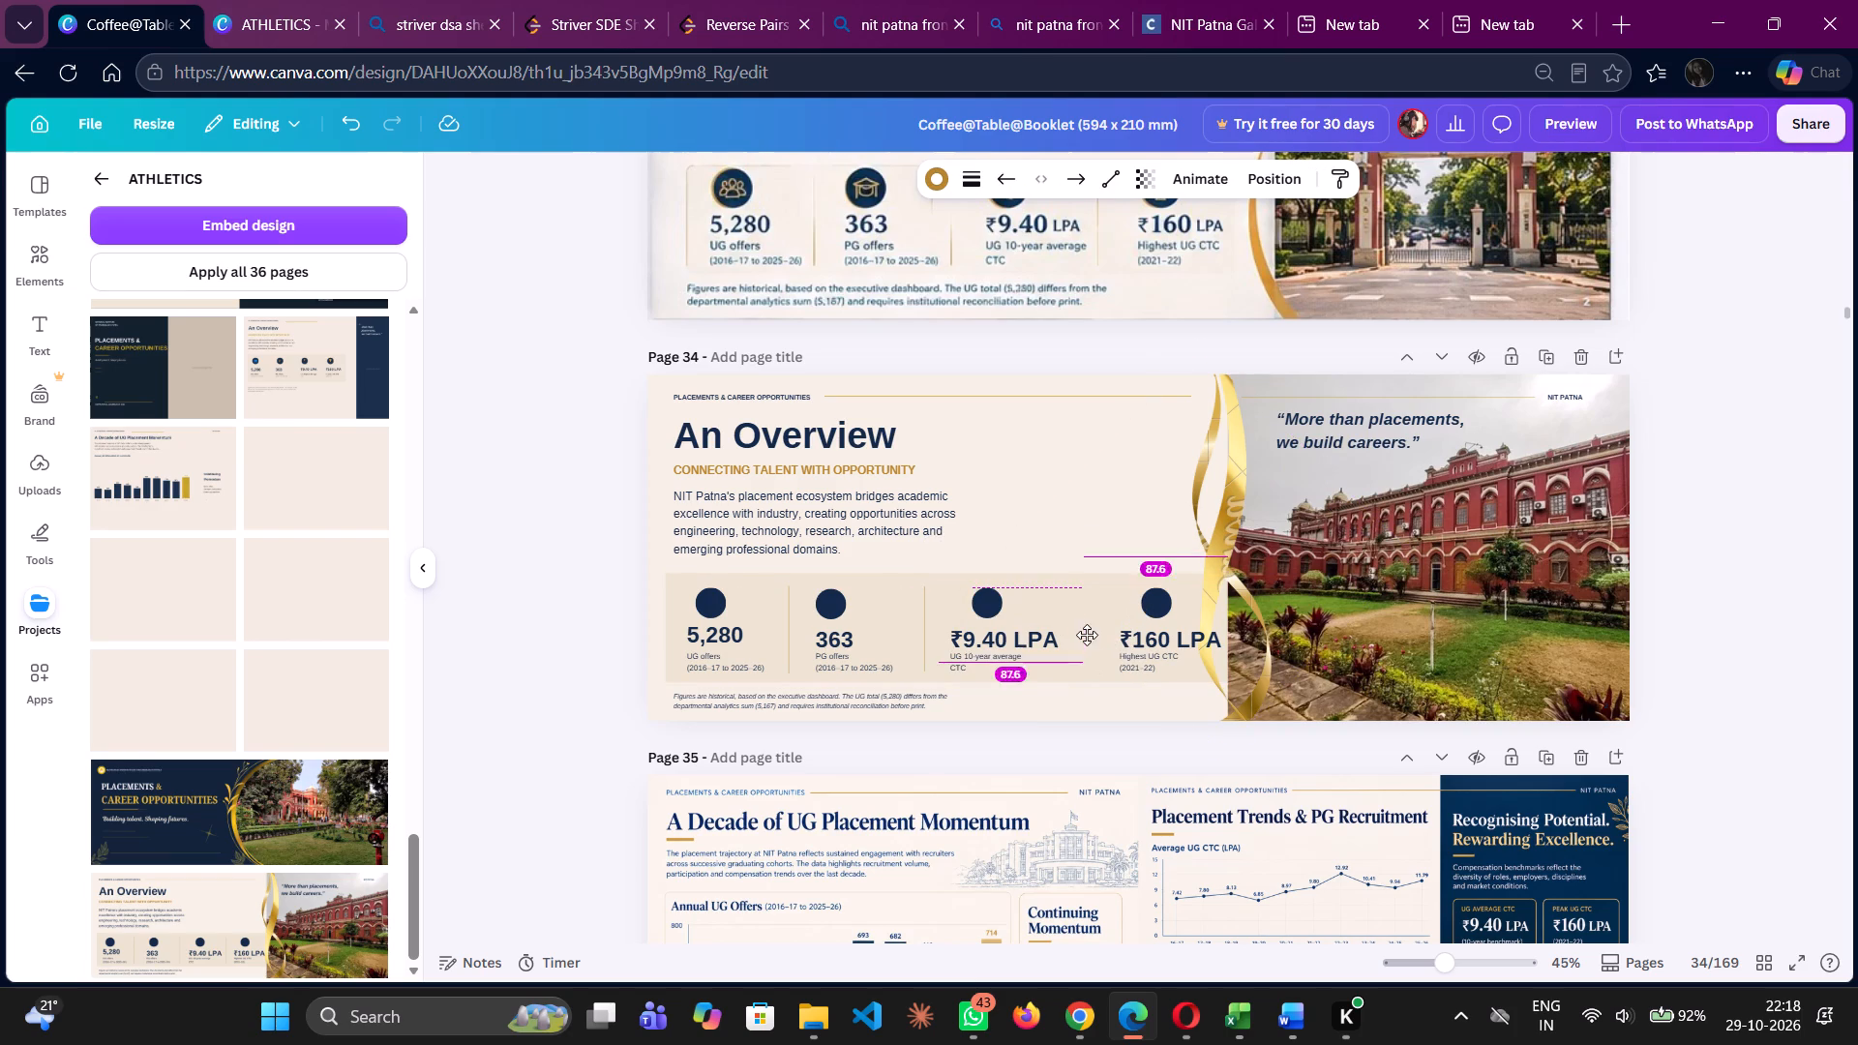
drag(1087, 635, 1077, 635)
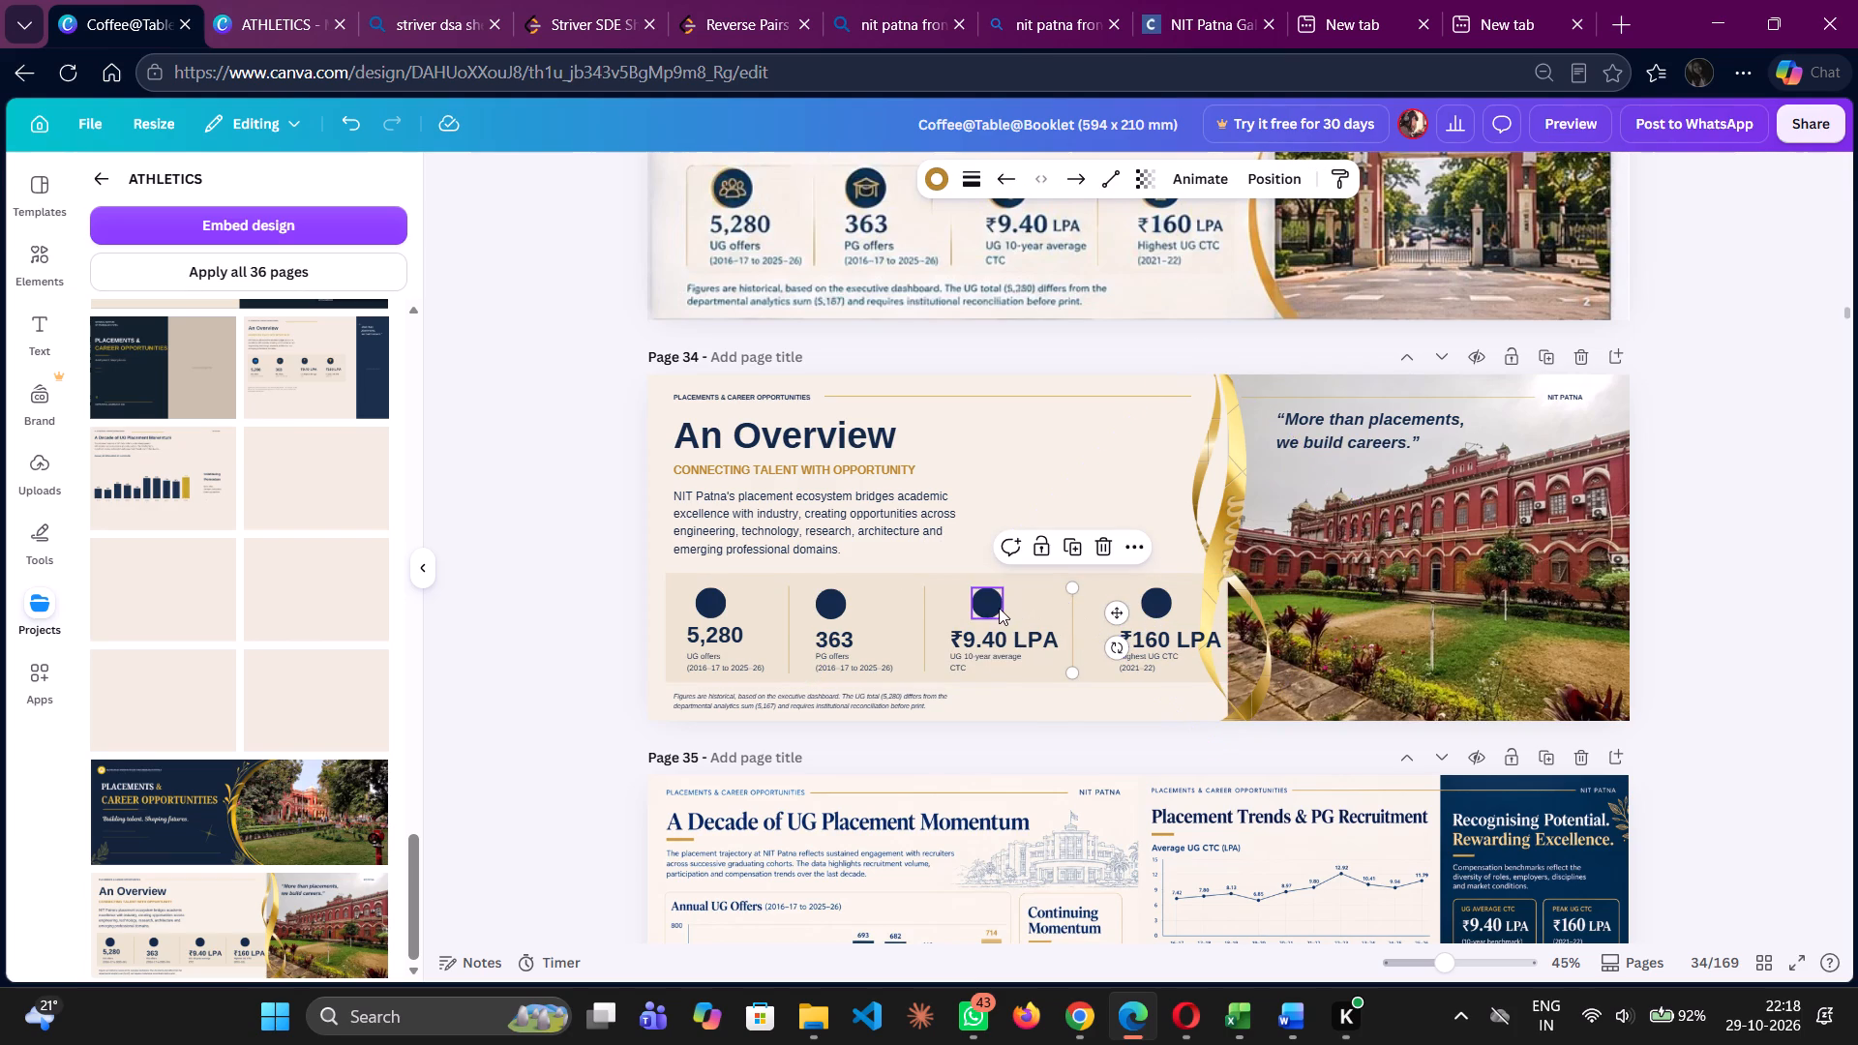
drag(999, 608, 981, 608)
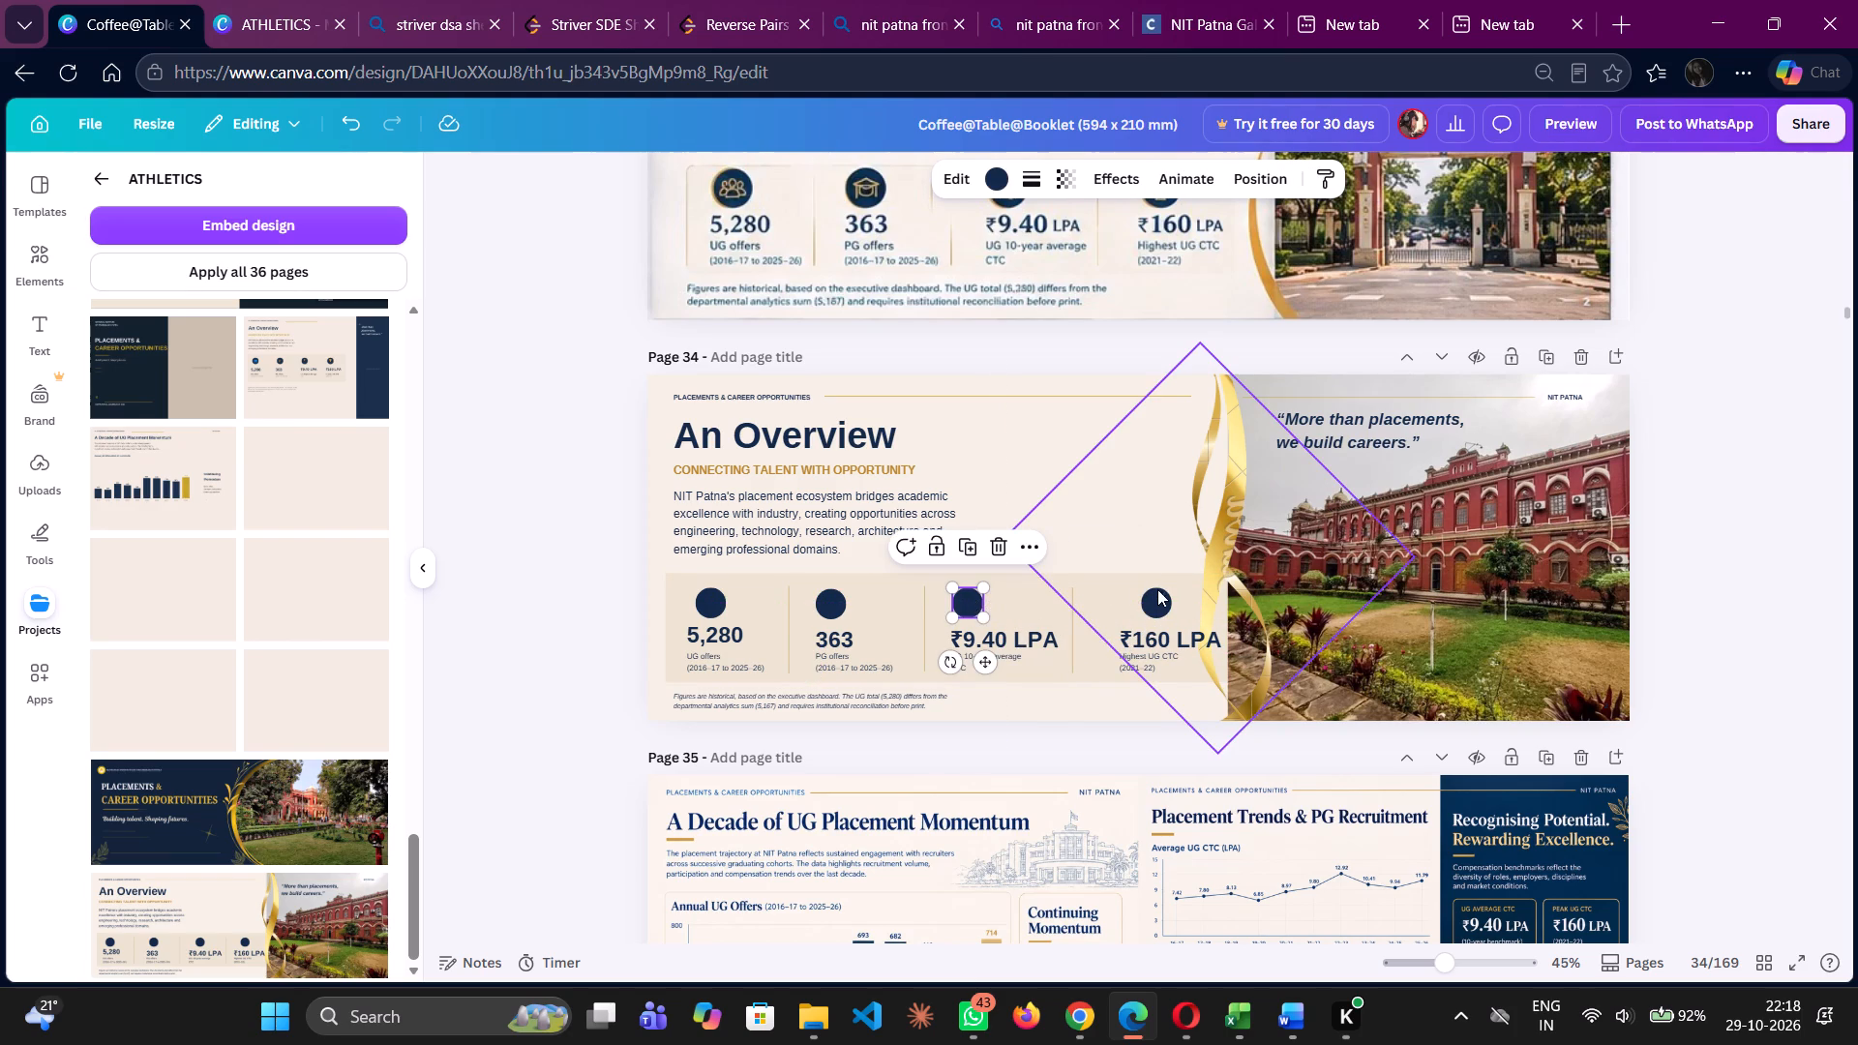
Move the ₹160 LPA figure and its caption on page 34 left, close to the last divider.
click(1157, 596)
click(1145, 631)
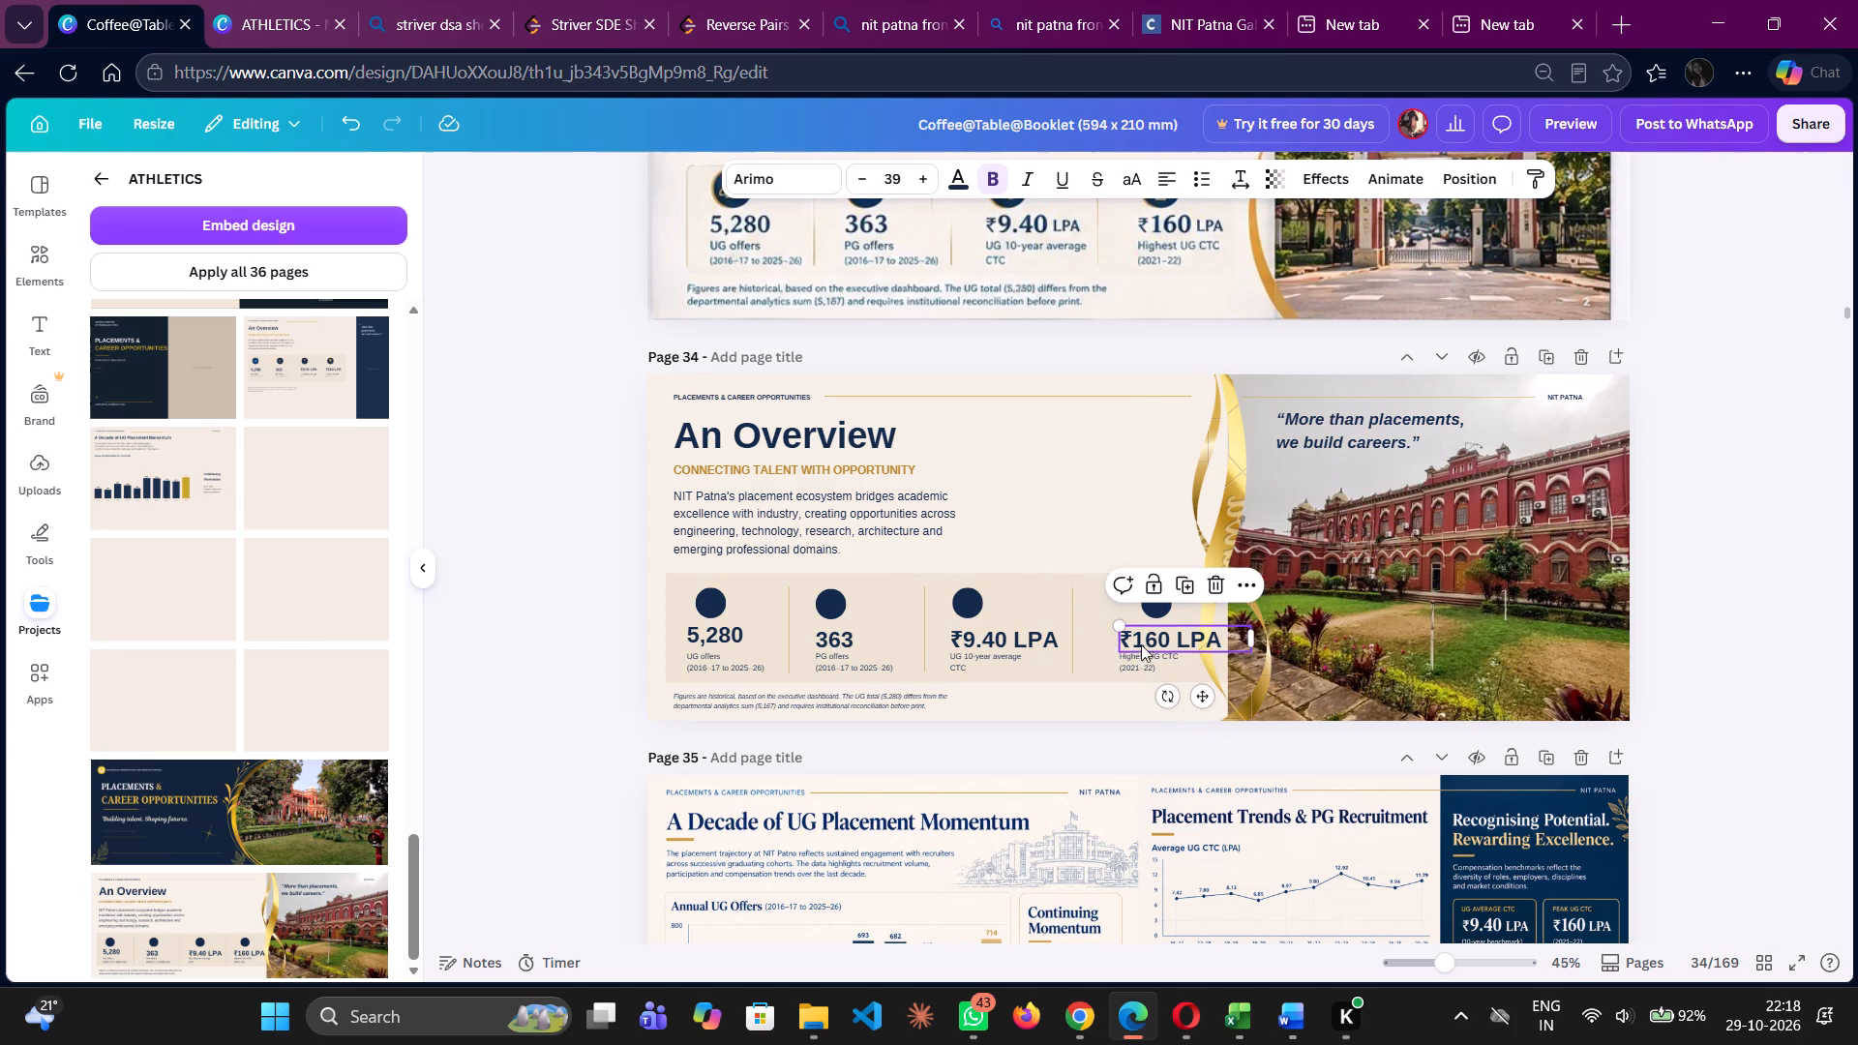
shift+click(1140, 657)
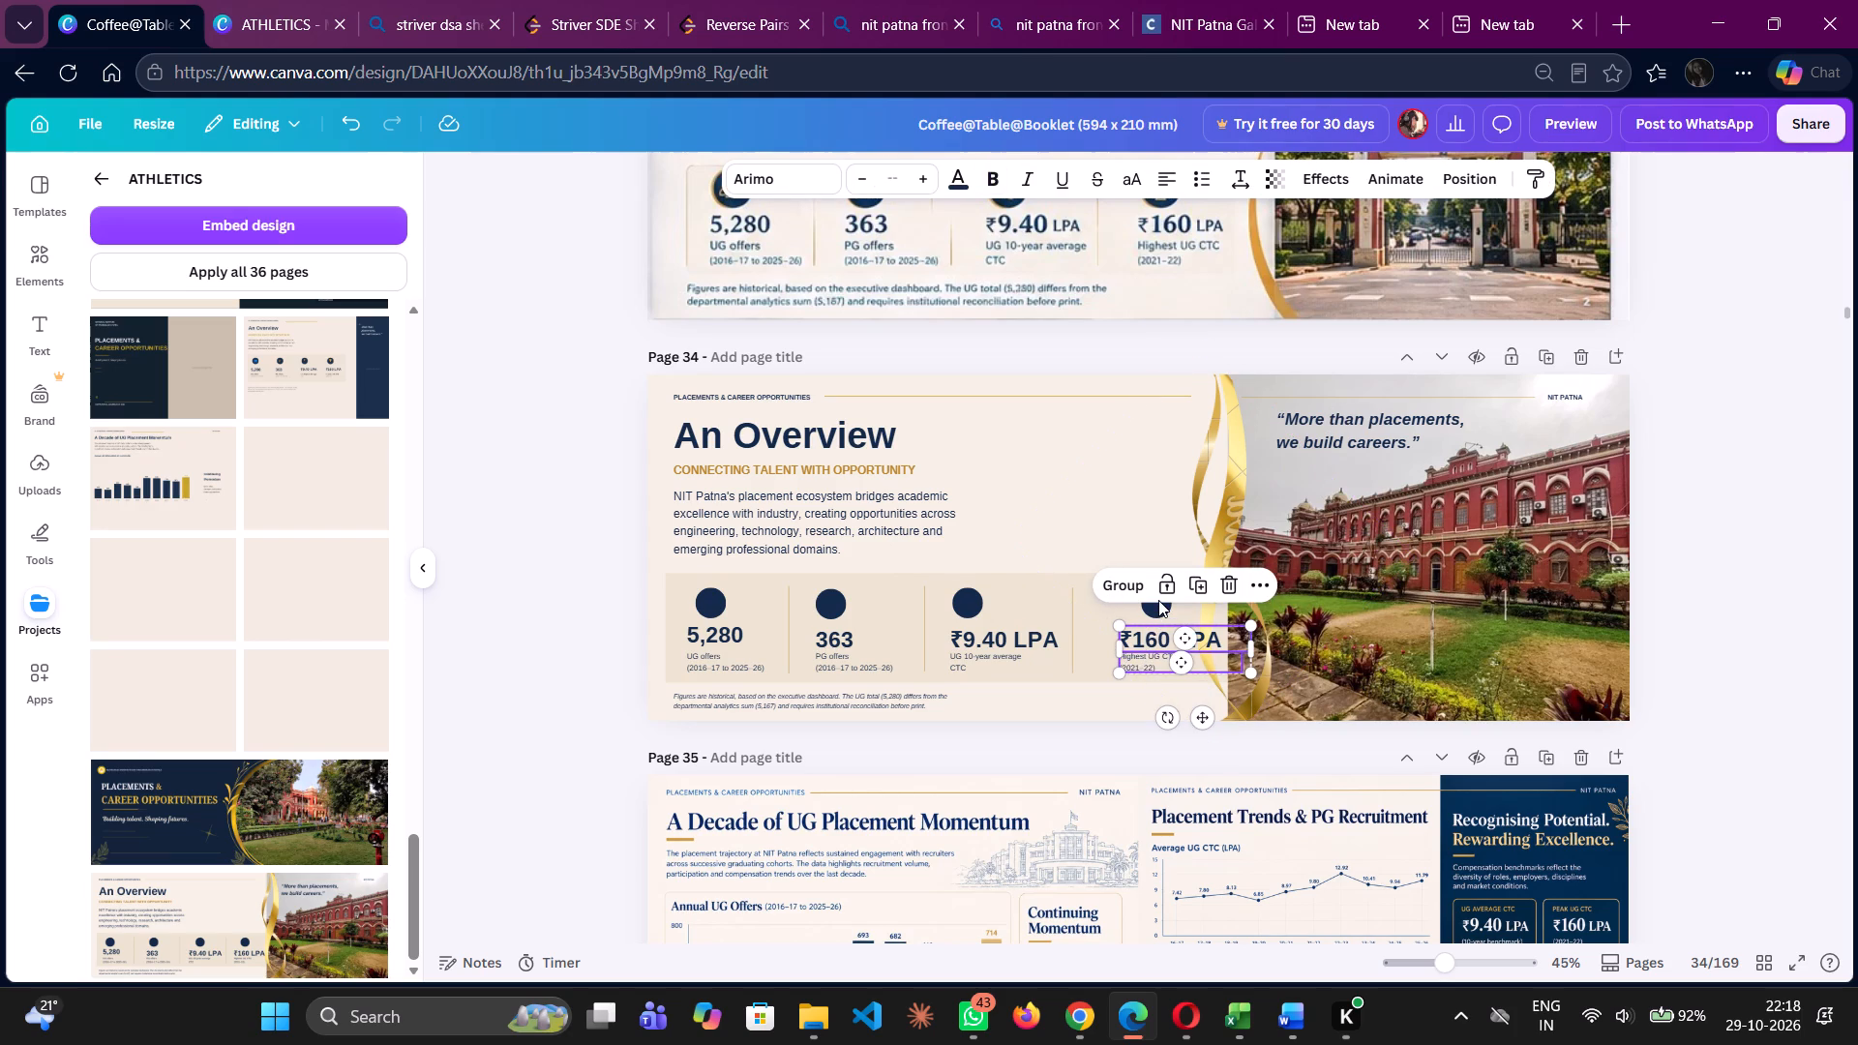
drag(1155, 636, 1121, 634)
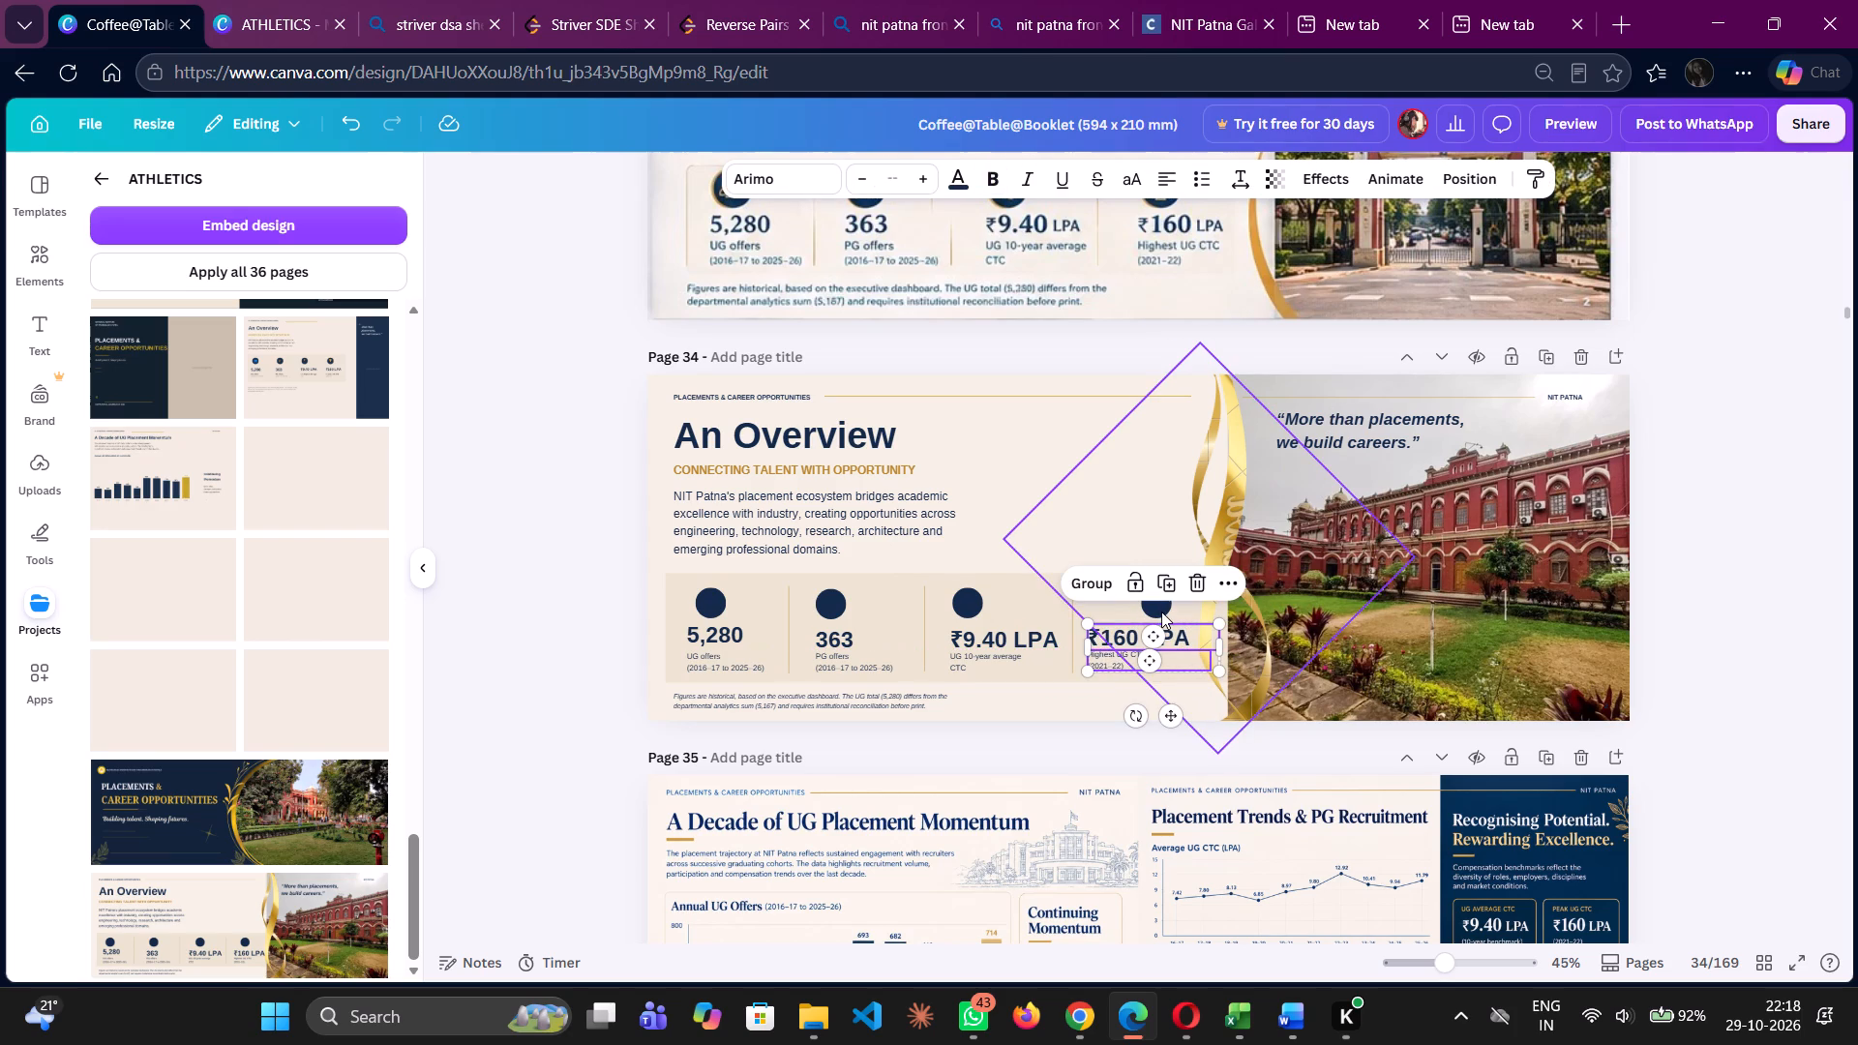
Move the navy circle of the ₹160 LPA stat left so it sits above the start of its figure.
click(1161, 612)
click(1175, 565)
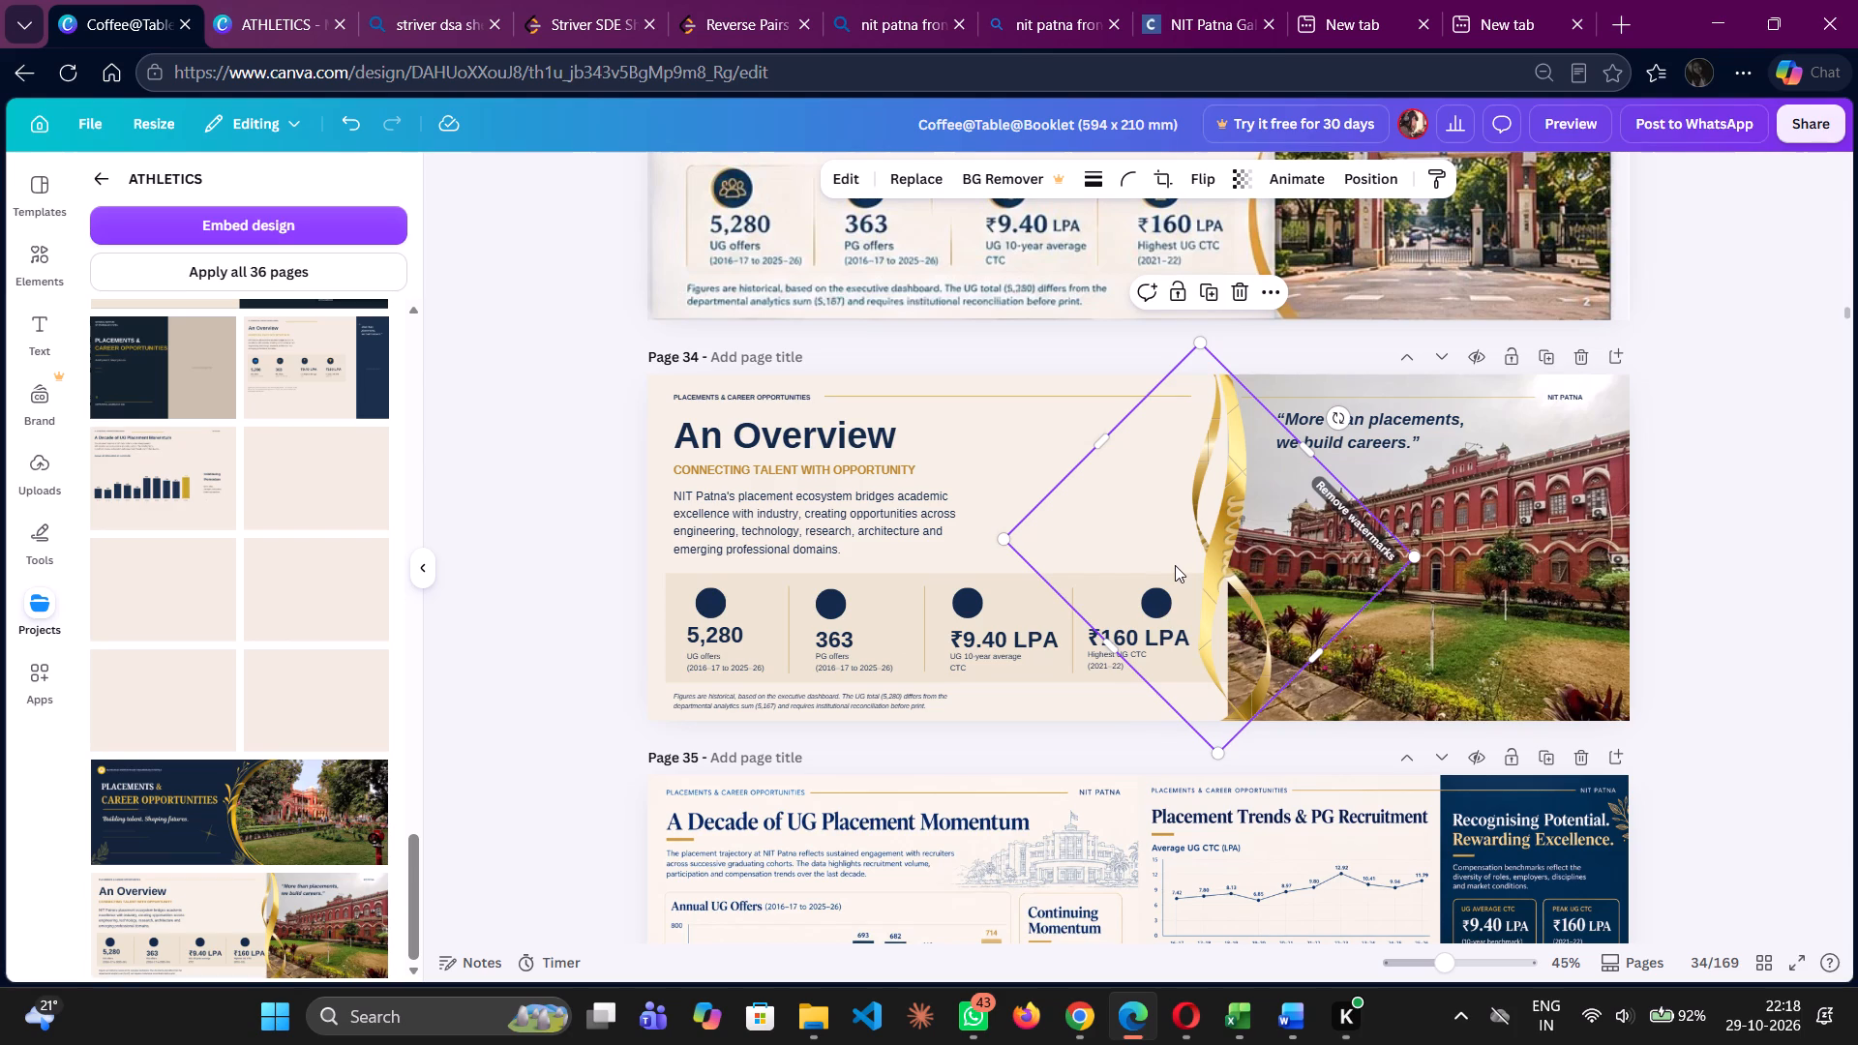
click(1114, 587)
click(1010, 631)
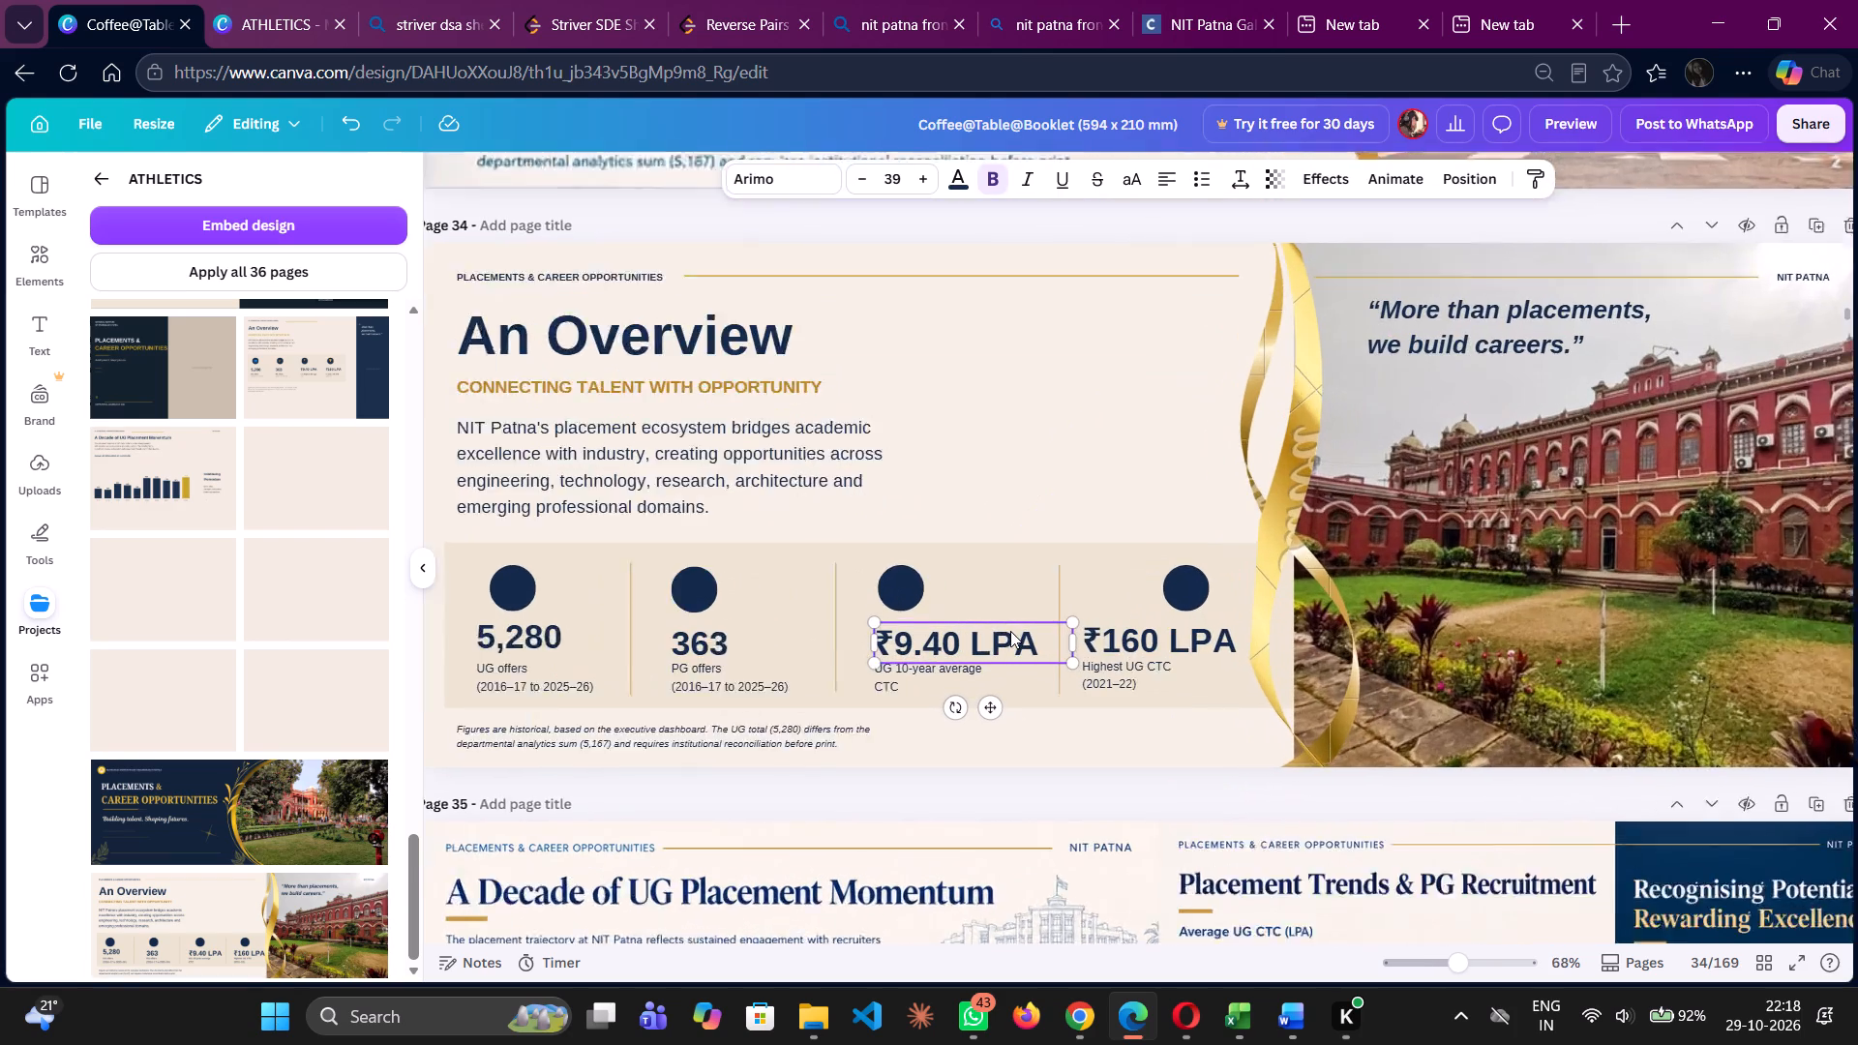
click(1230, 556)
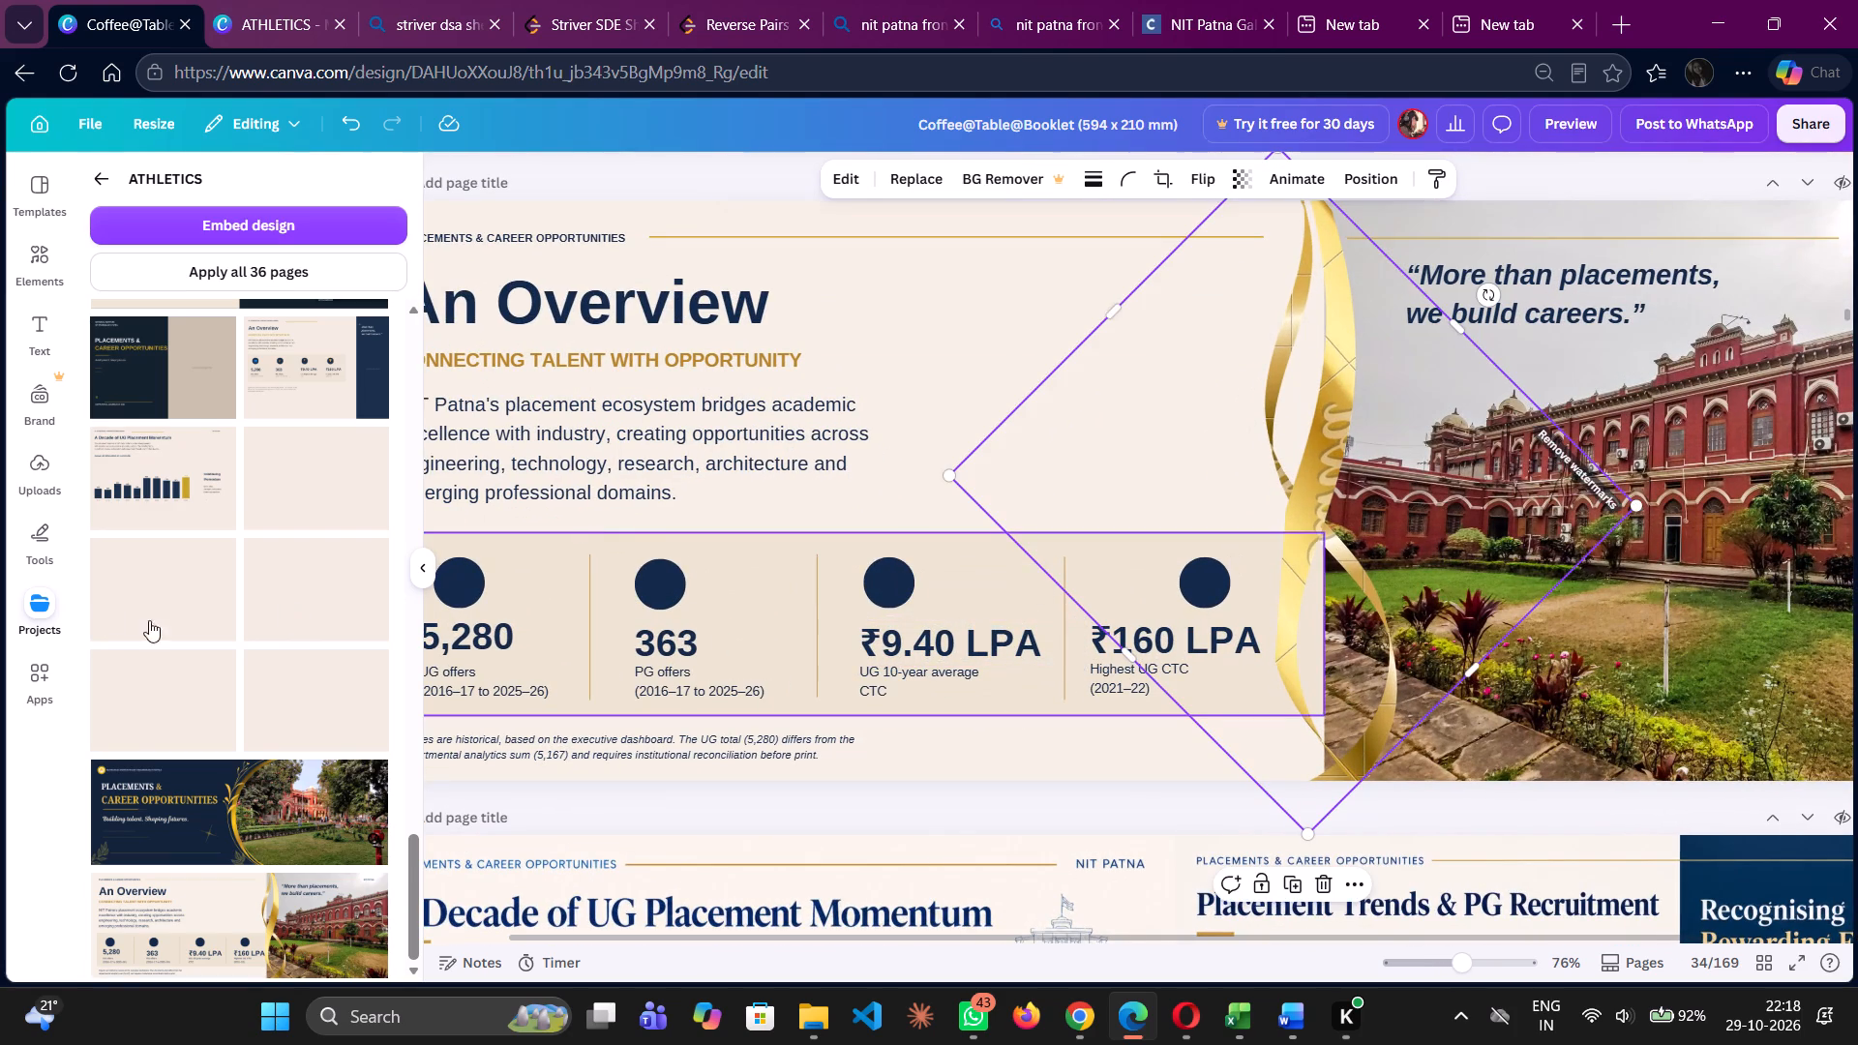
right_click(905, 488)
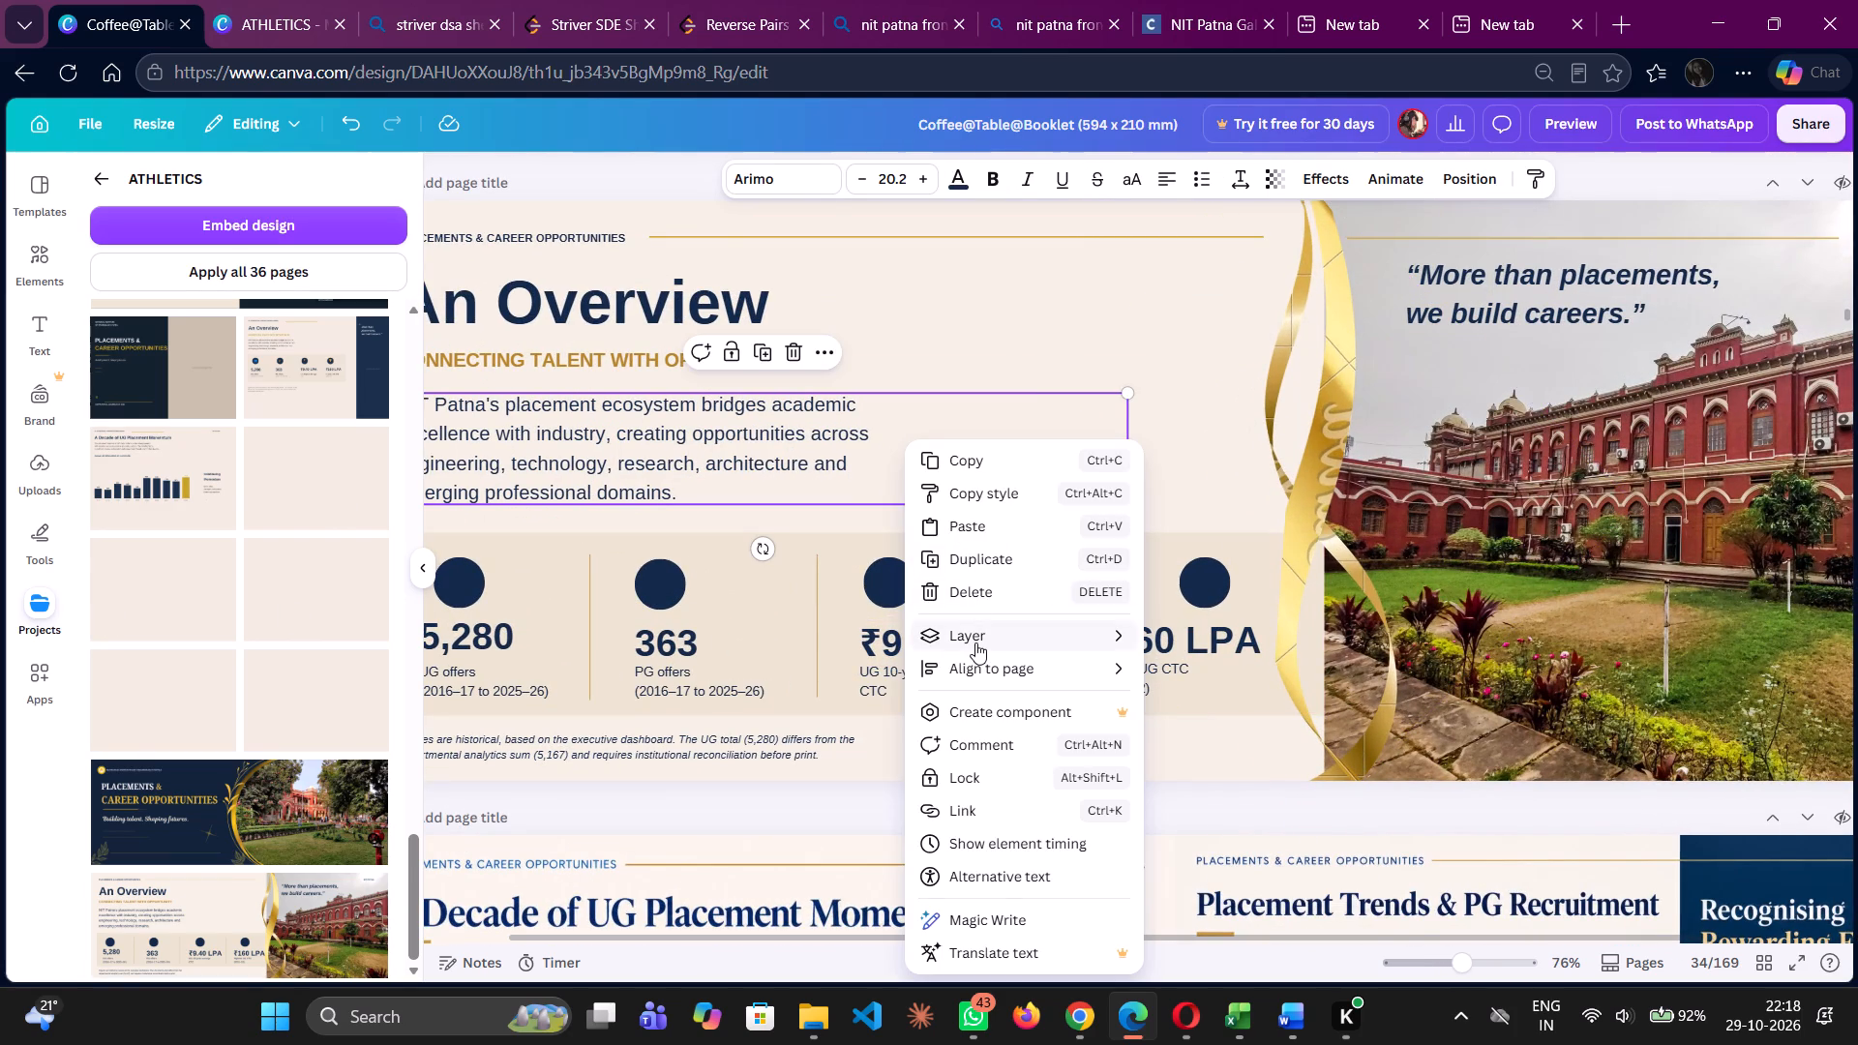
click(975, 642)
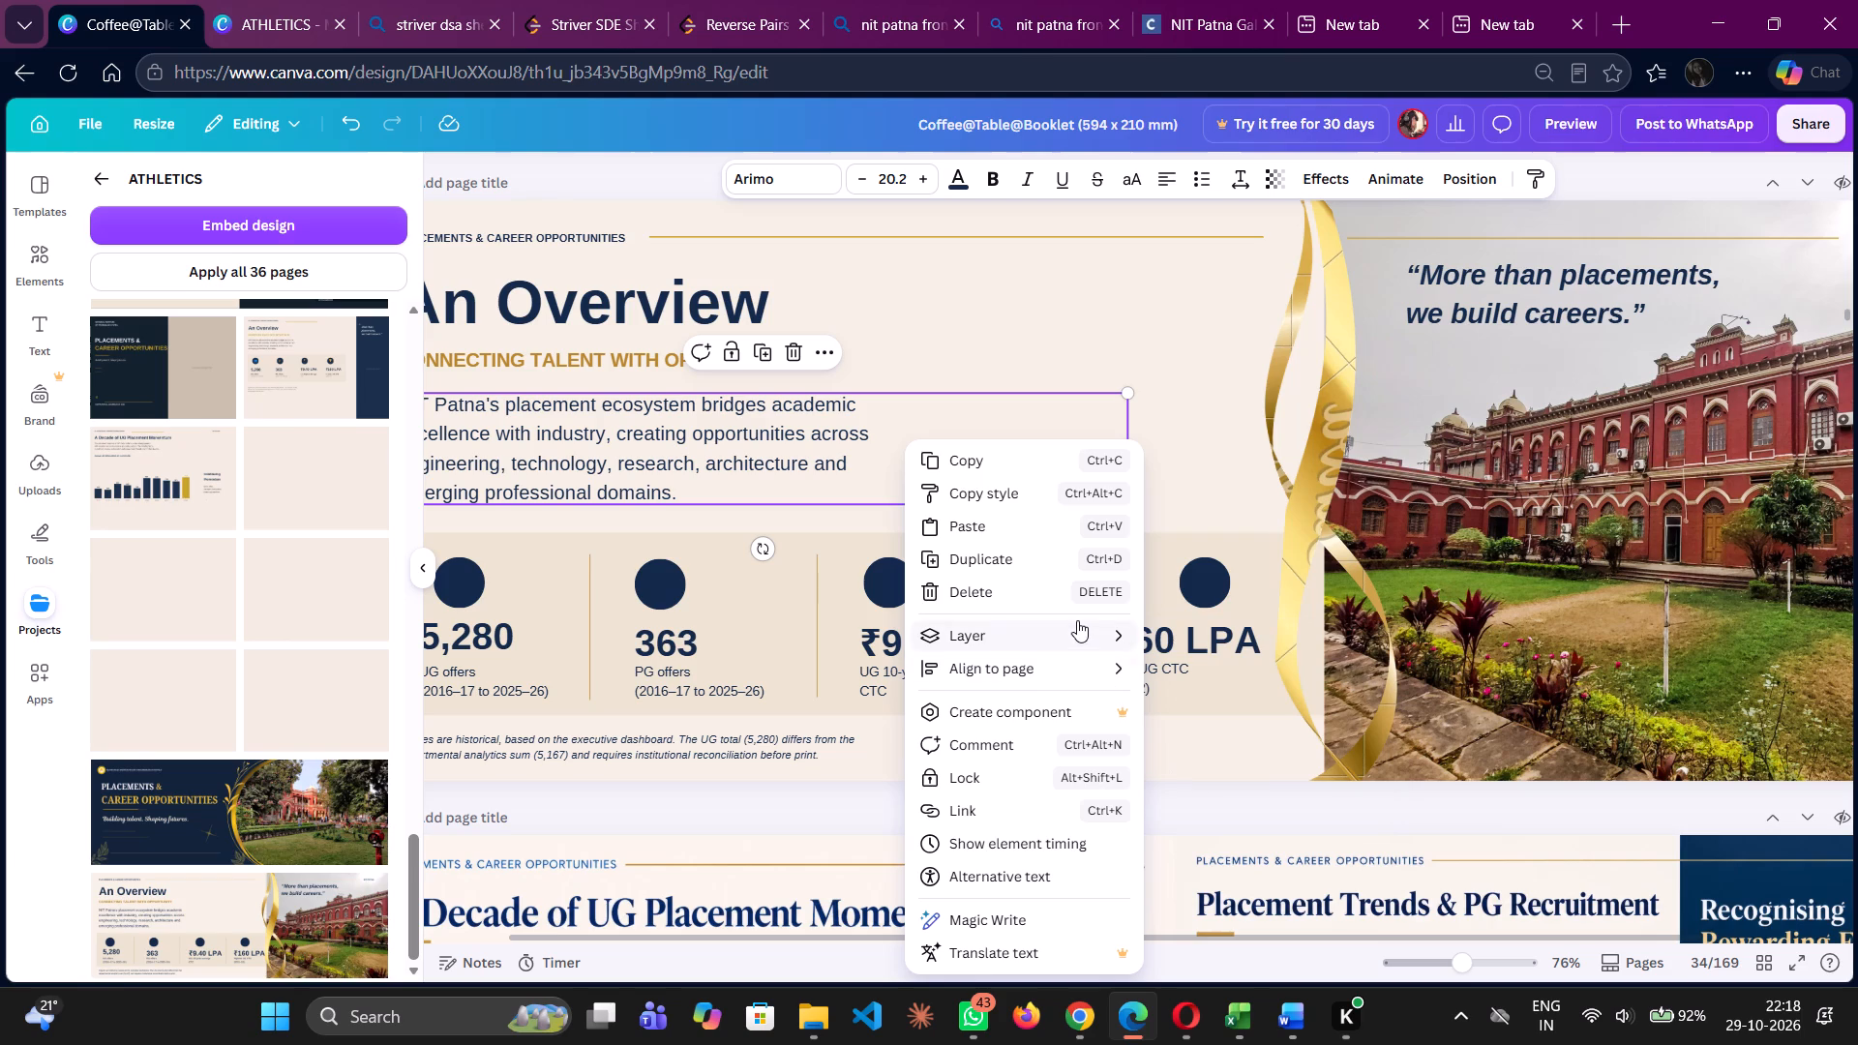
click(1195, 764)
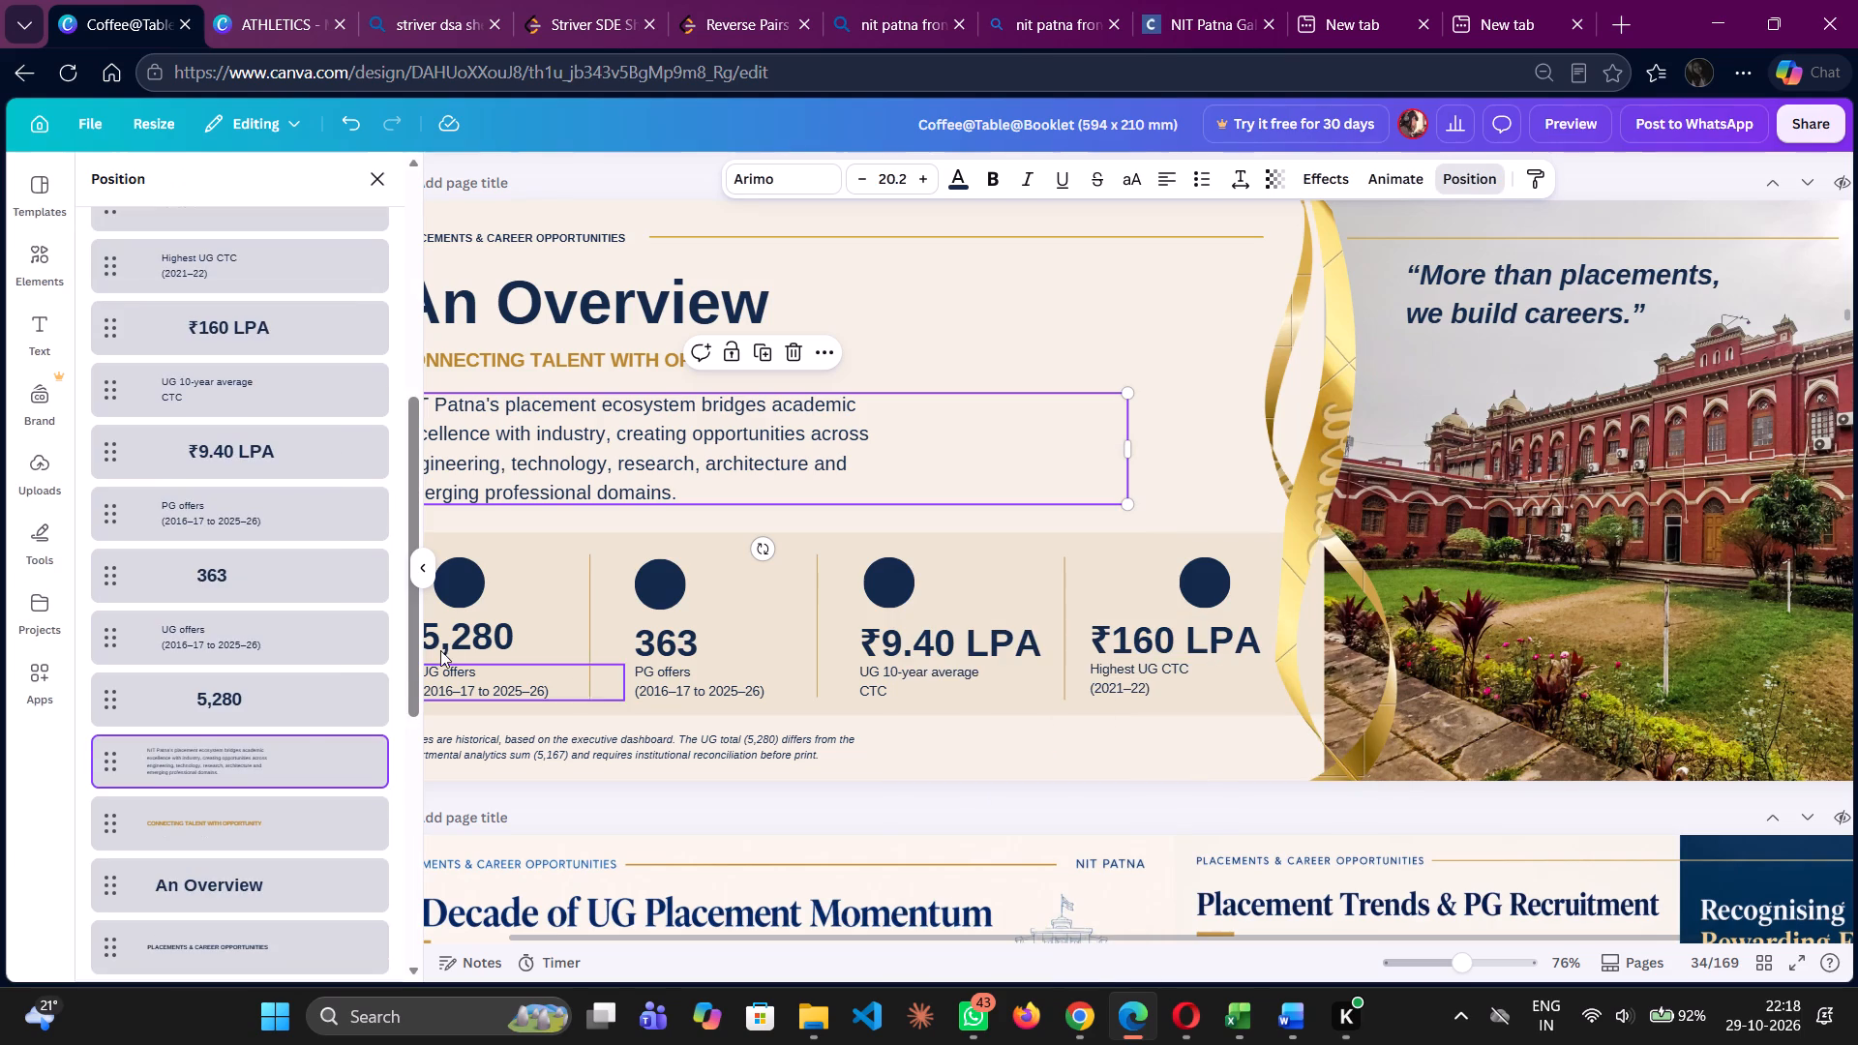
scroll(229, 776, down, 10)
click(257, 741)
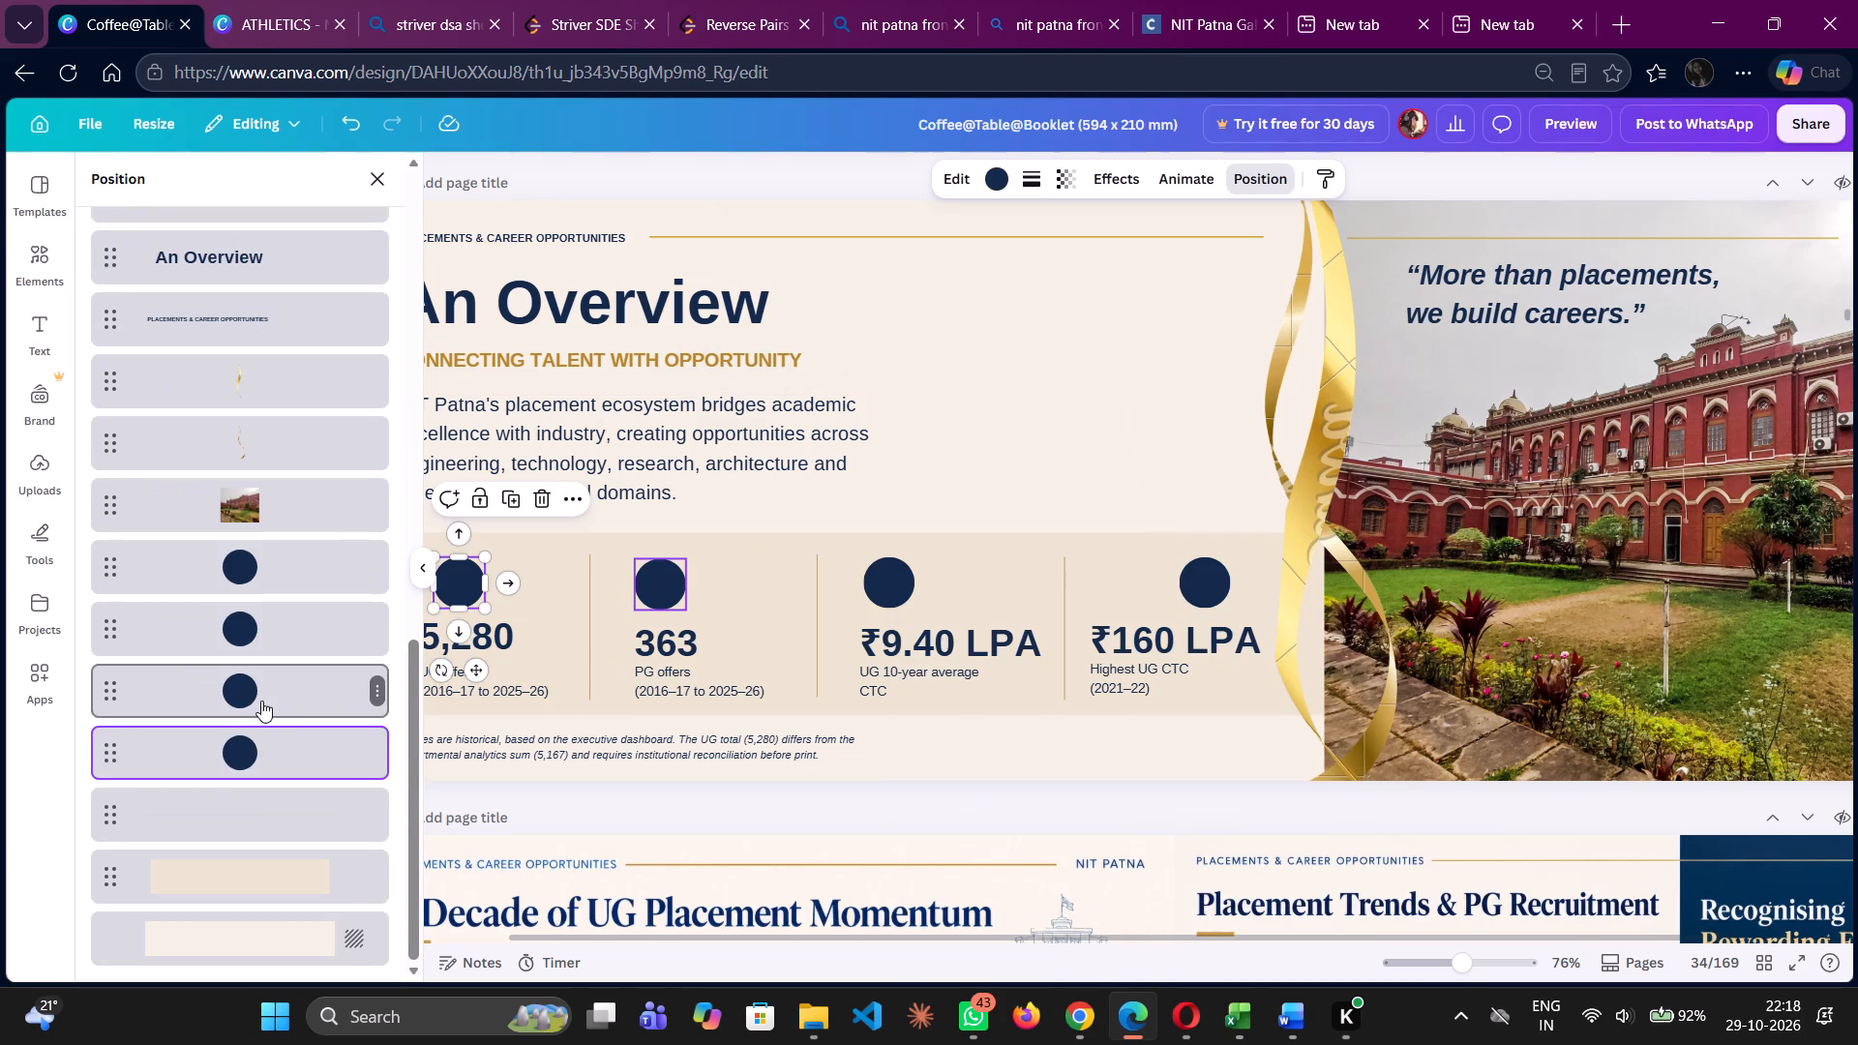
click(261, 698)
click(266, 645)
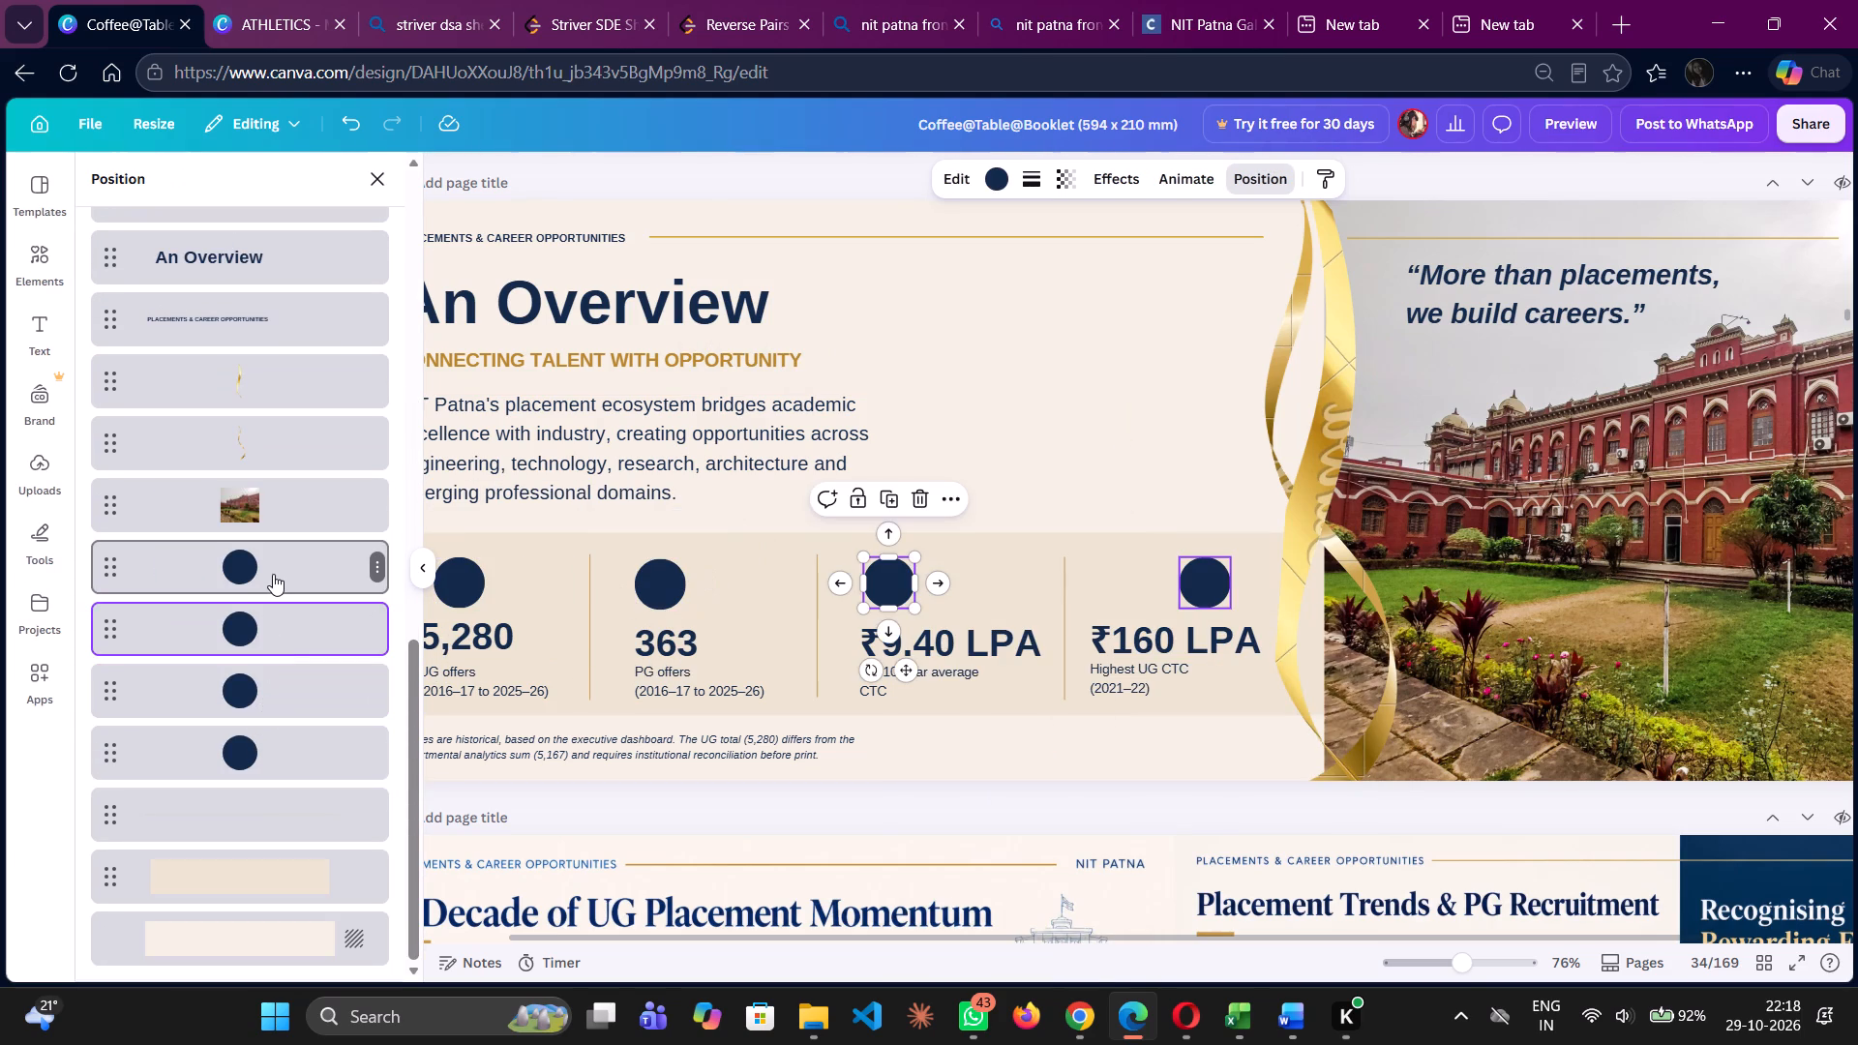
click(273, 574)
drag(1200, 586, 1184, 585)
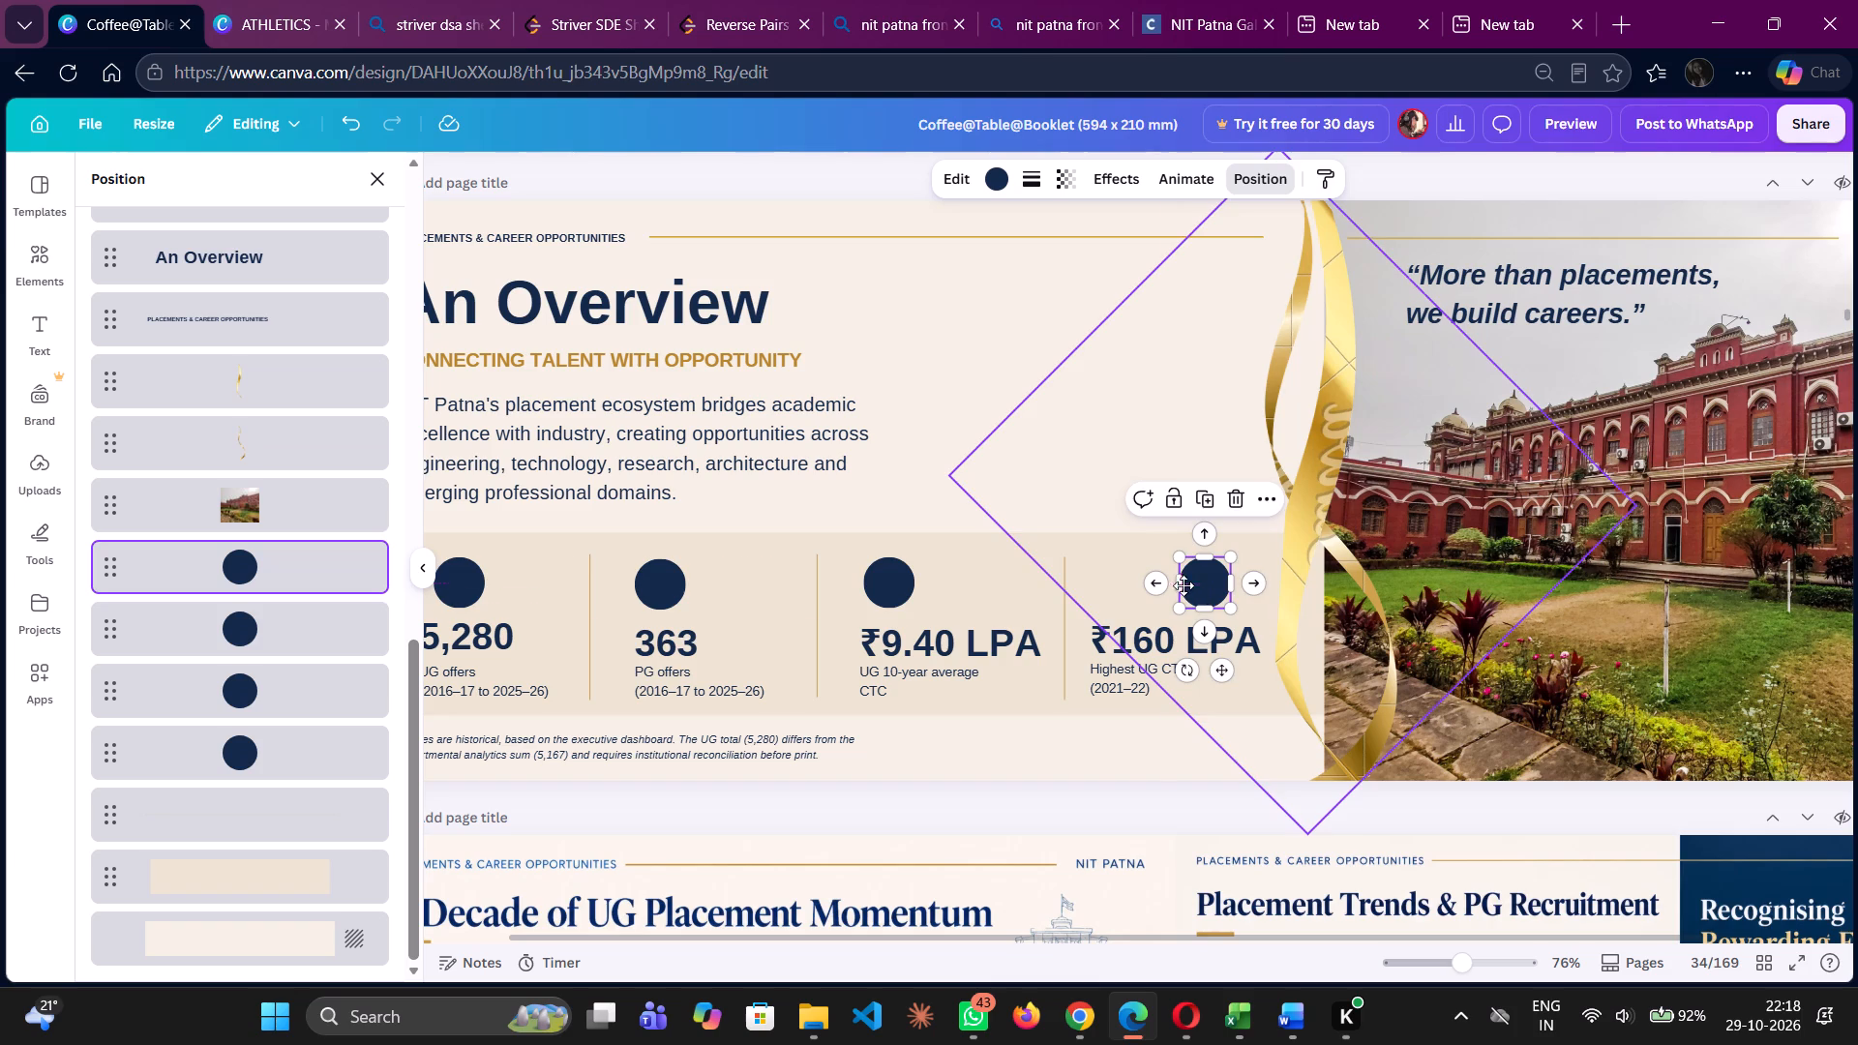
drag(1184, 585, 1117, 585)
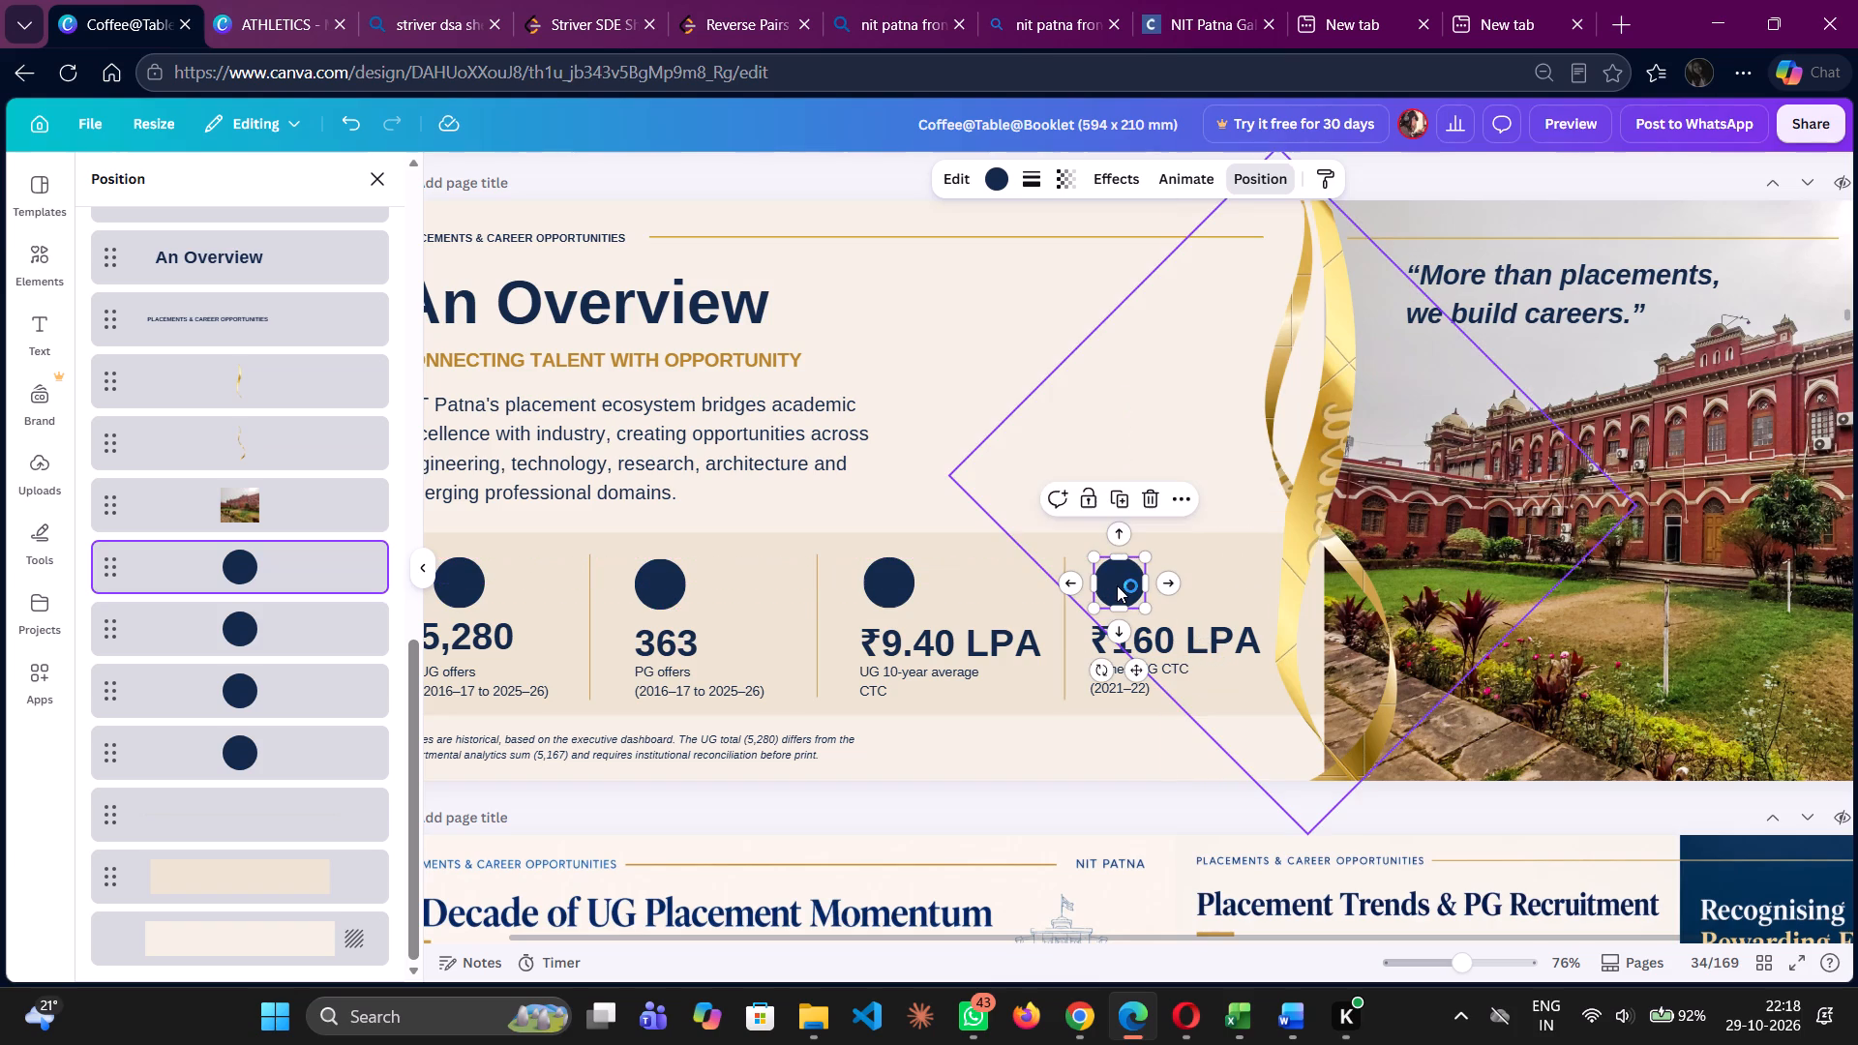
click(1182, 436)
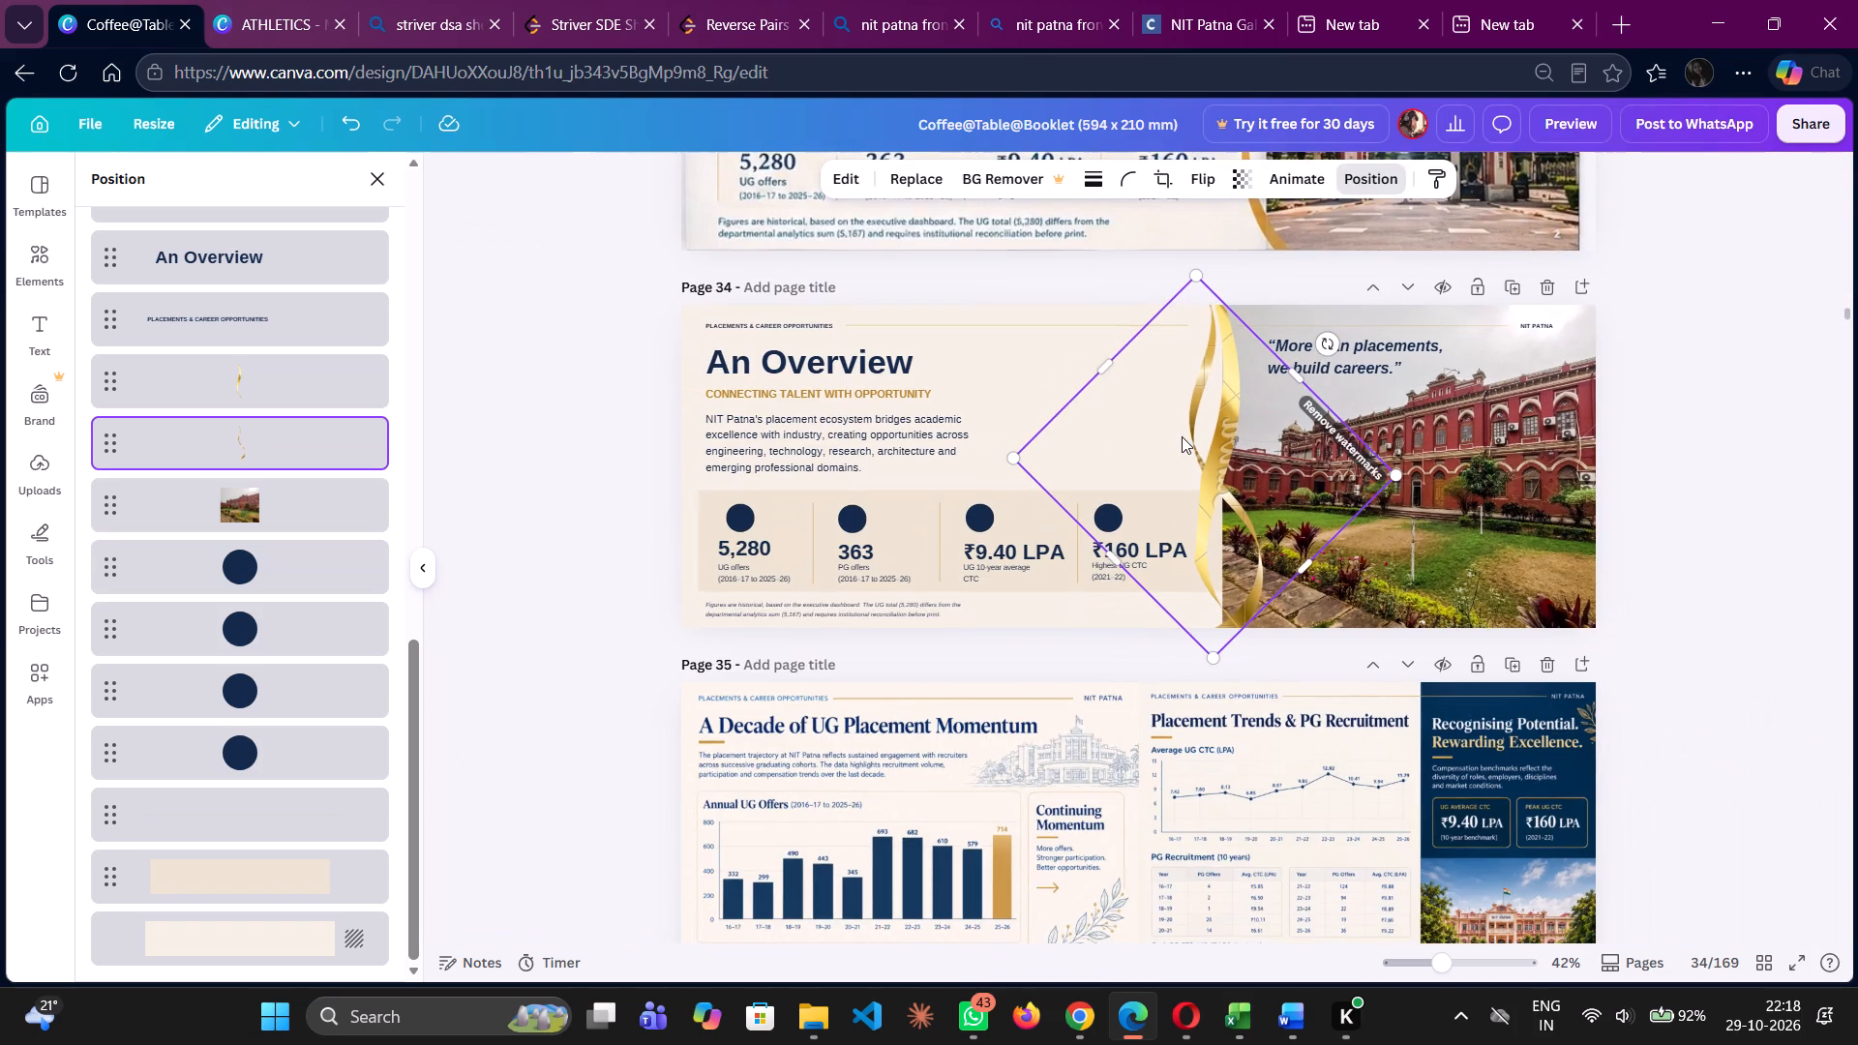
click(525, 416)
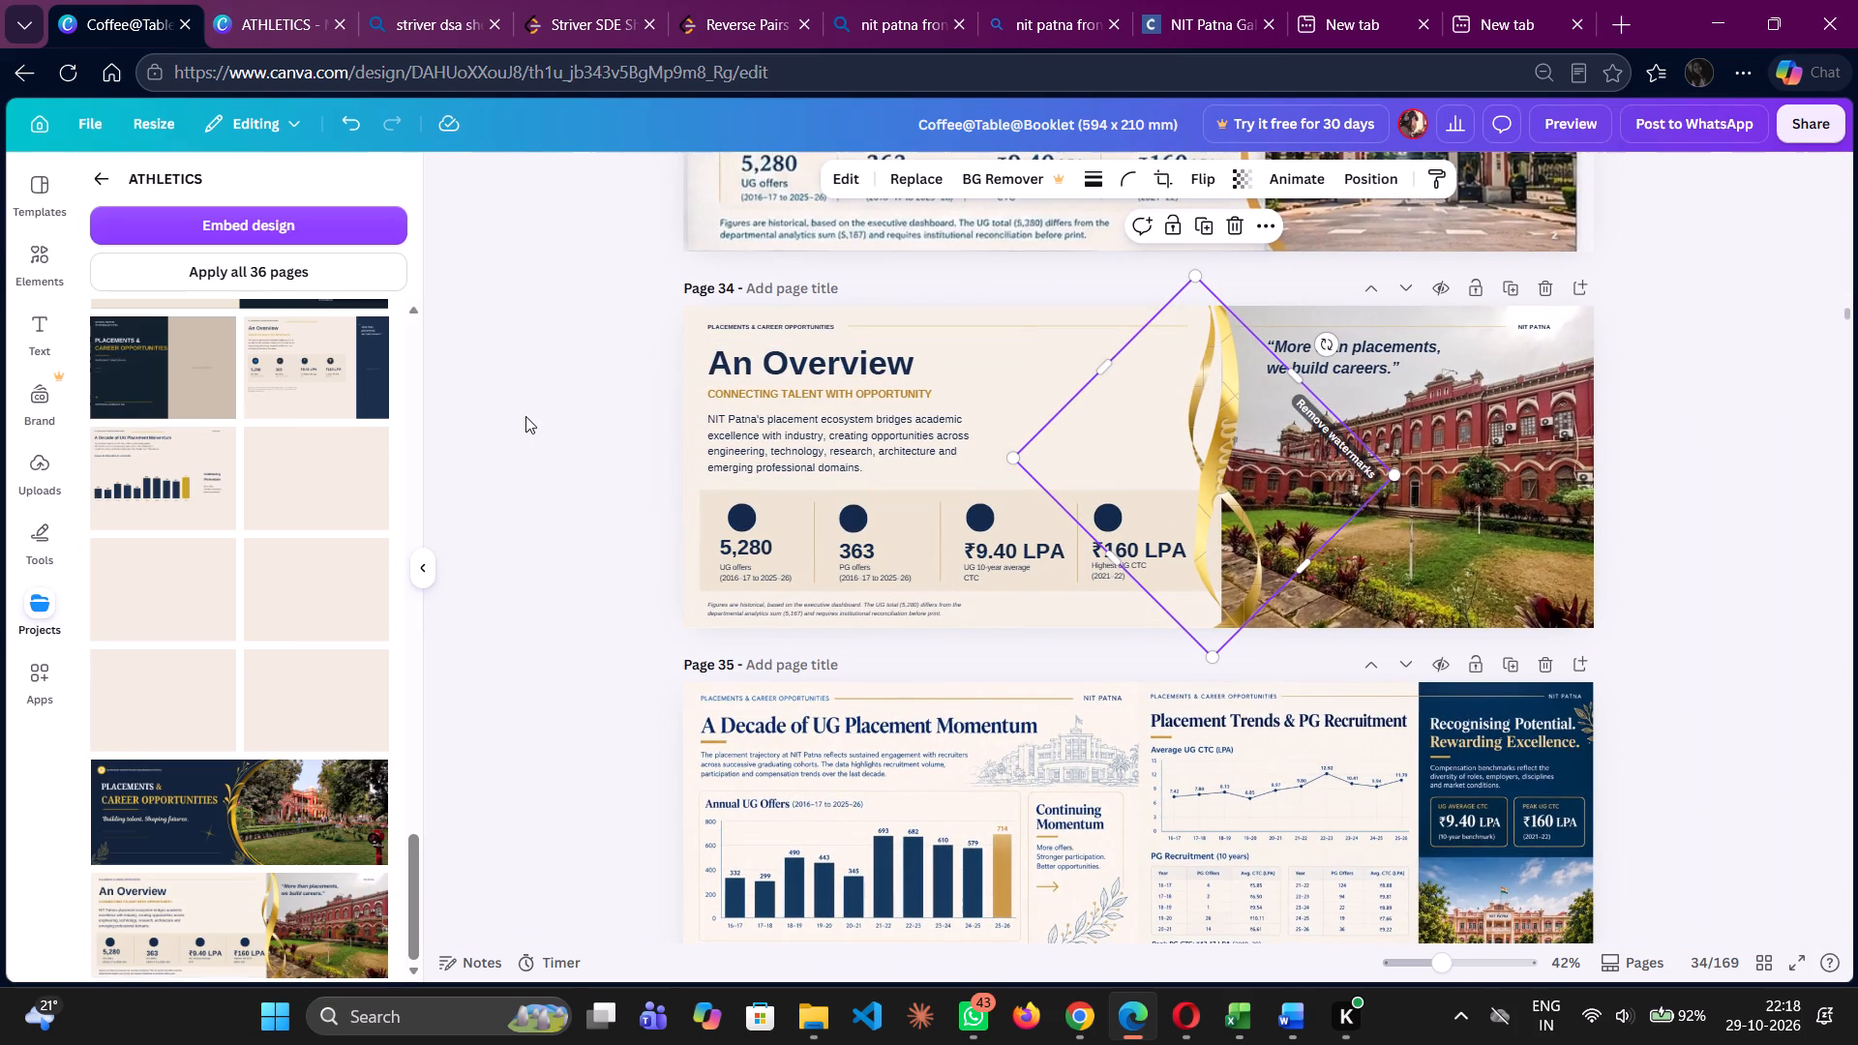
Nudge the An Overview heading on page 34 slightly upward.
click(802, 362)
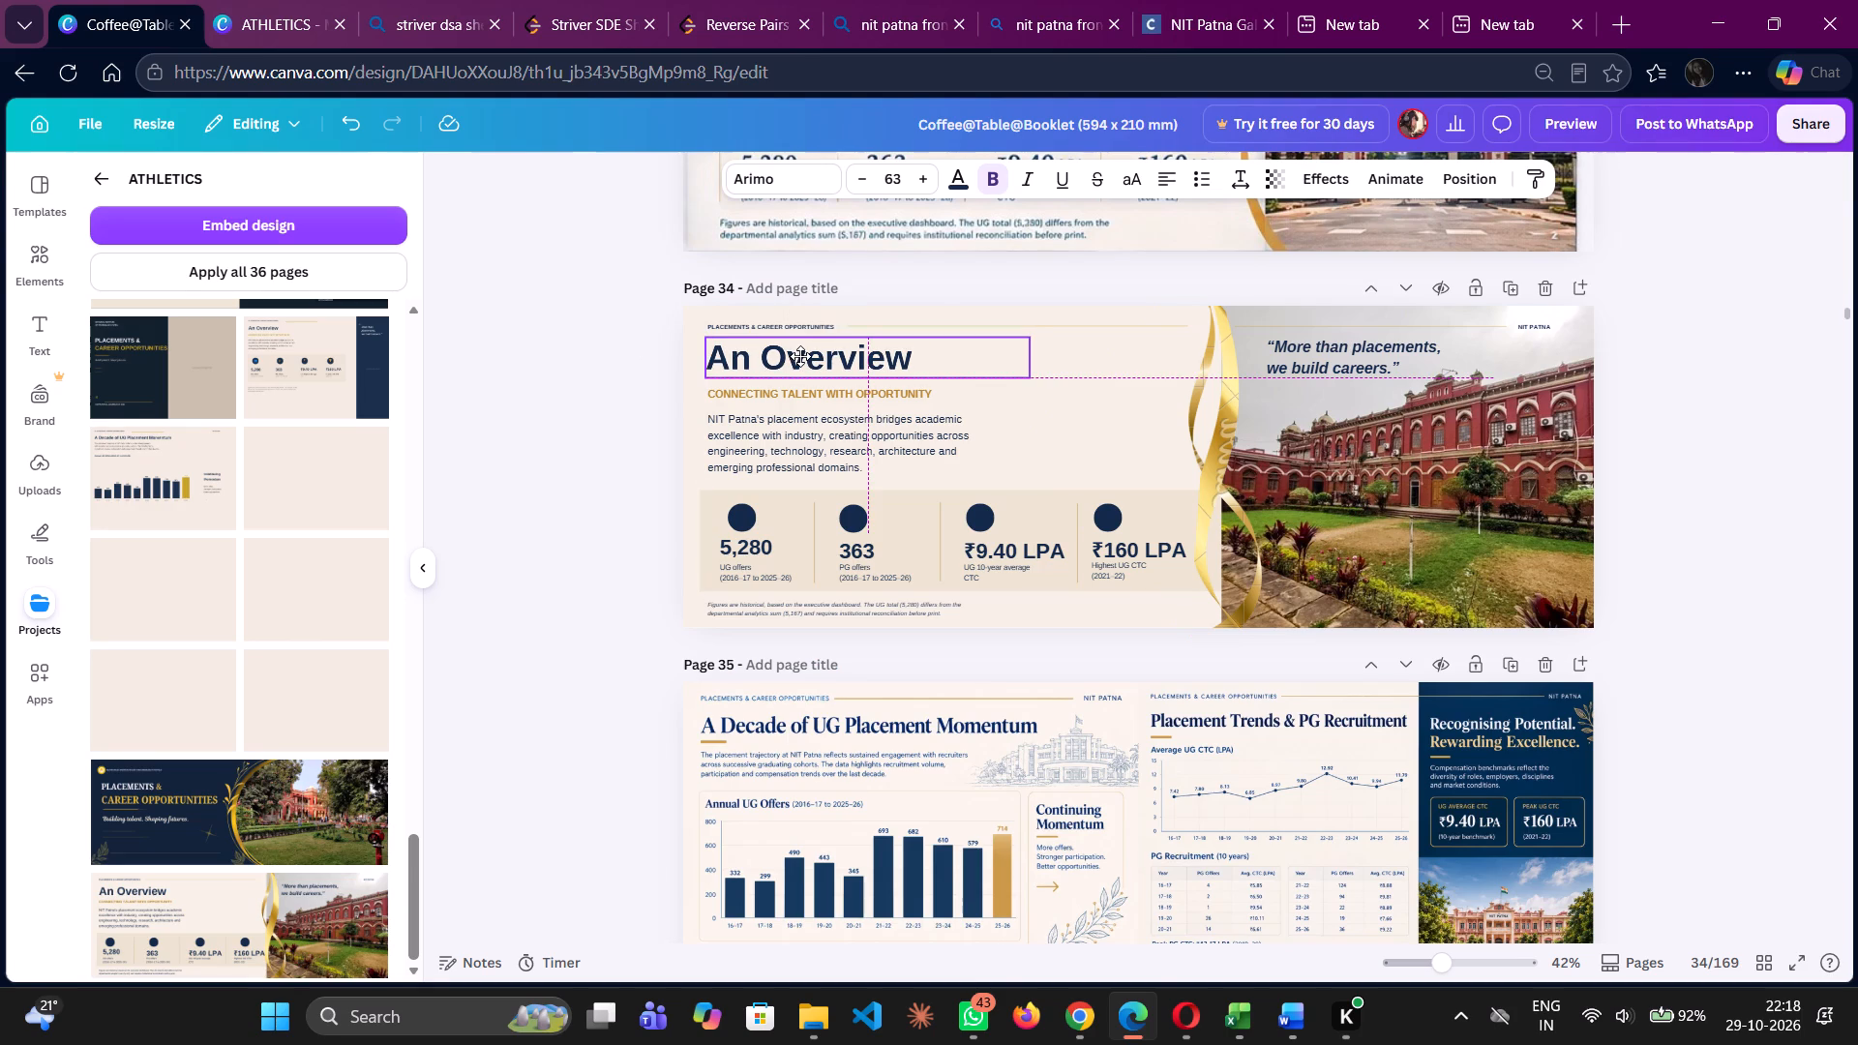
click(641, 403)
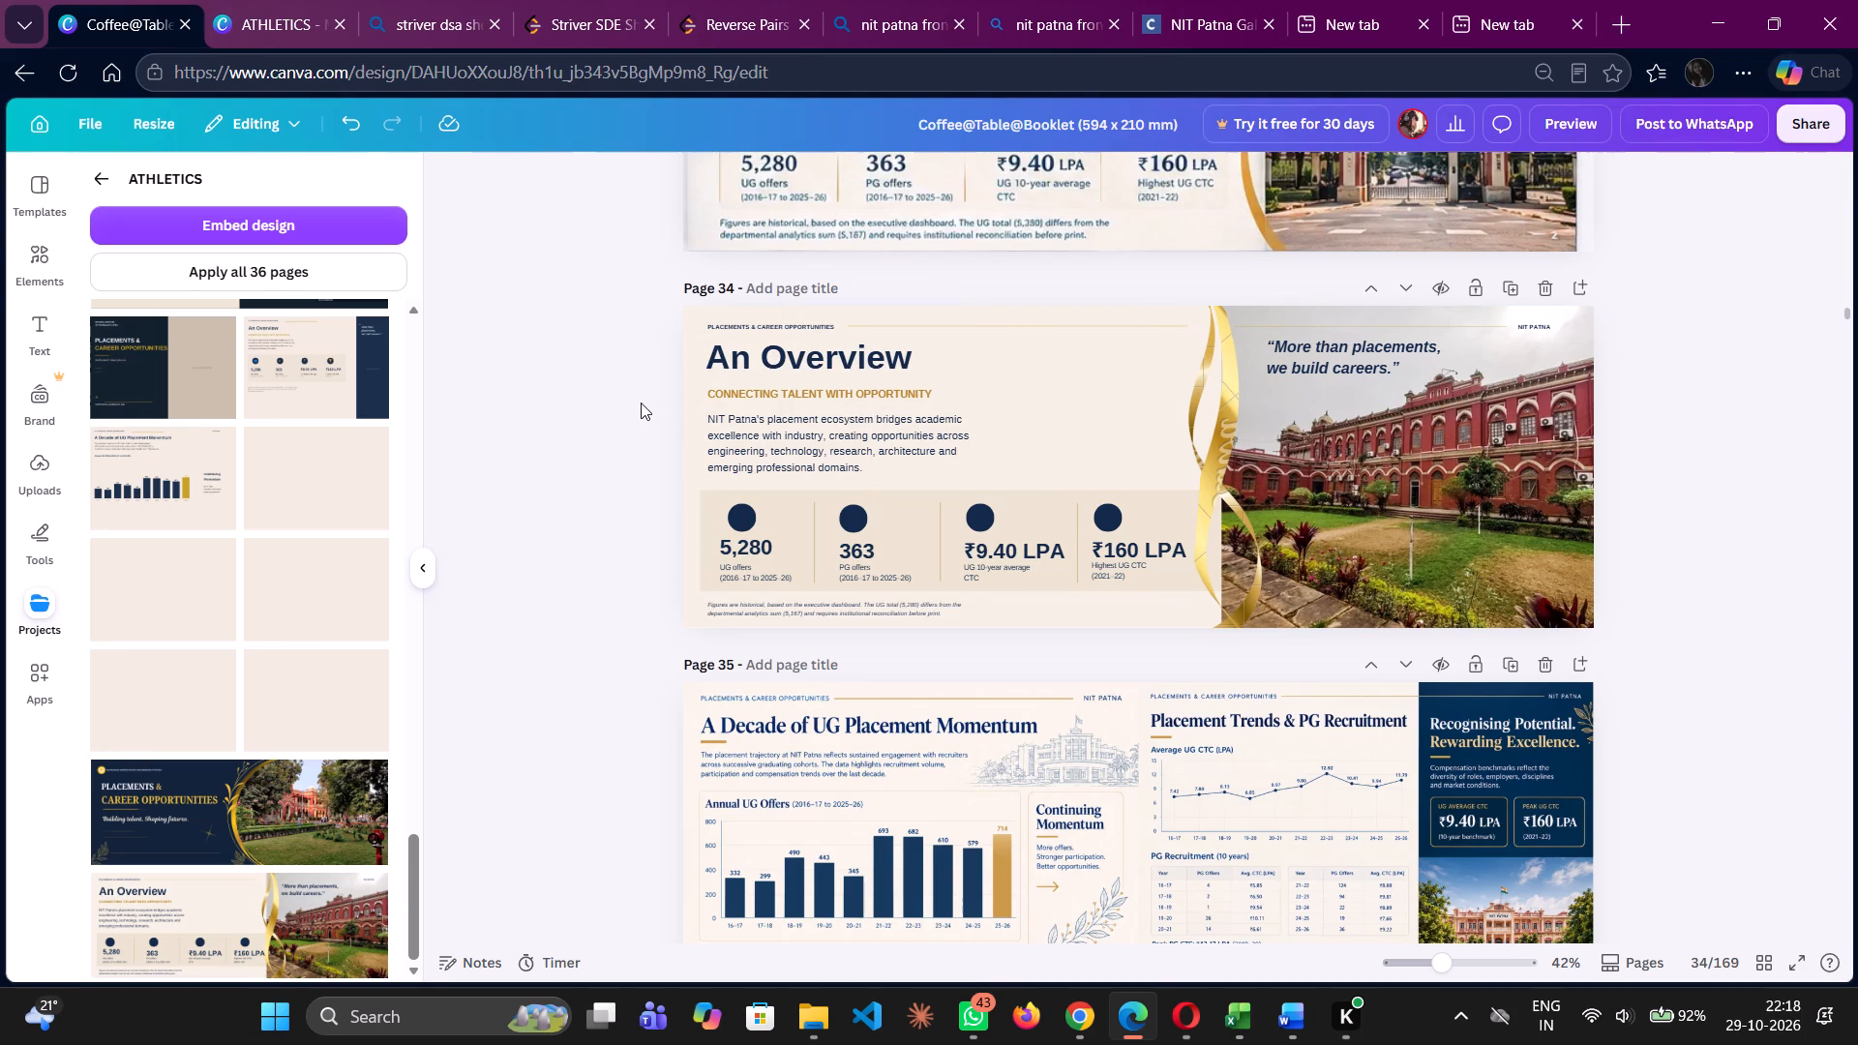
Give the beige stat panel a solid border of weight 1 in the gold sampled from the Connecting Talent with Opportunity subtitle.
click(719, 495)
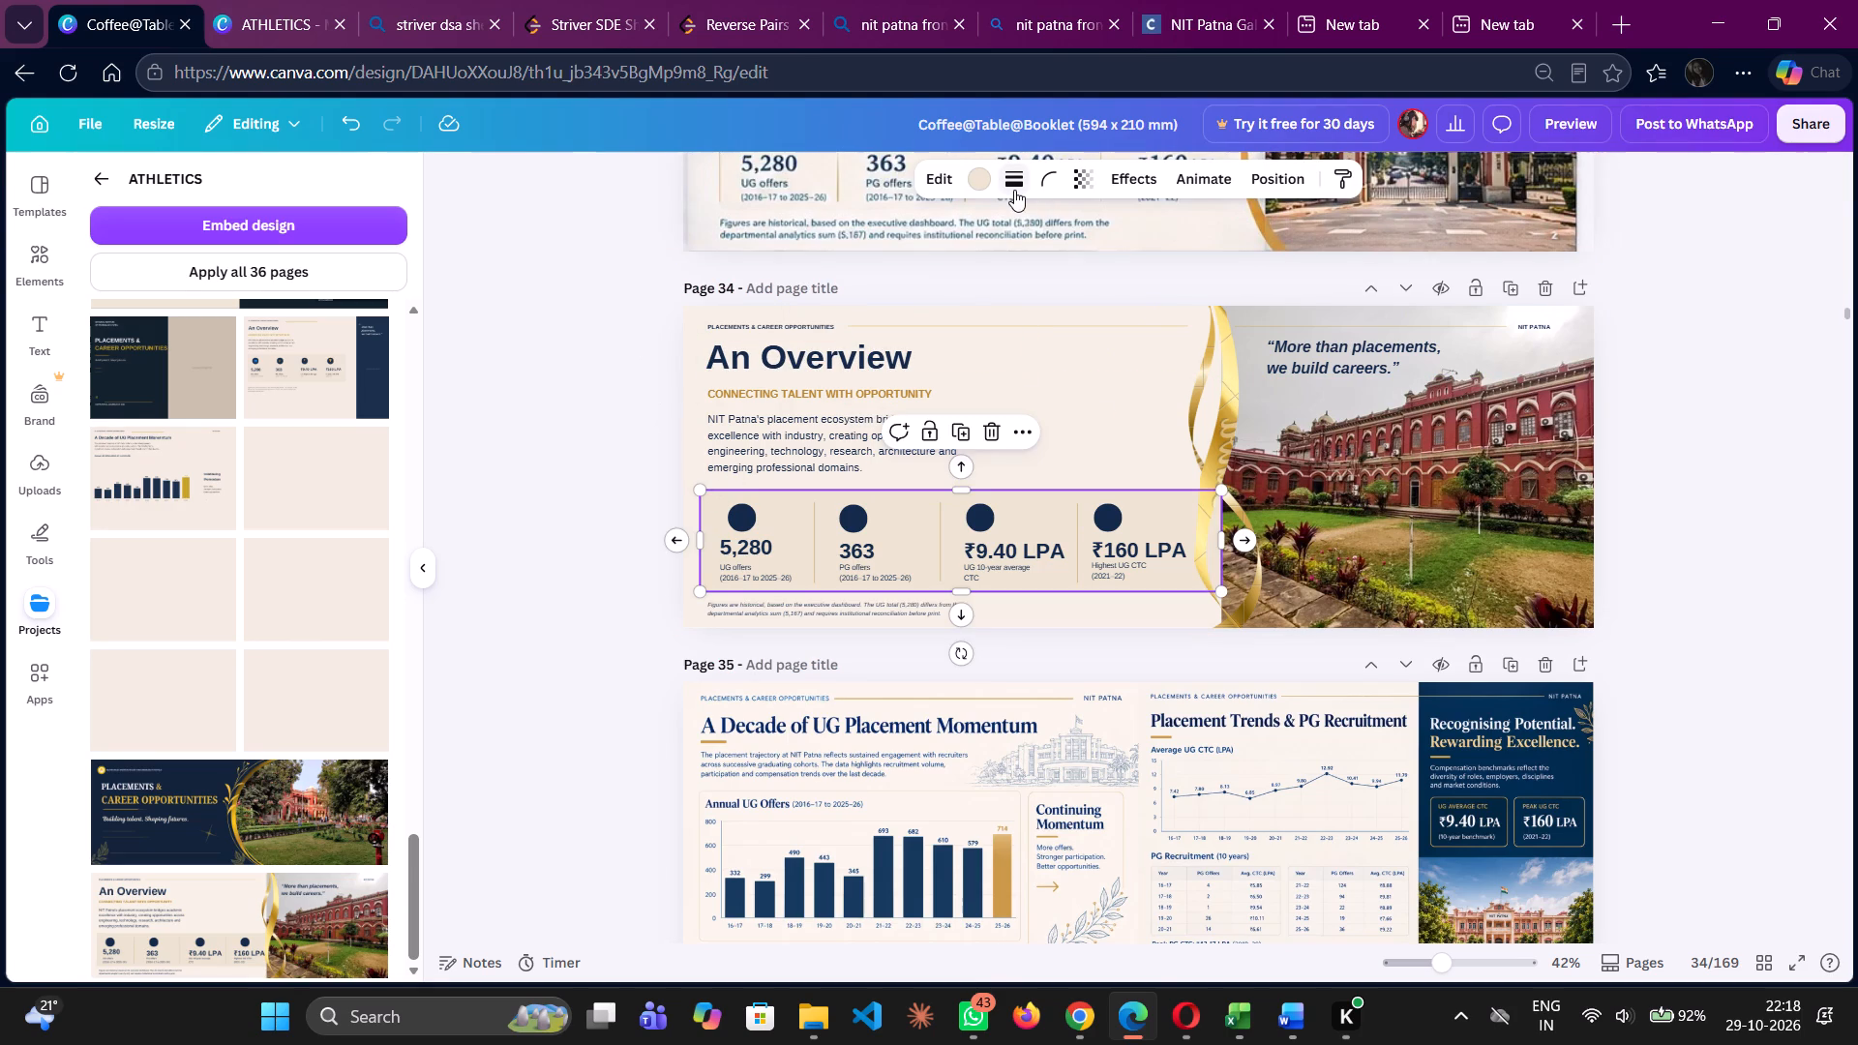
click(1014, 190)
drag(875, 315, 878, 315)
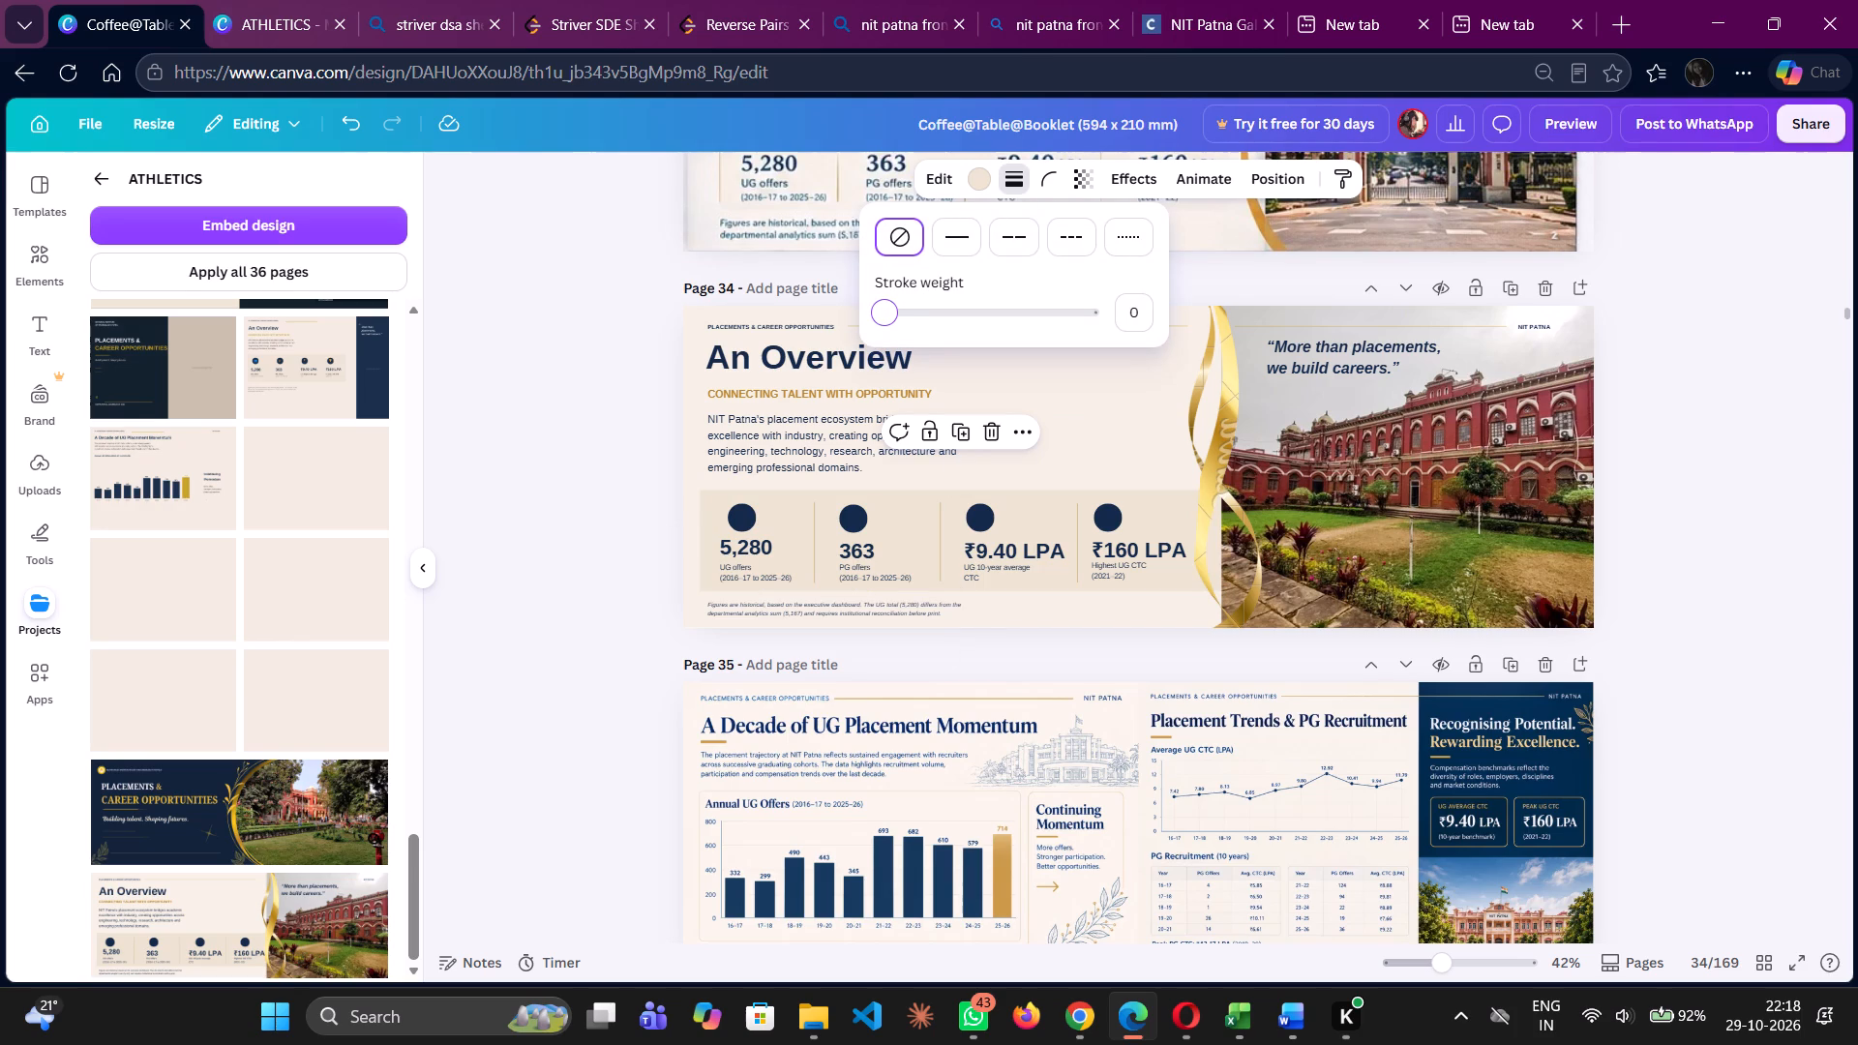
drag(878, 315, 885, 318)
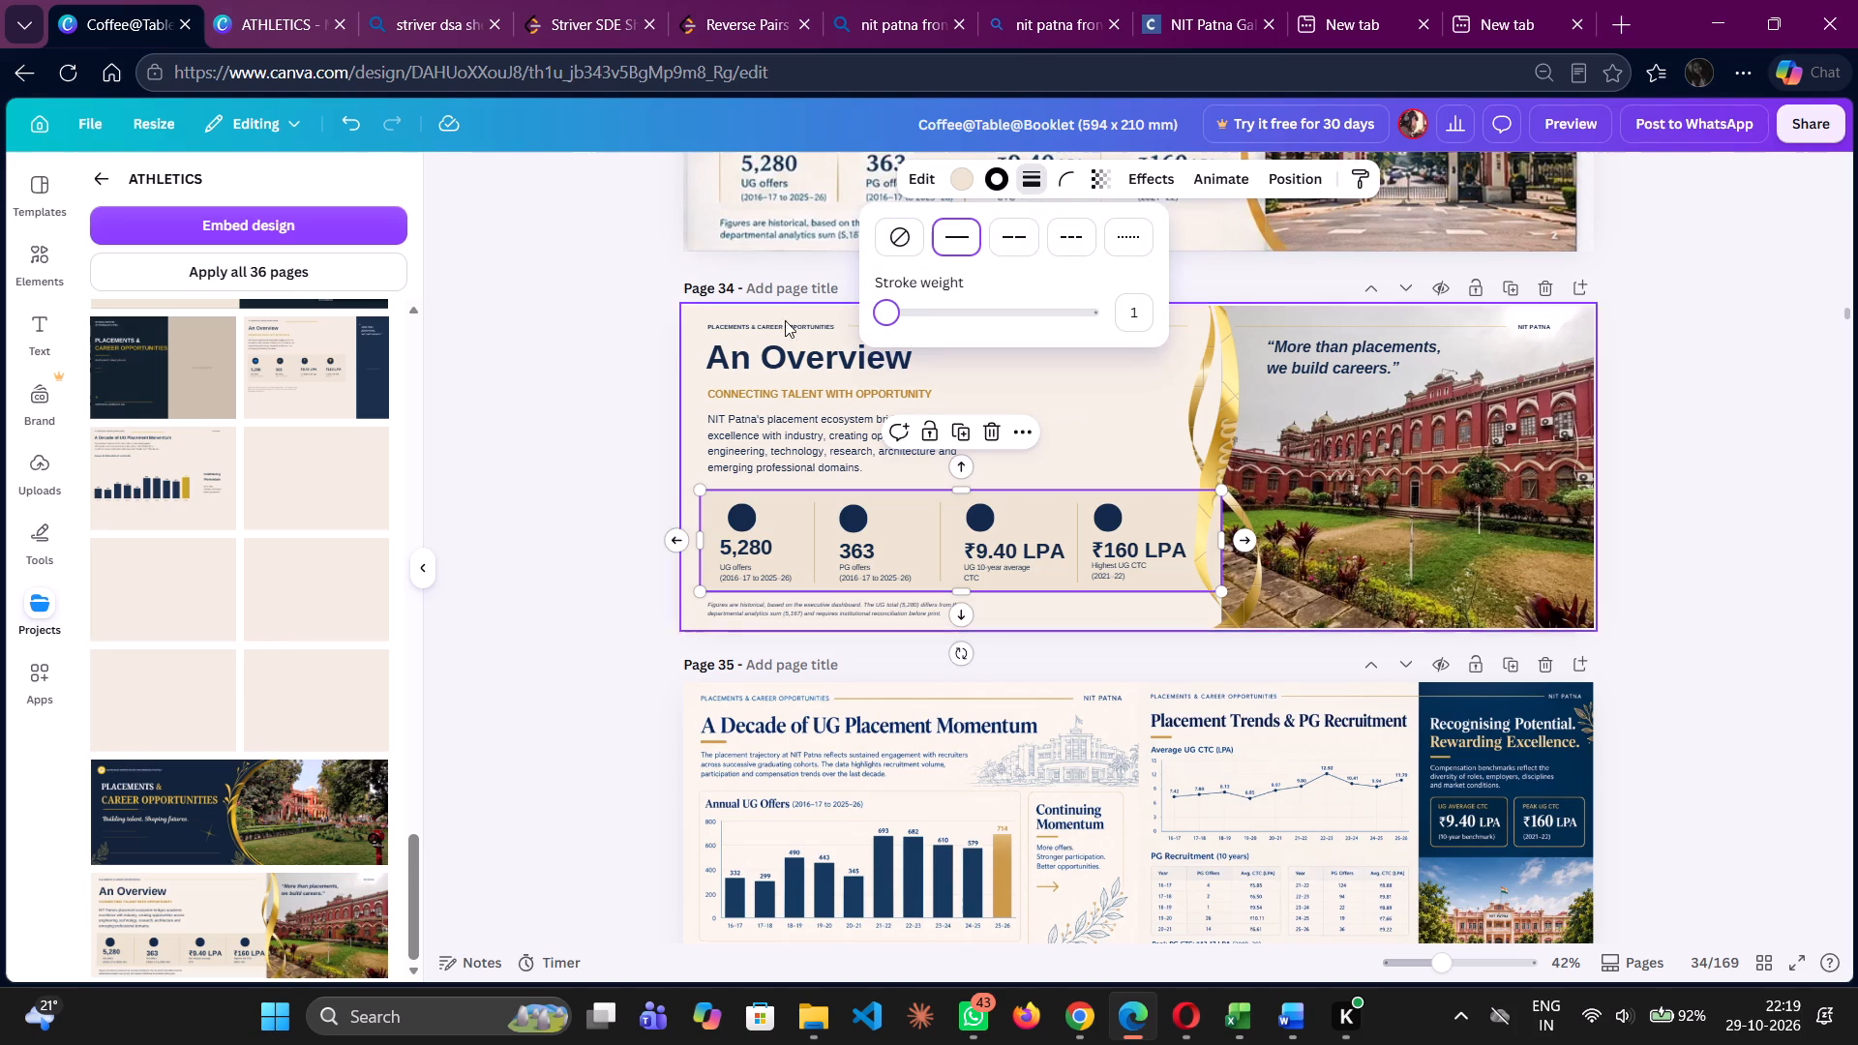
click(995, 182)
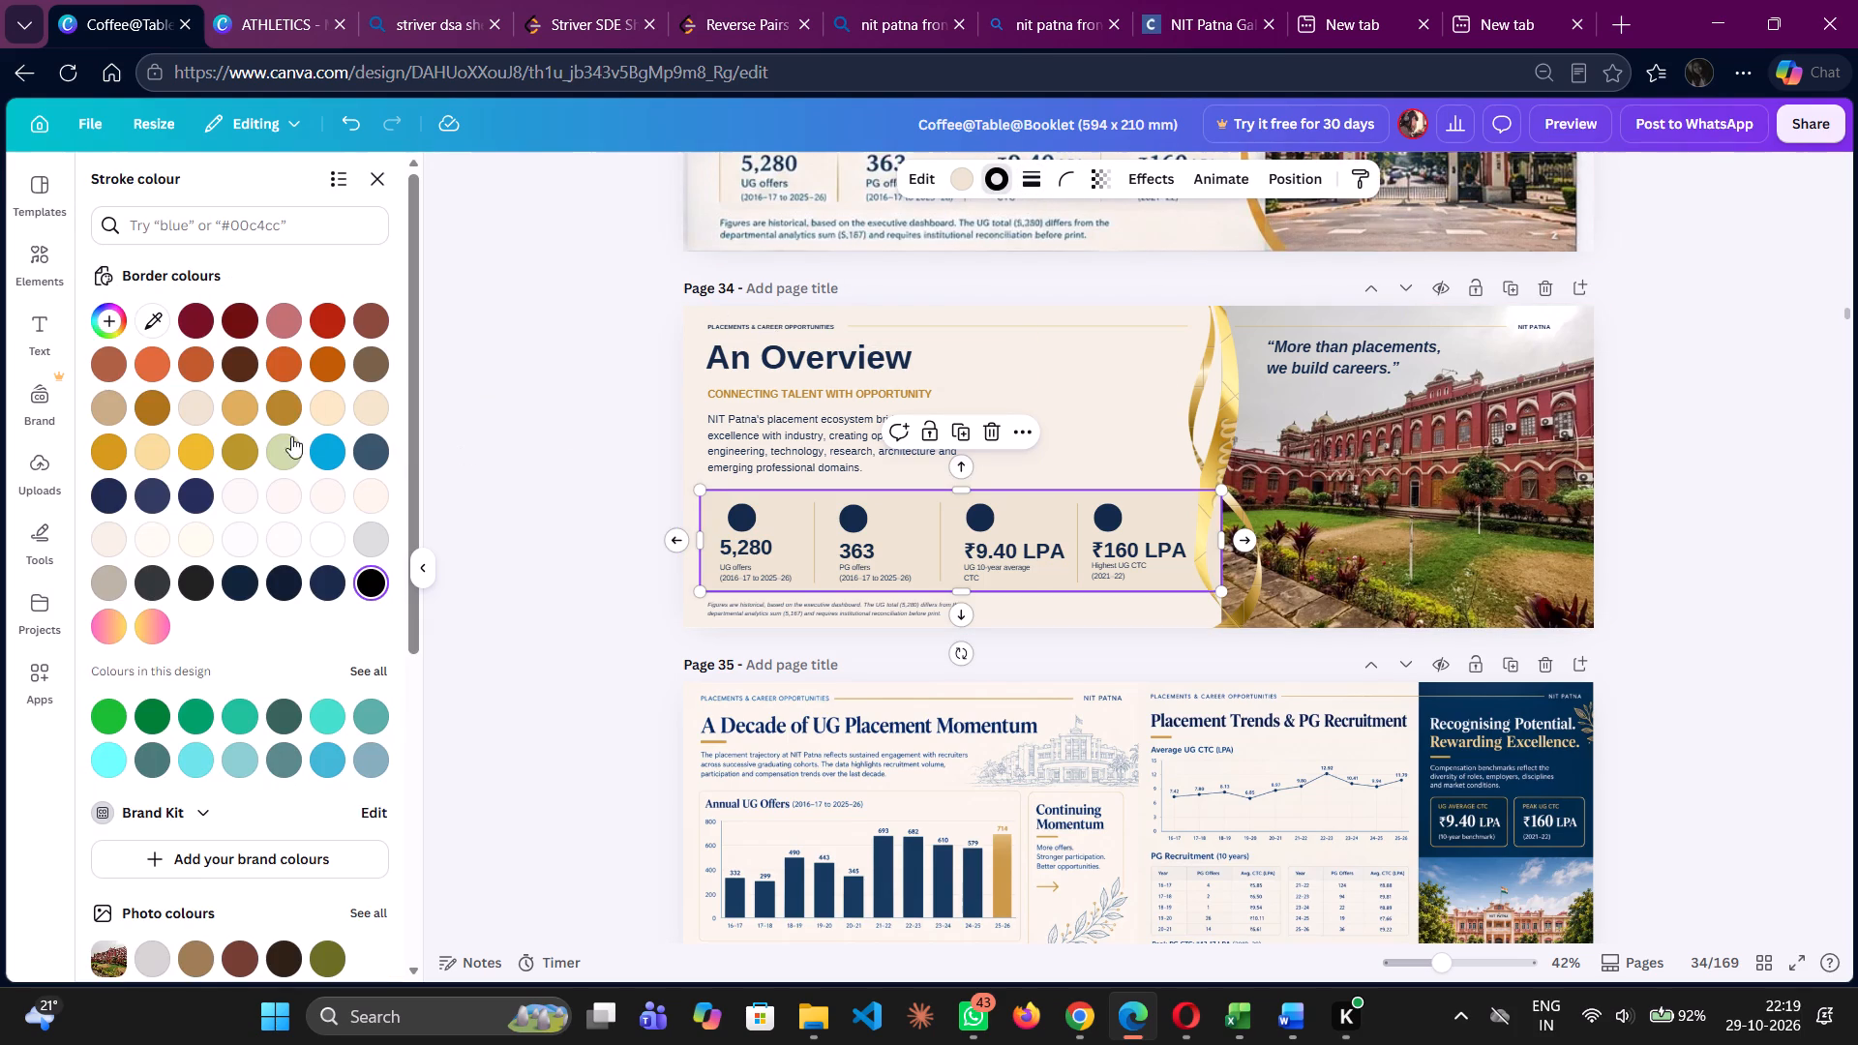
click(158, 318)
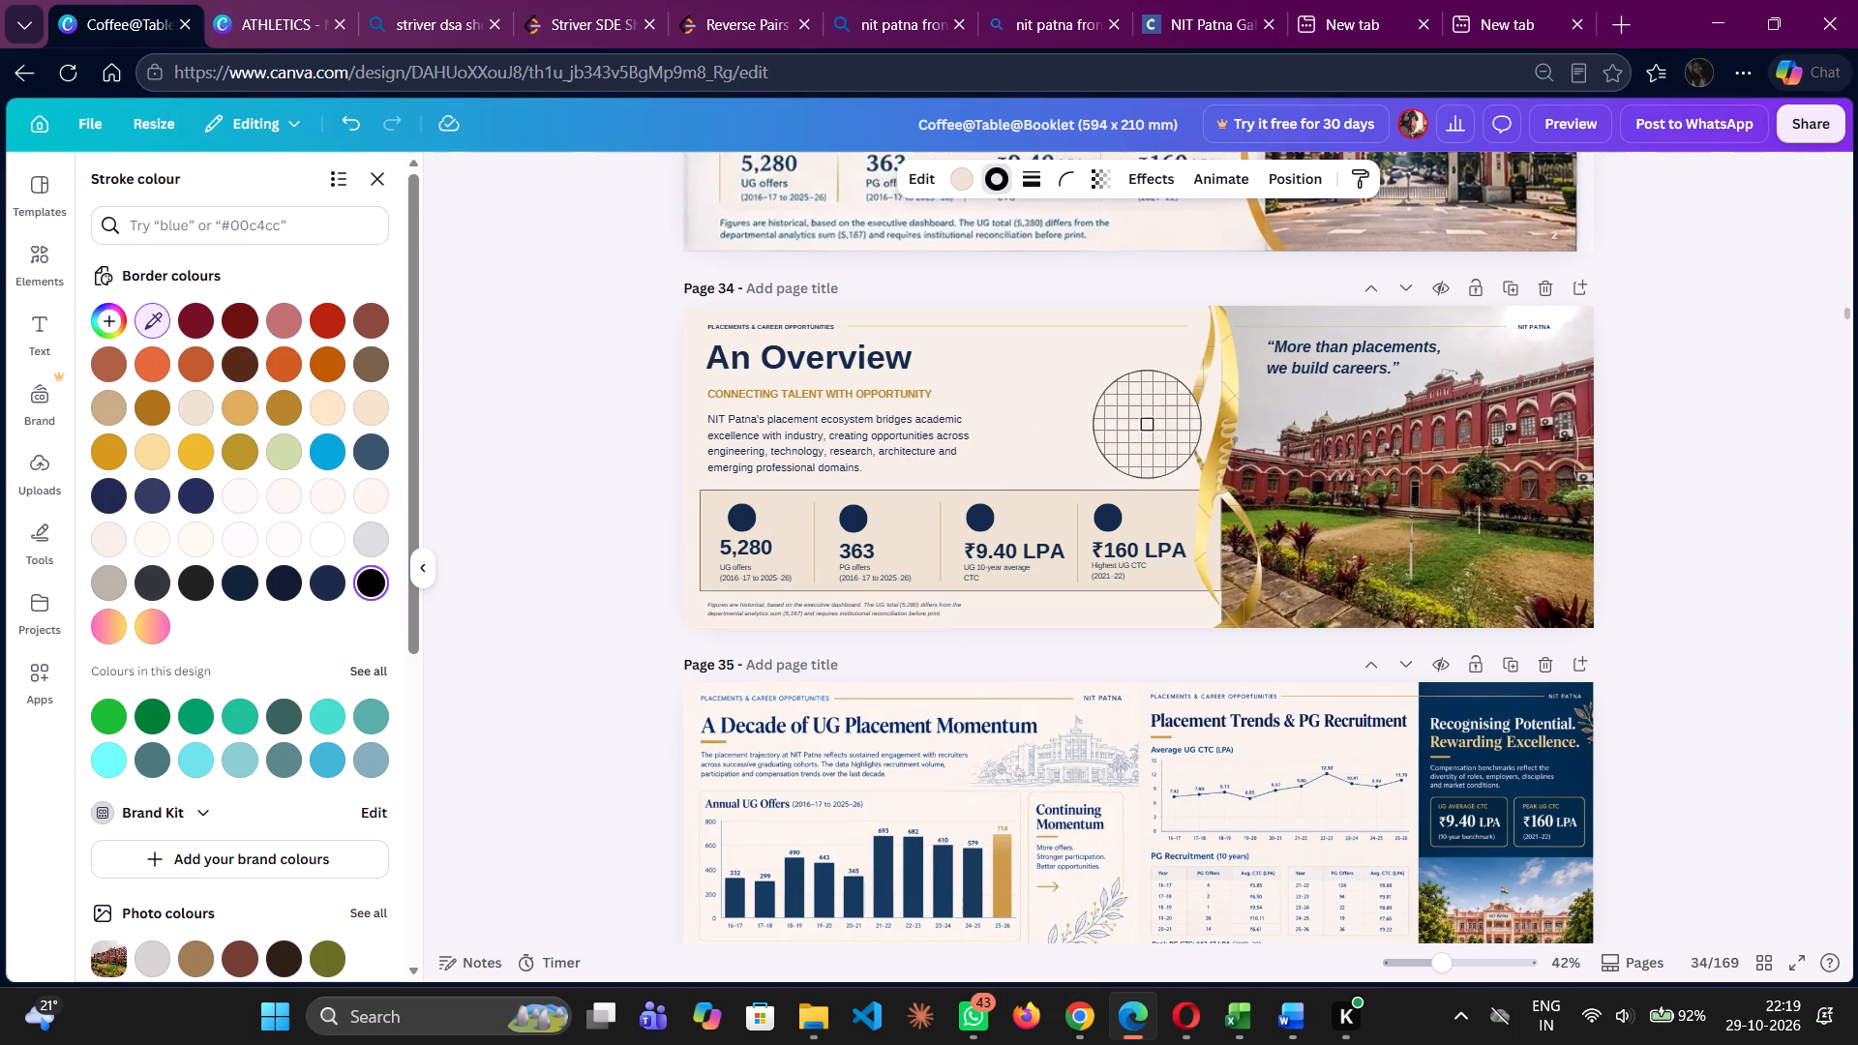
click(864, 392)
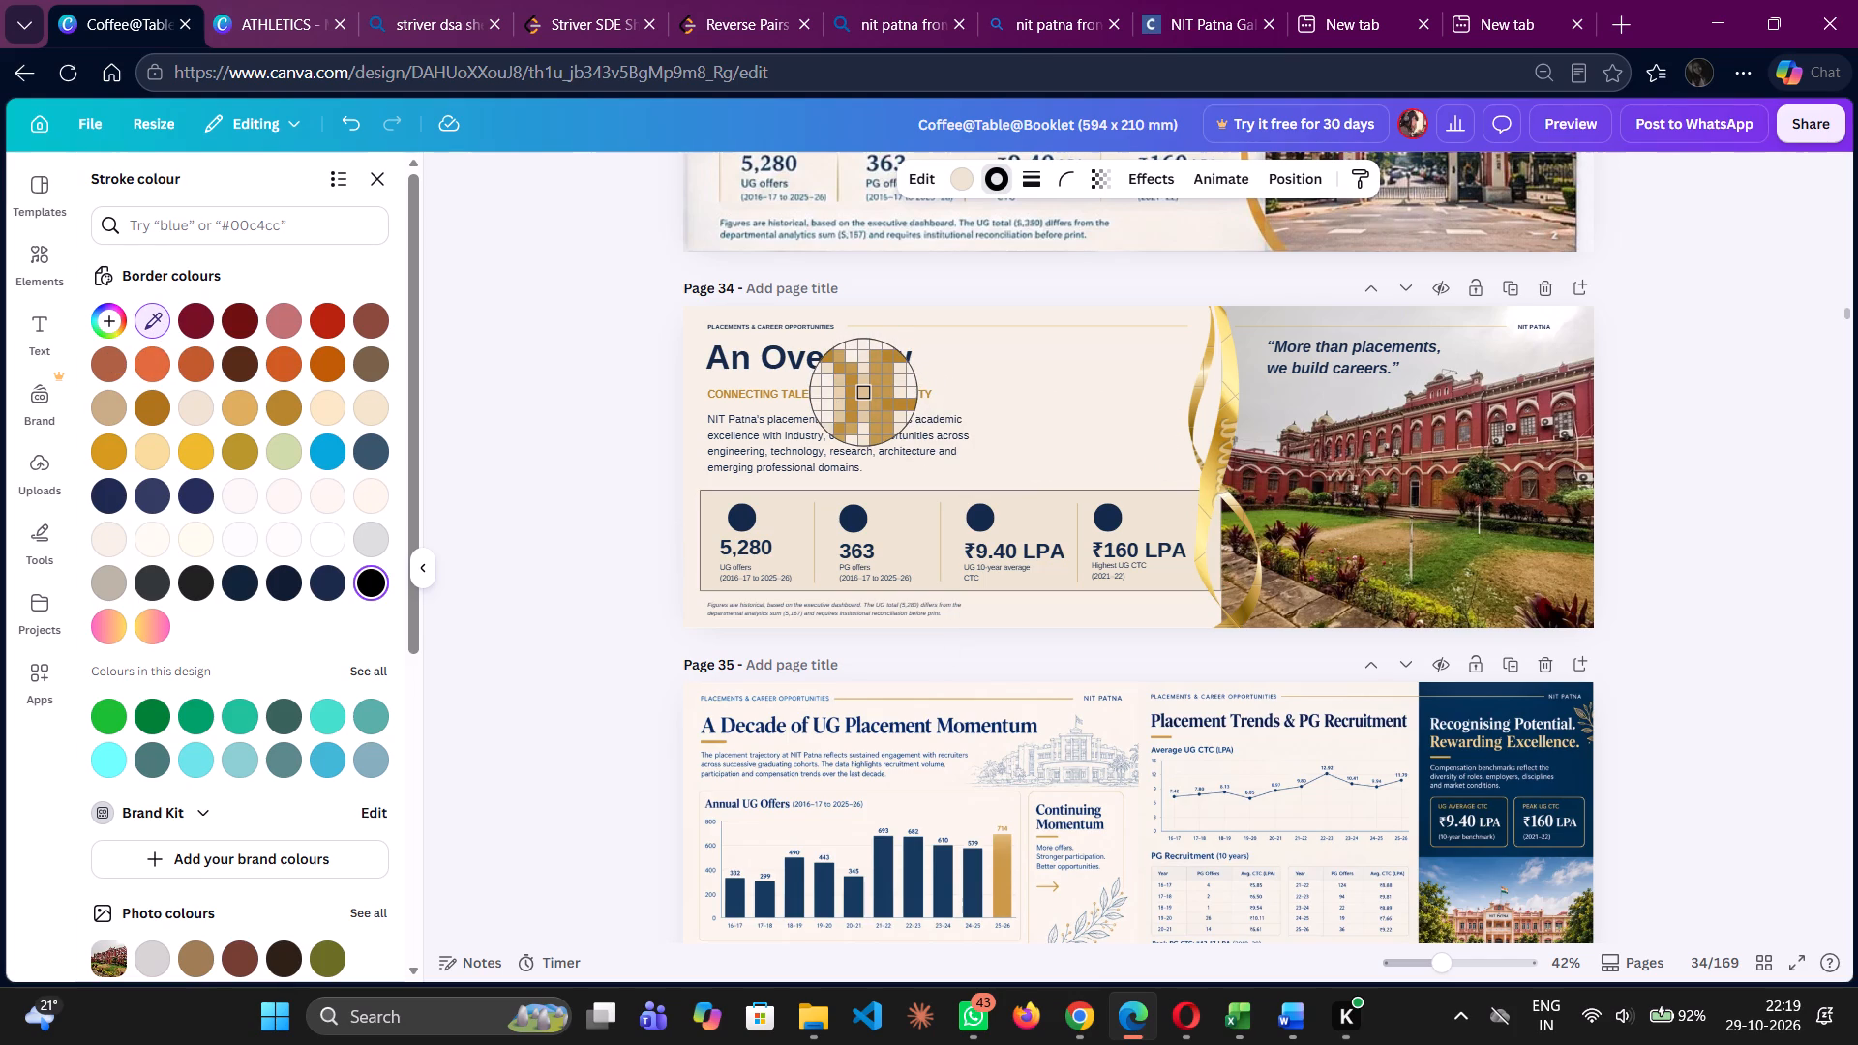
click(589, 500)
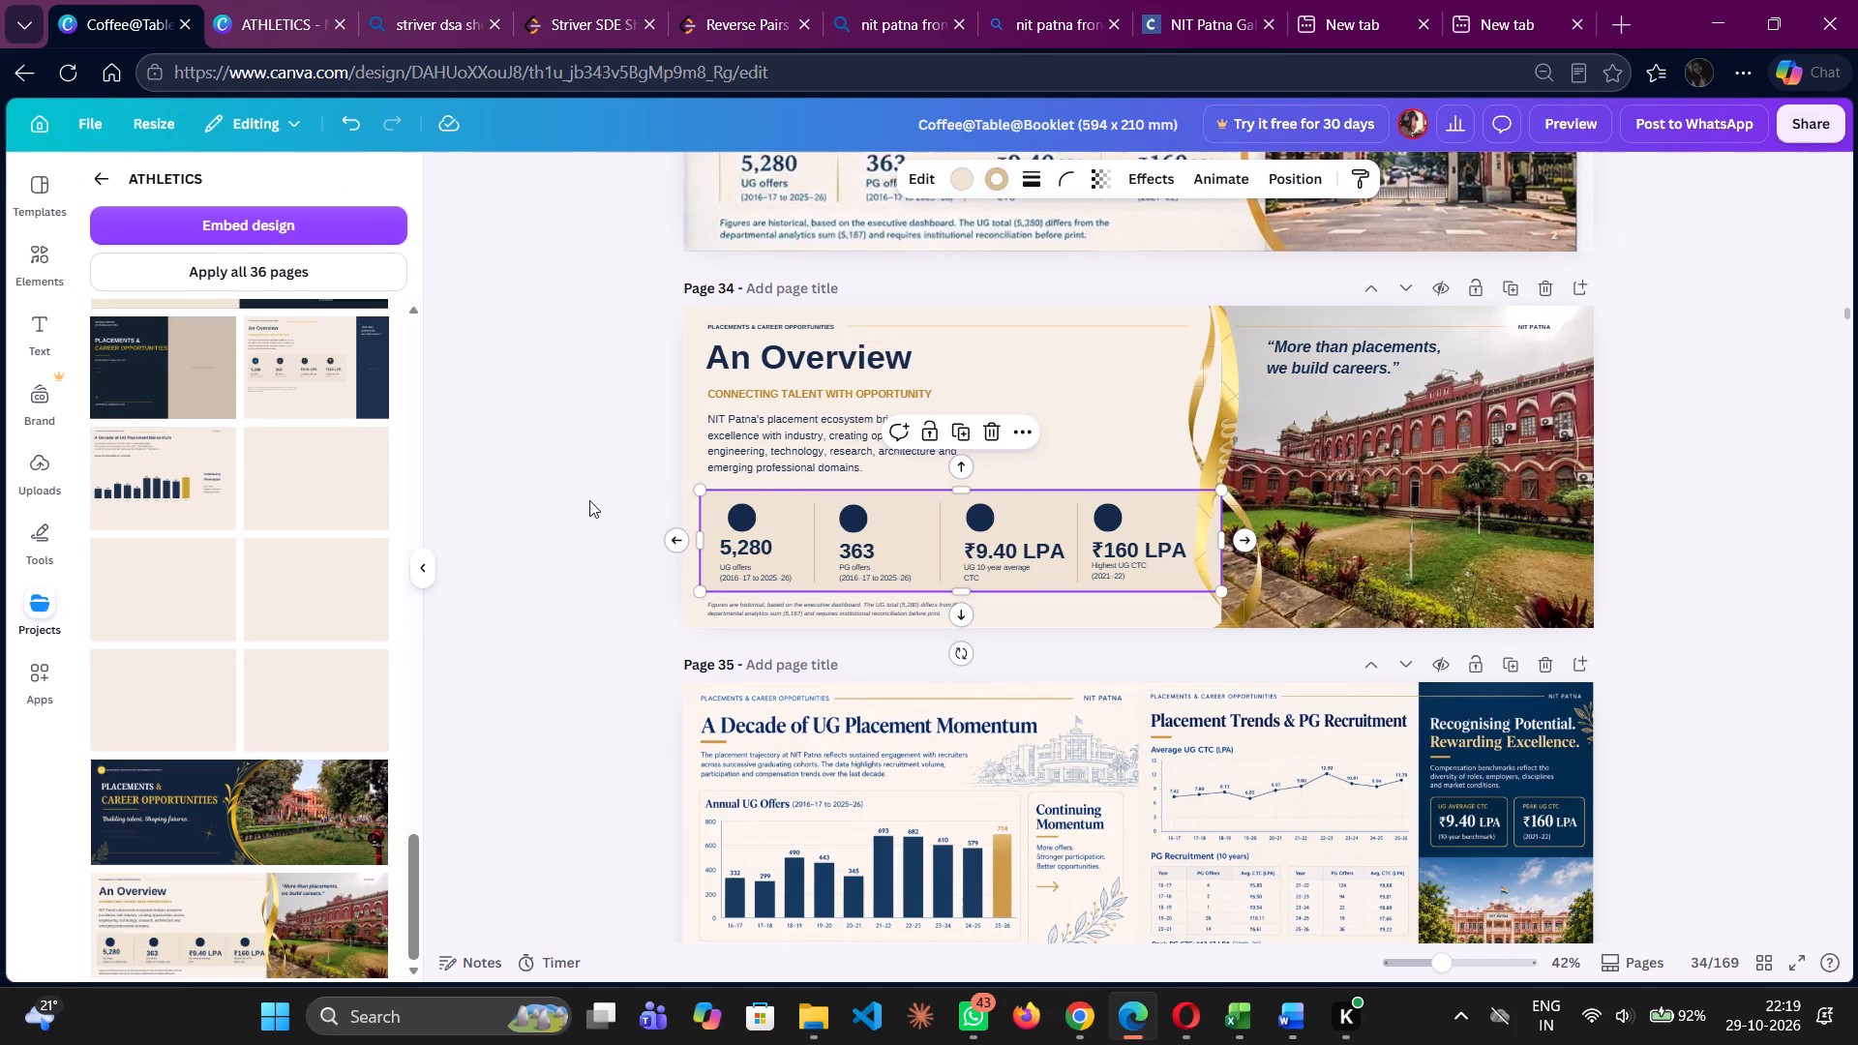
Narrow the beige stat panel from its right side so it ends just past the ₹160 LPA figure.
click(1028, 373)
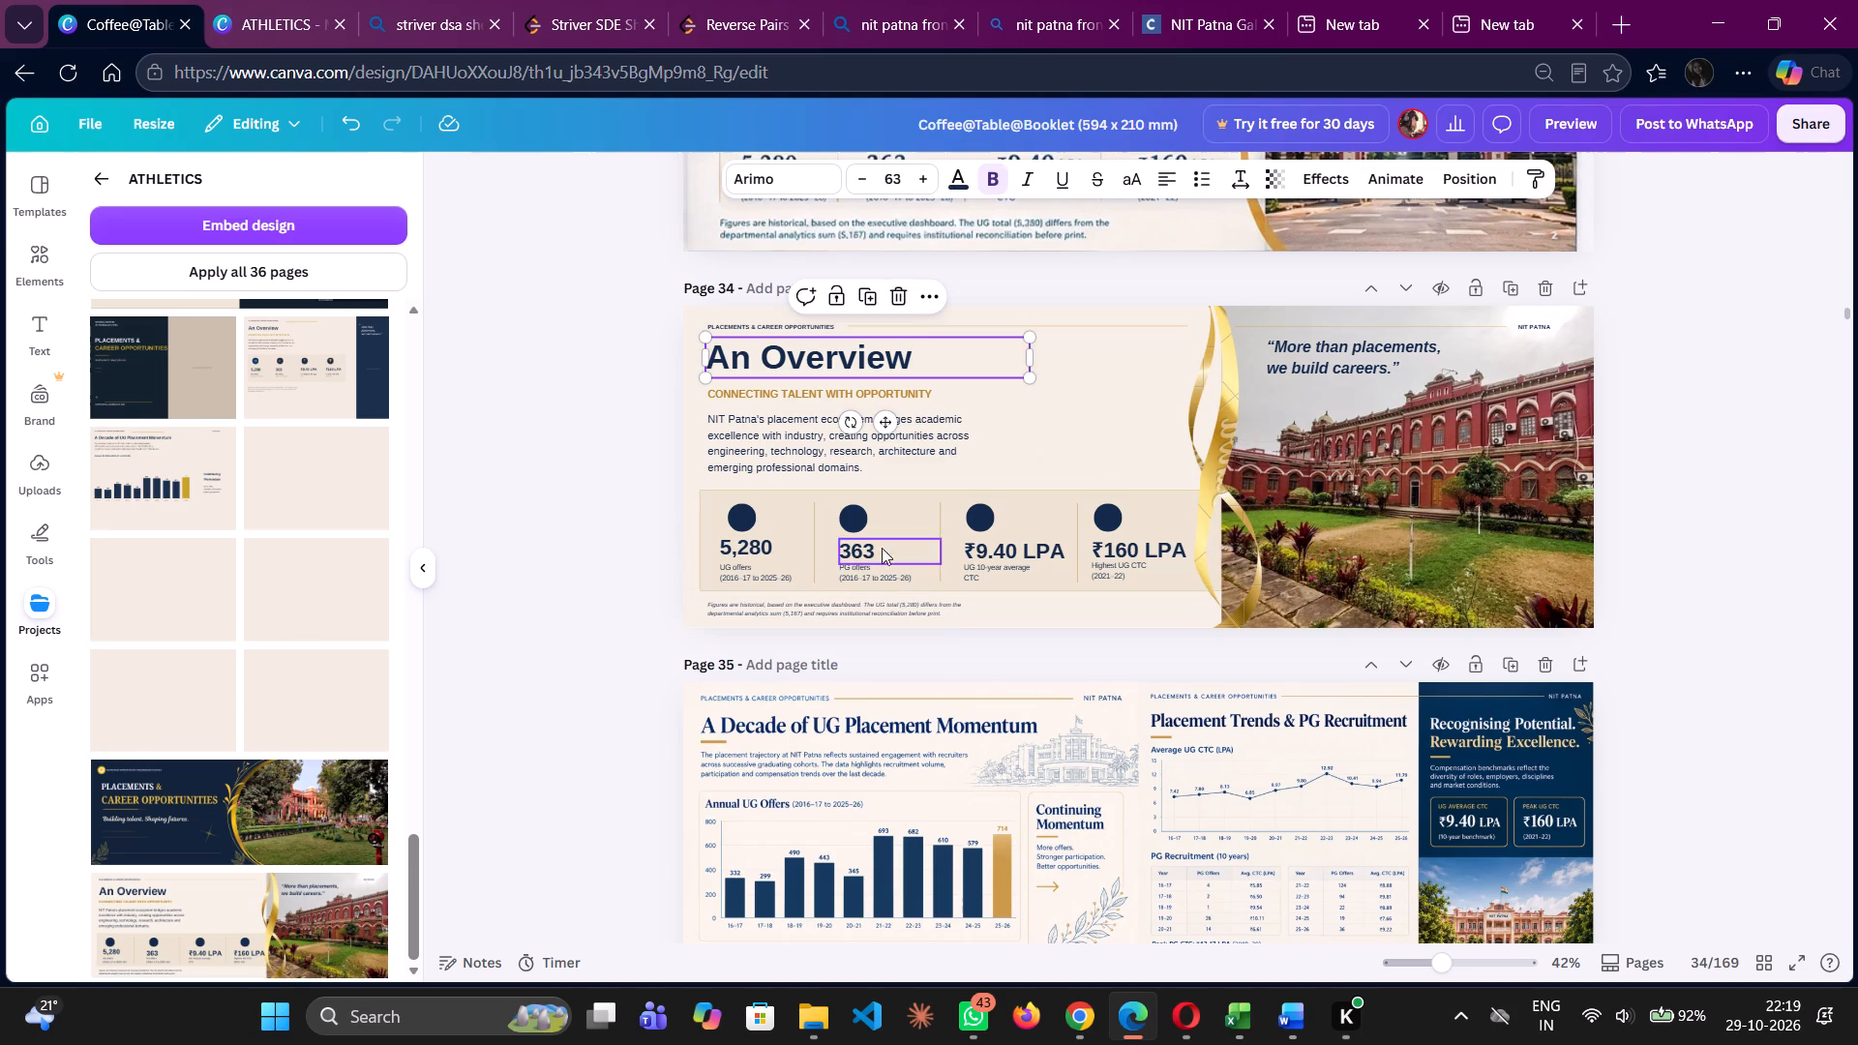
click(1001, 528)
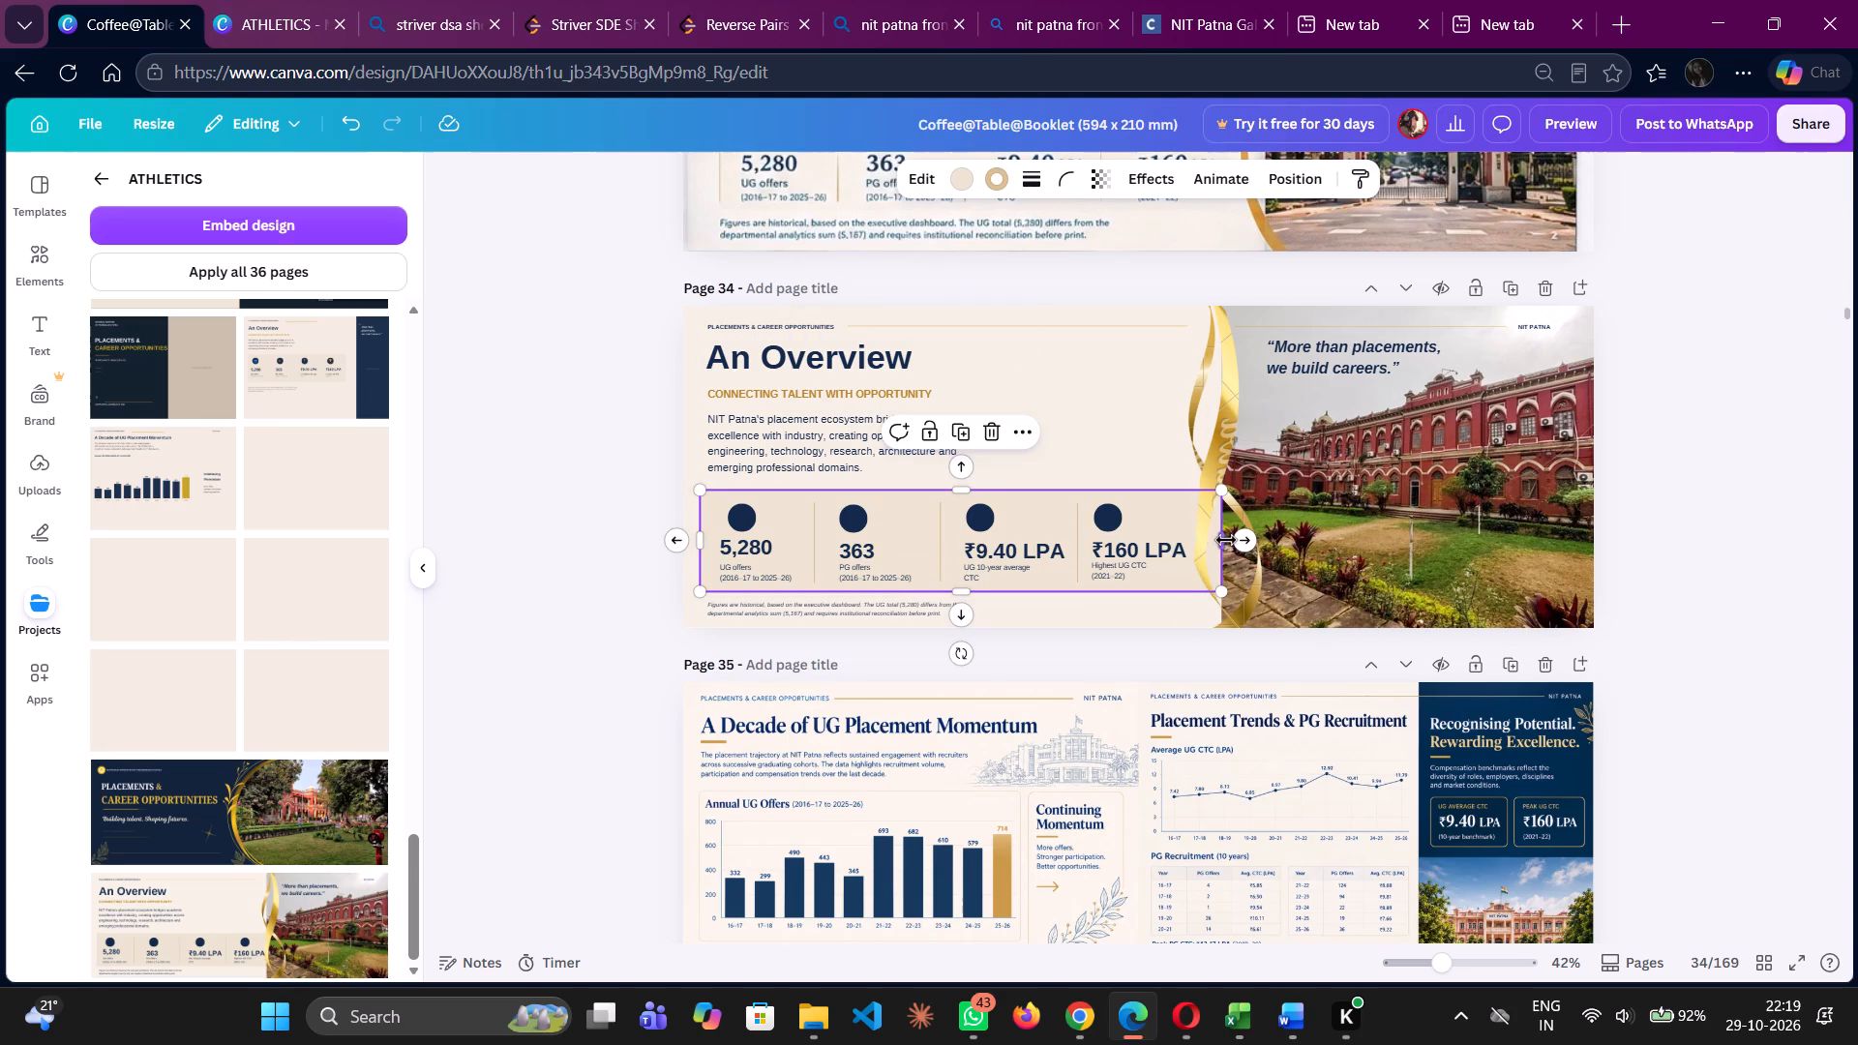
drag(1226, 540, 1197, 539)
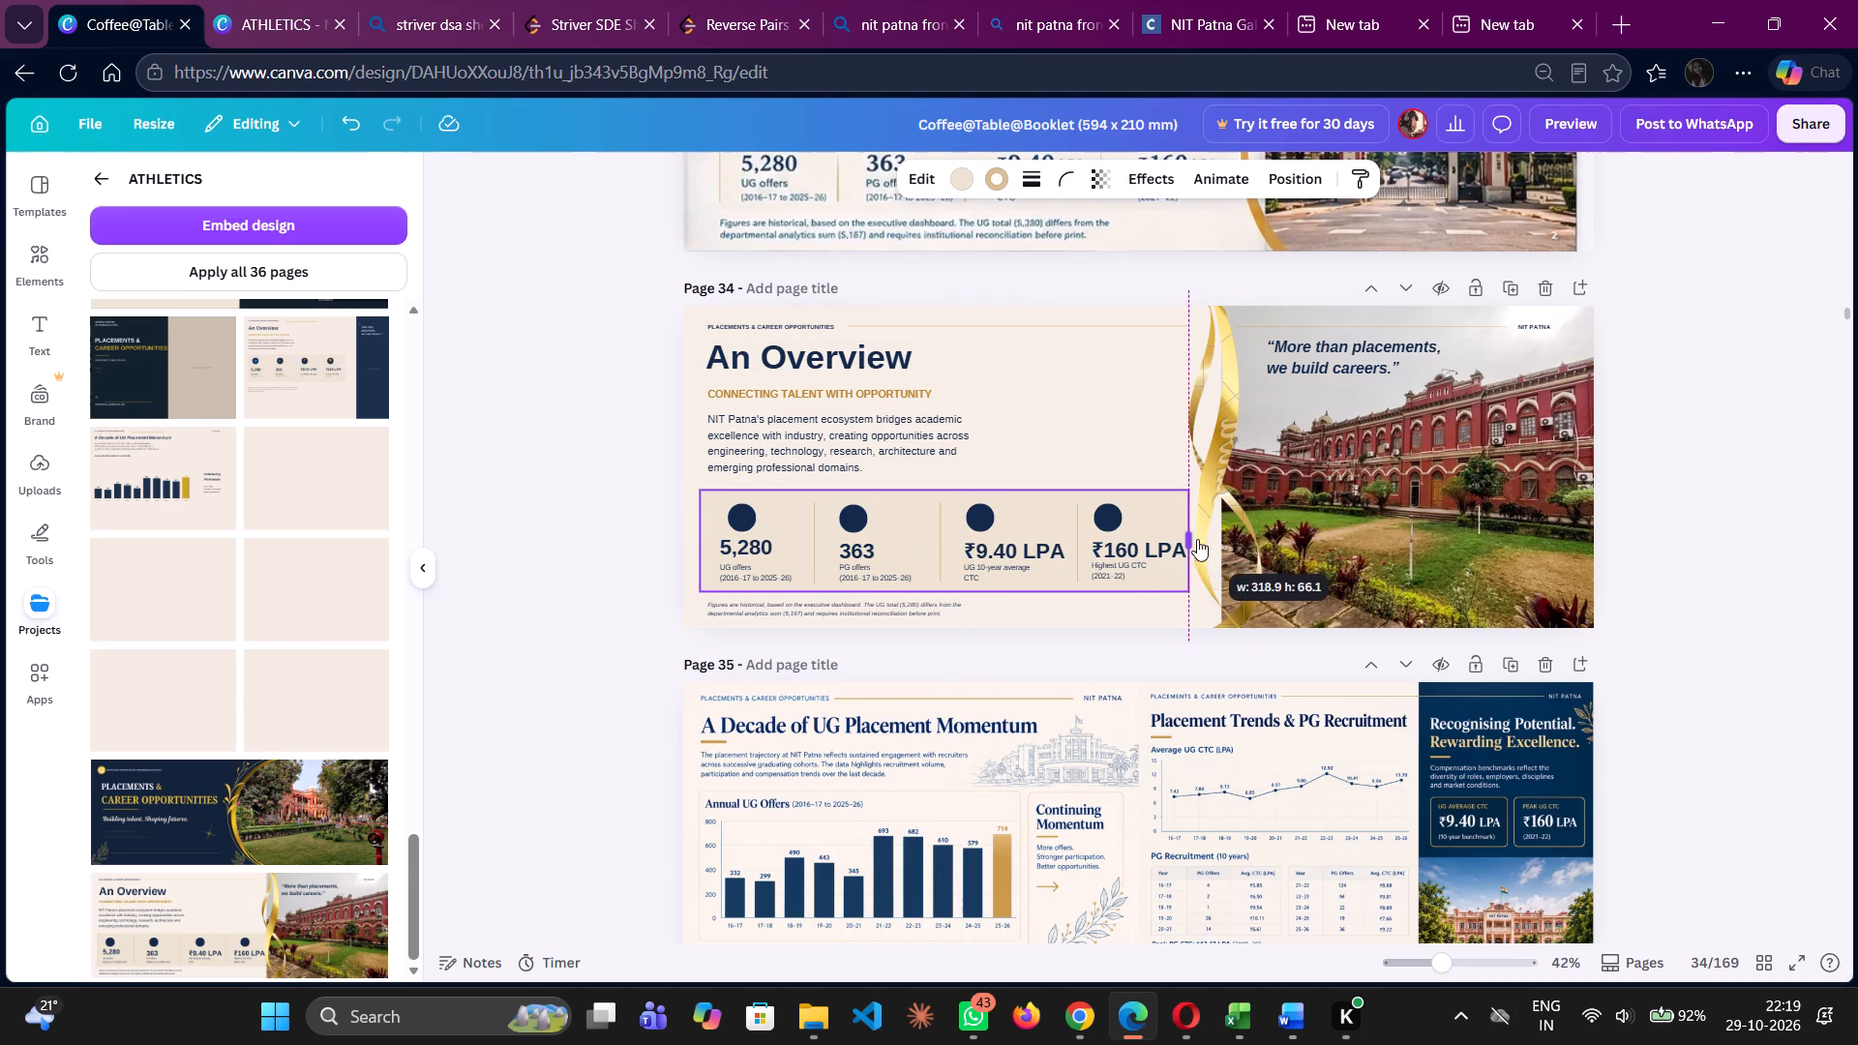
drag(1197, 539, 1200, 541)
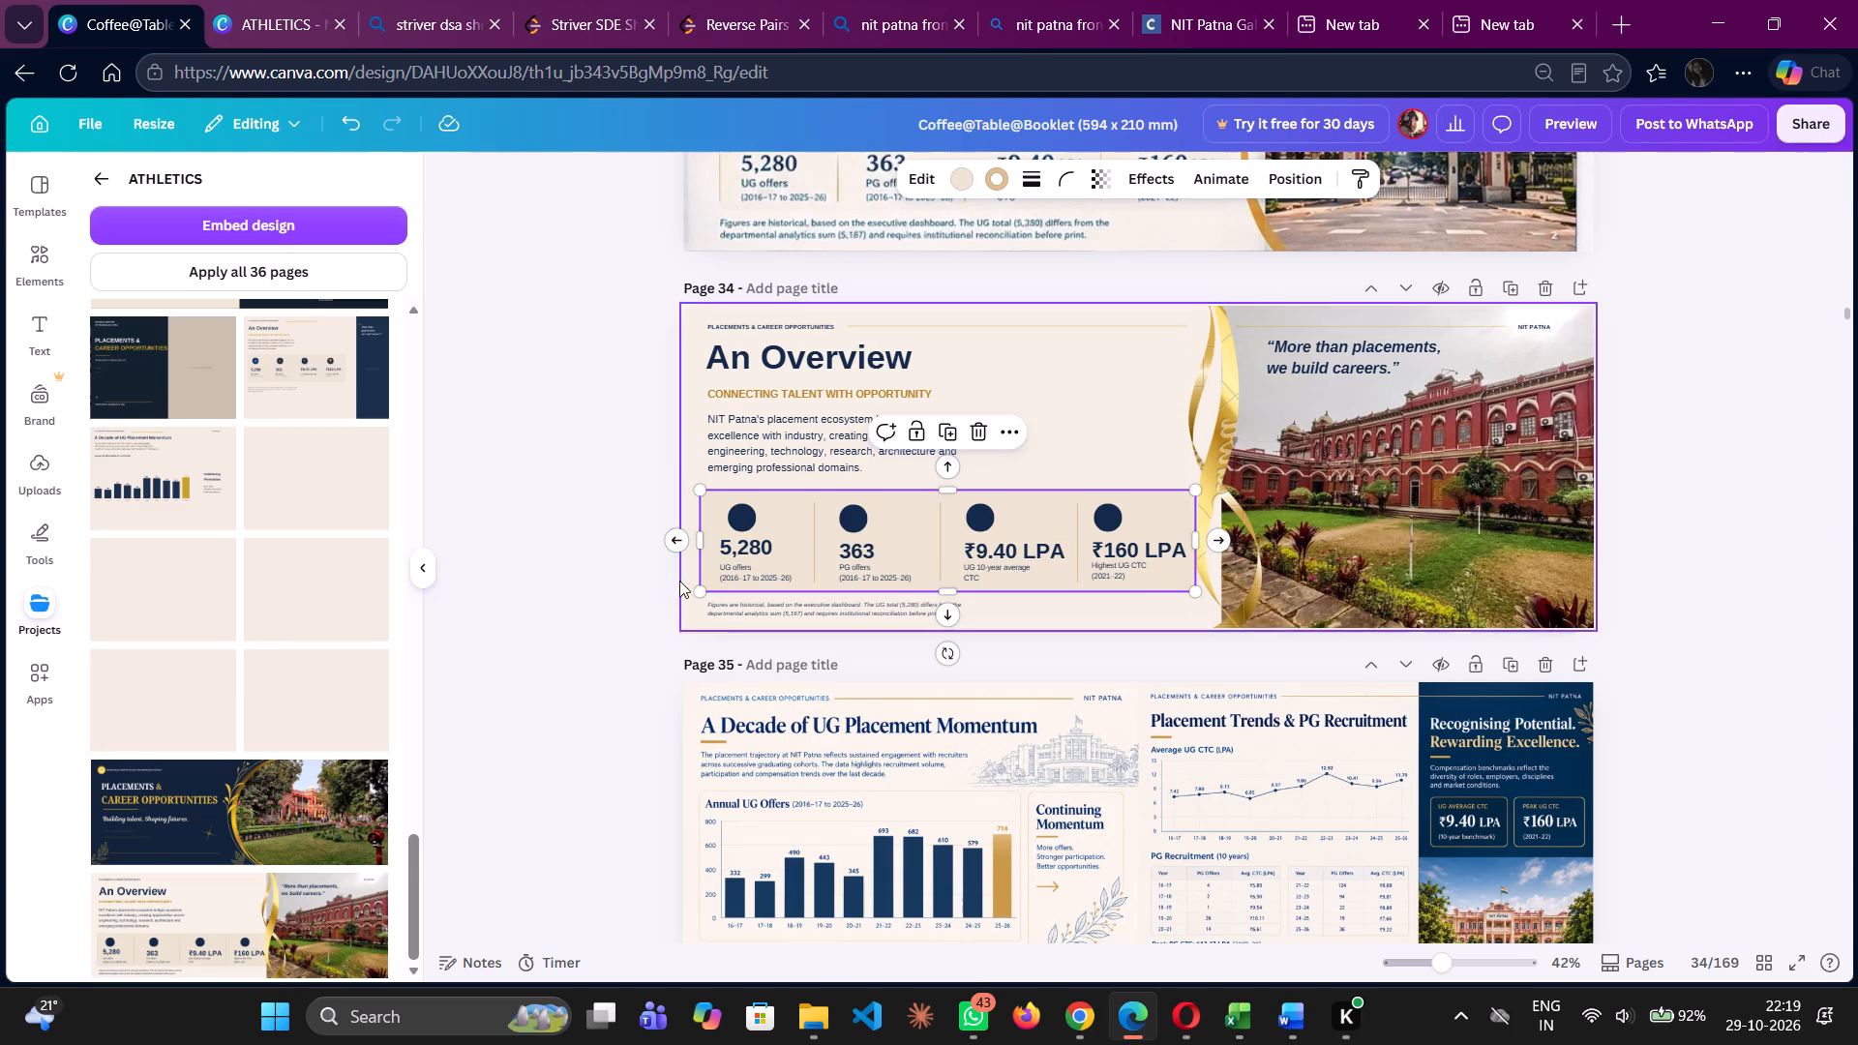
click(607, 600)
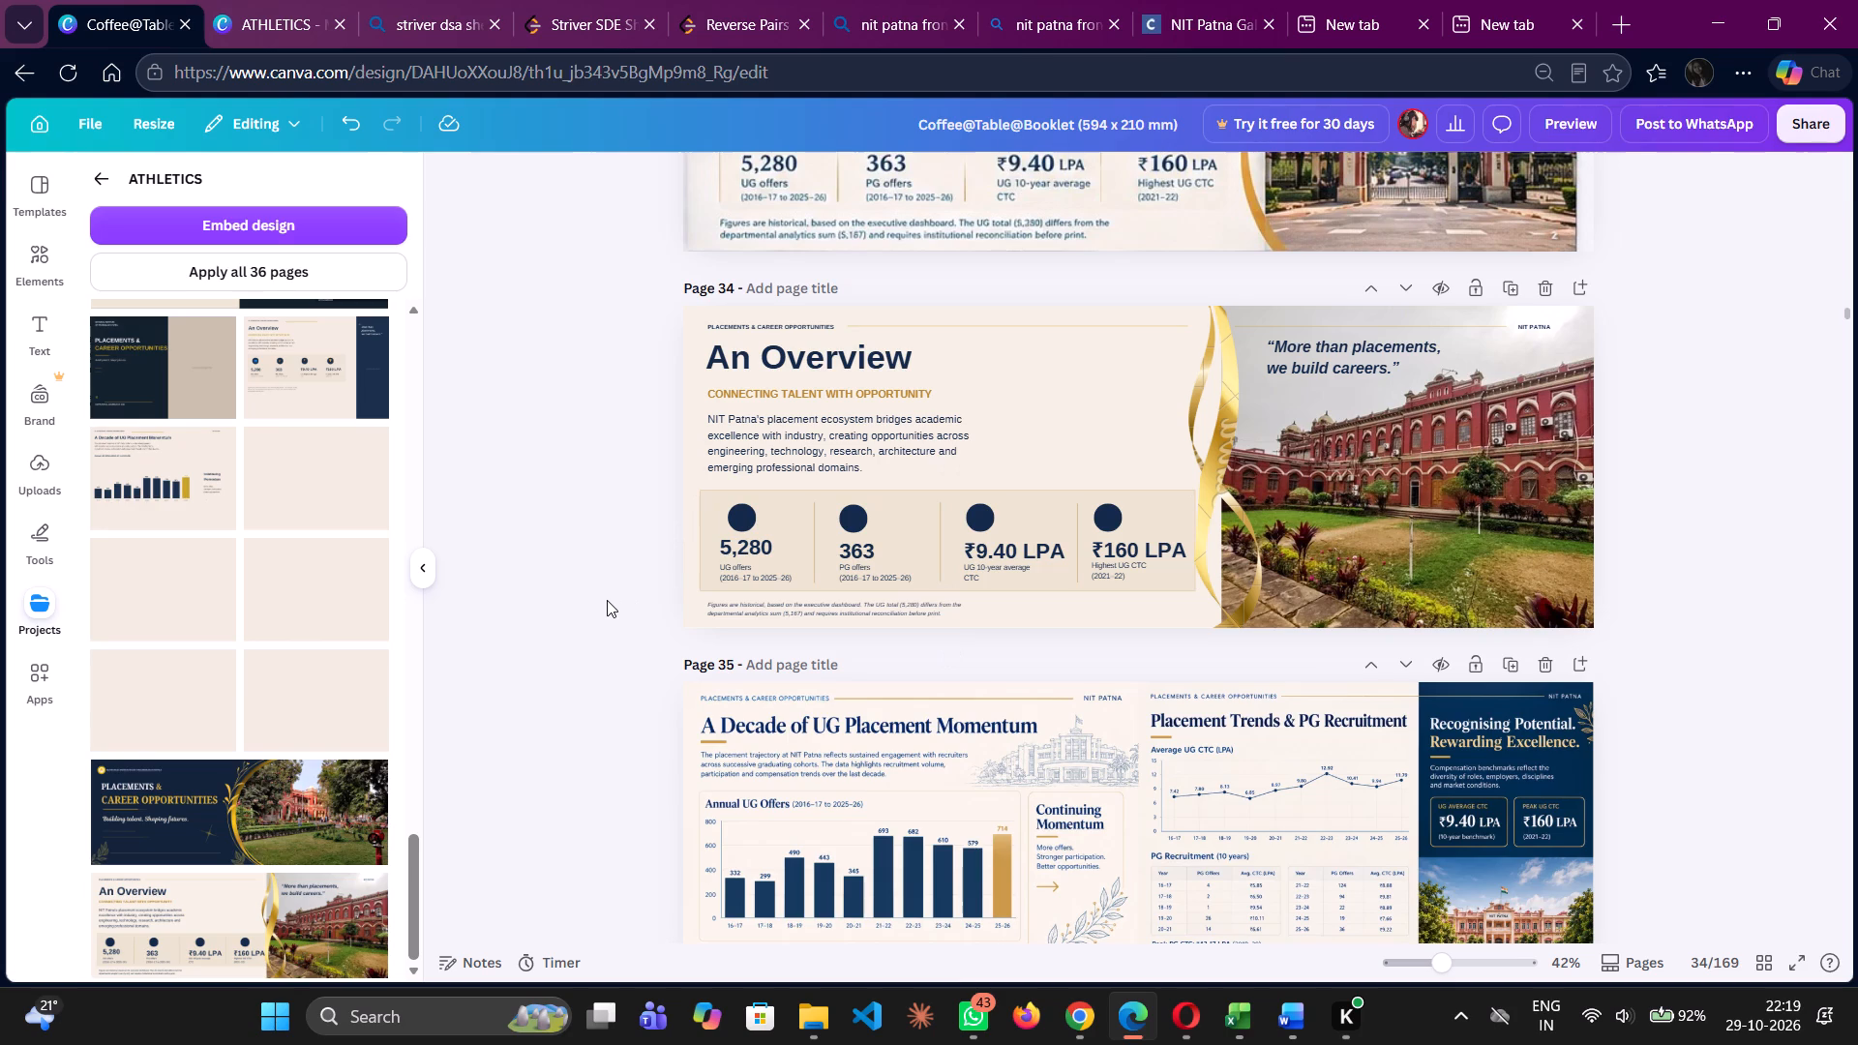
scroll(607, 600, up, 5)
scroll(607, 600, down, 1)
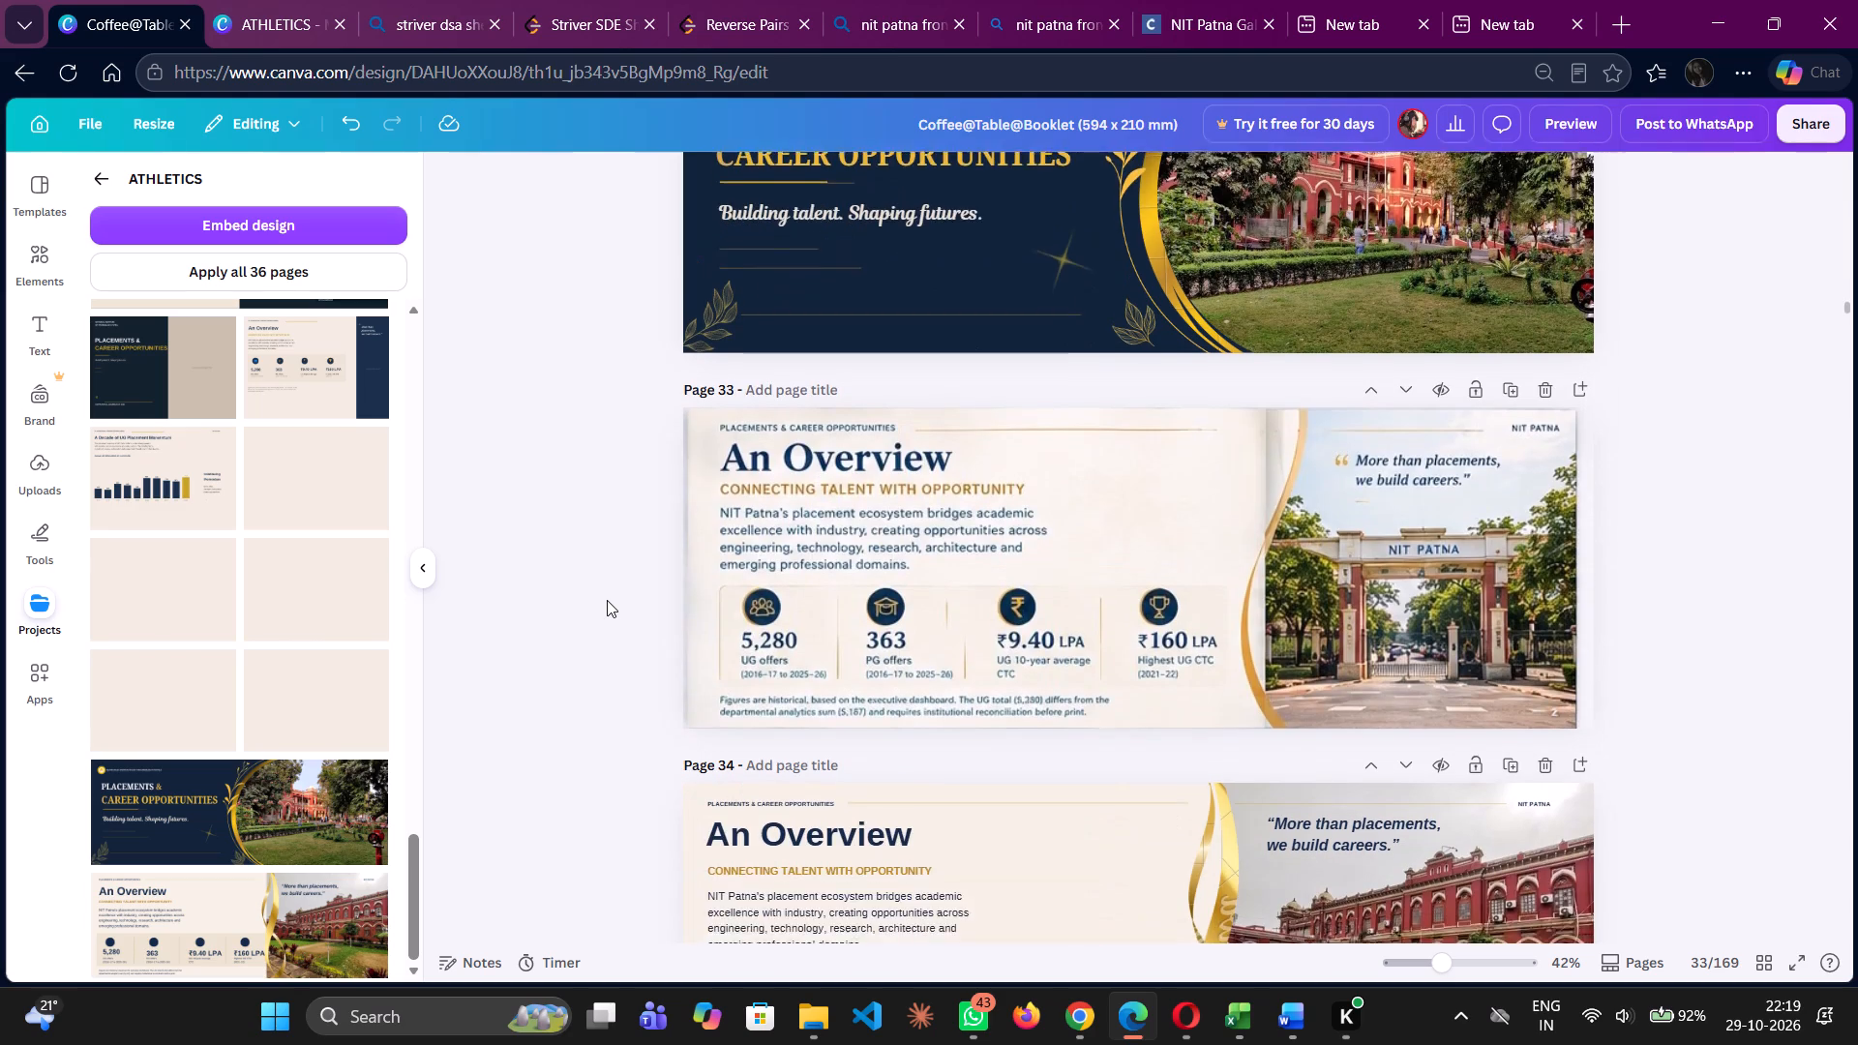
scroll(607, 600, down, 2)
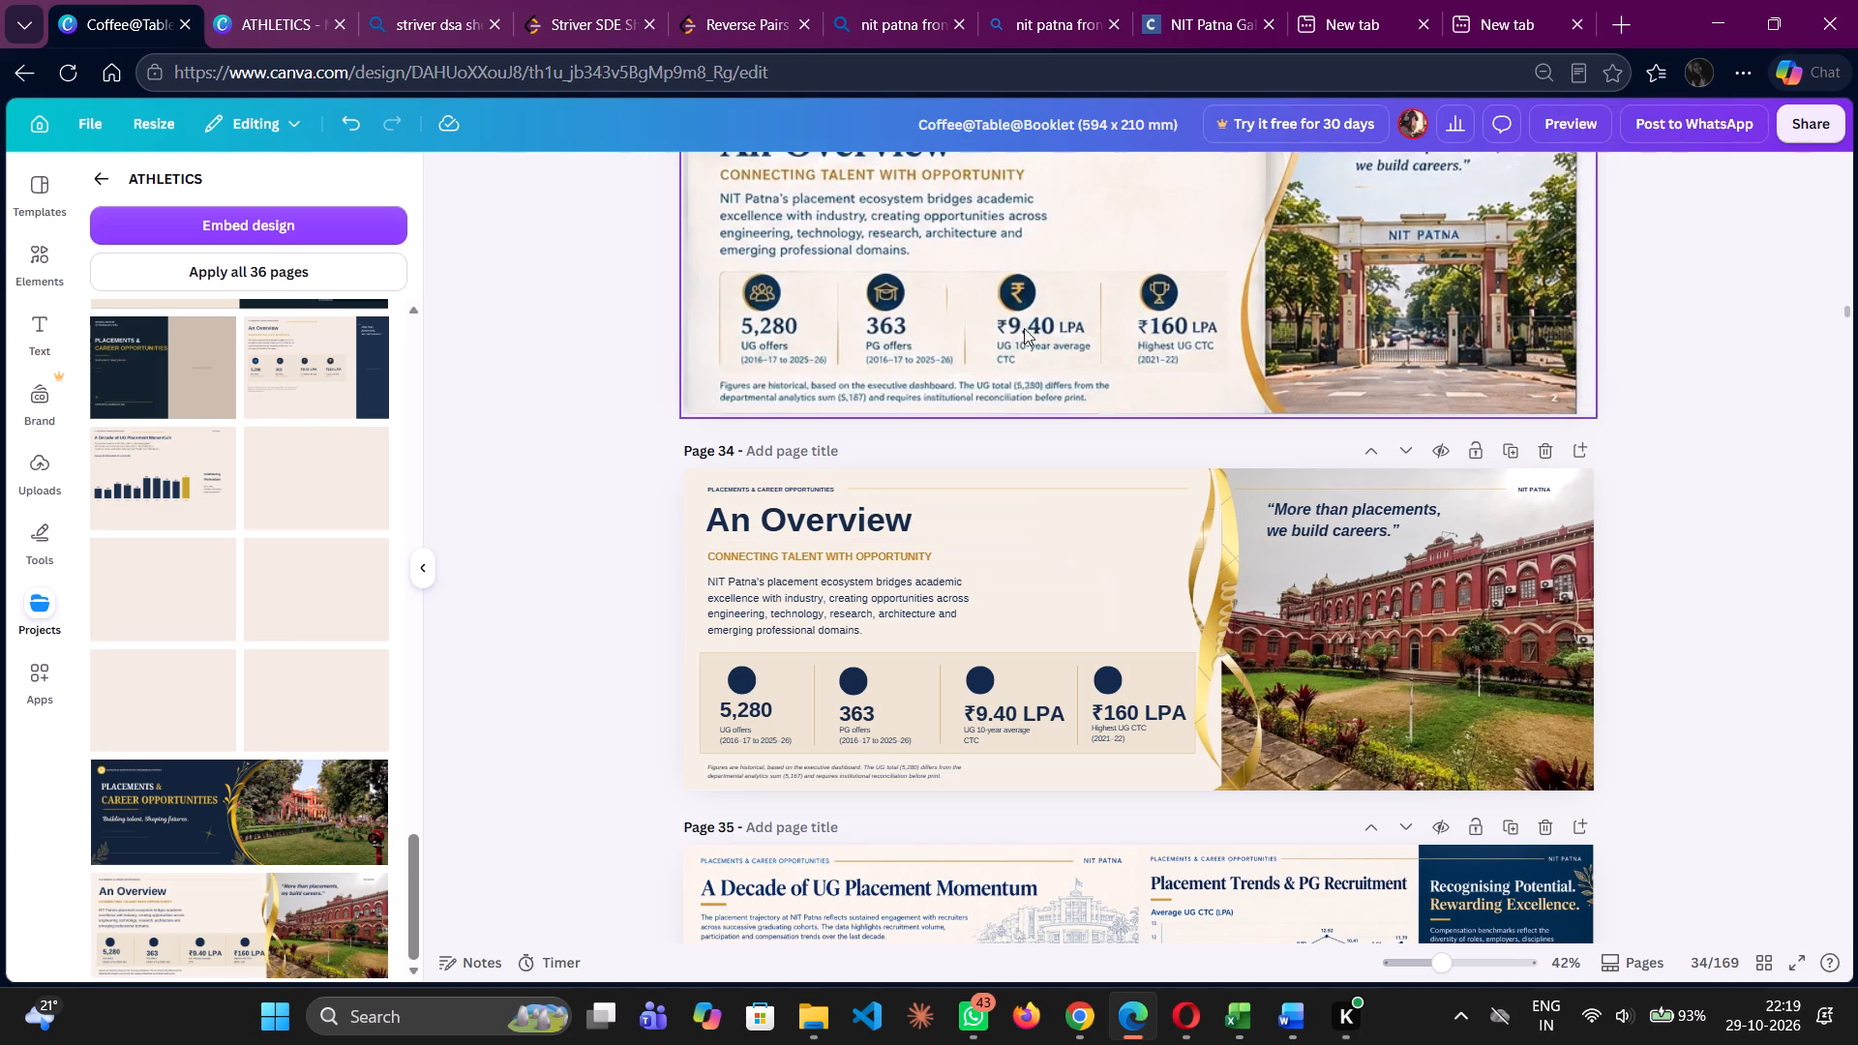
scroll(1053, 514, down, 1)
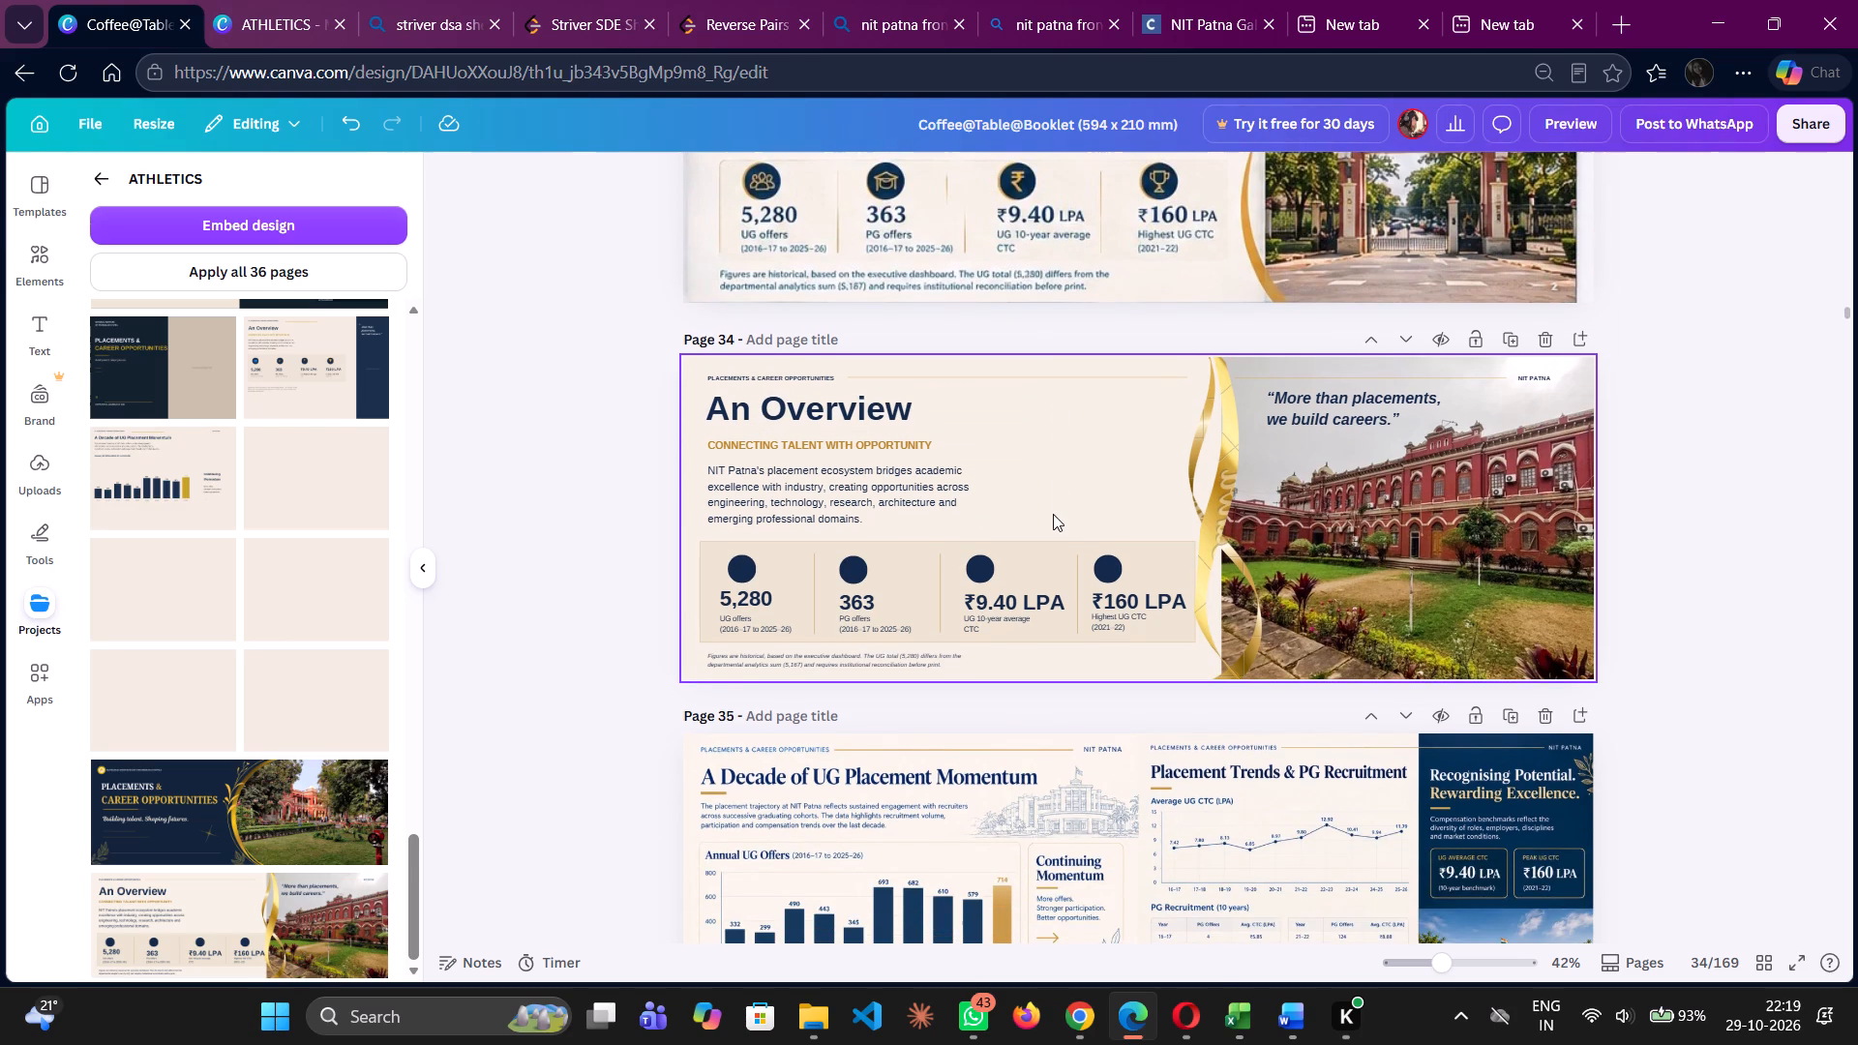
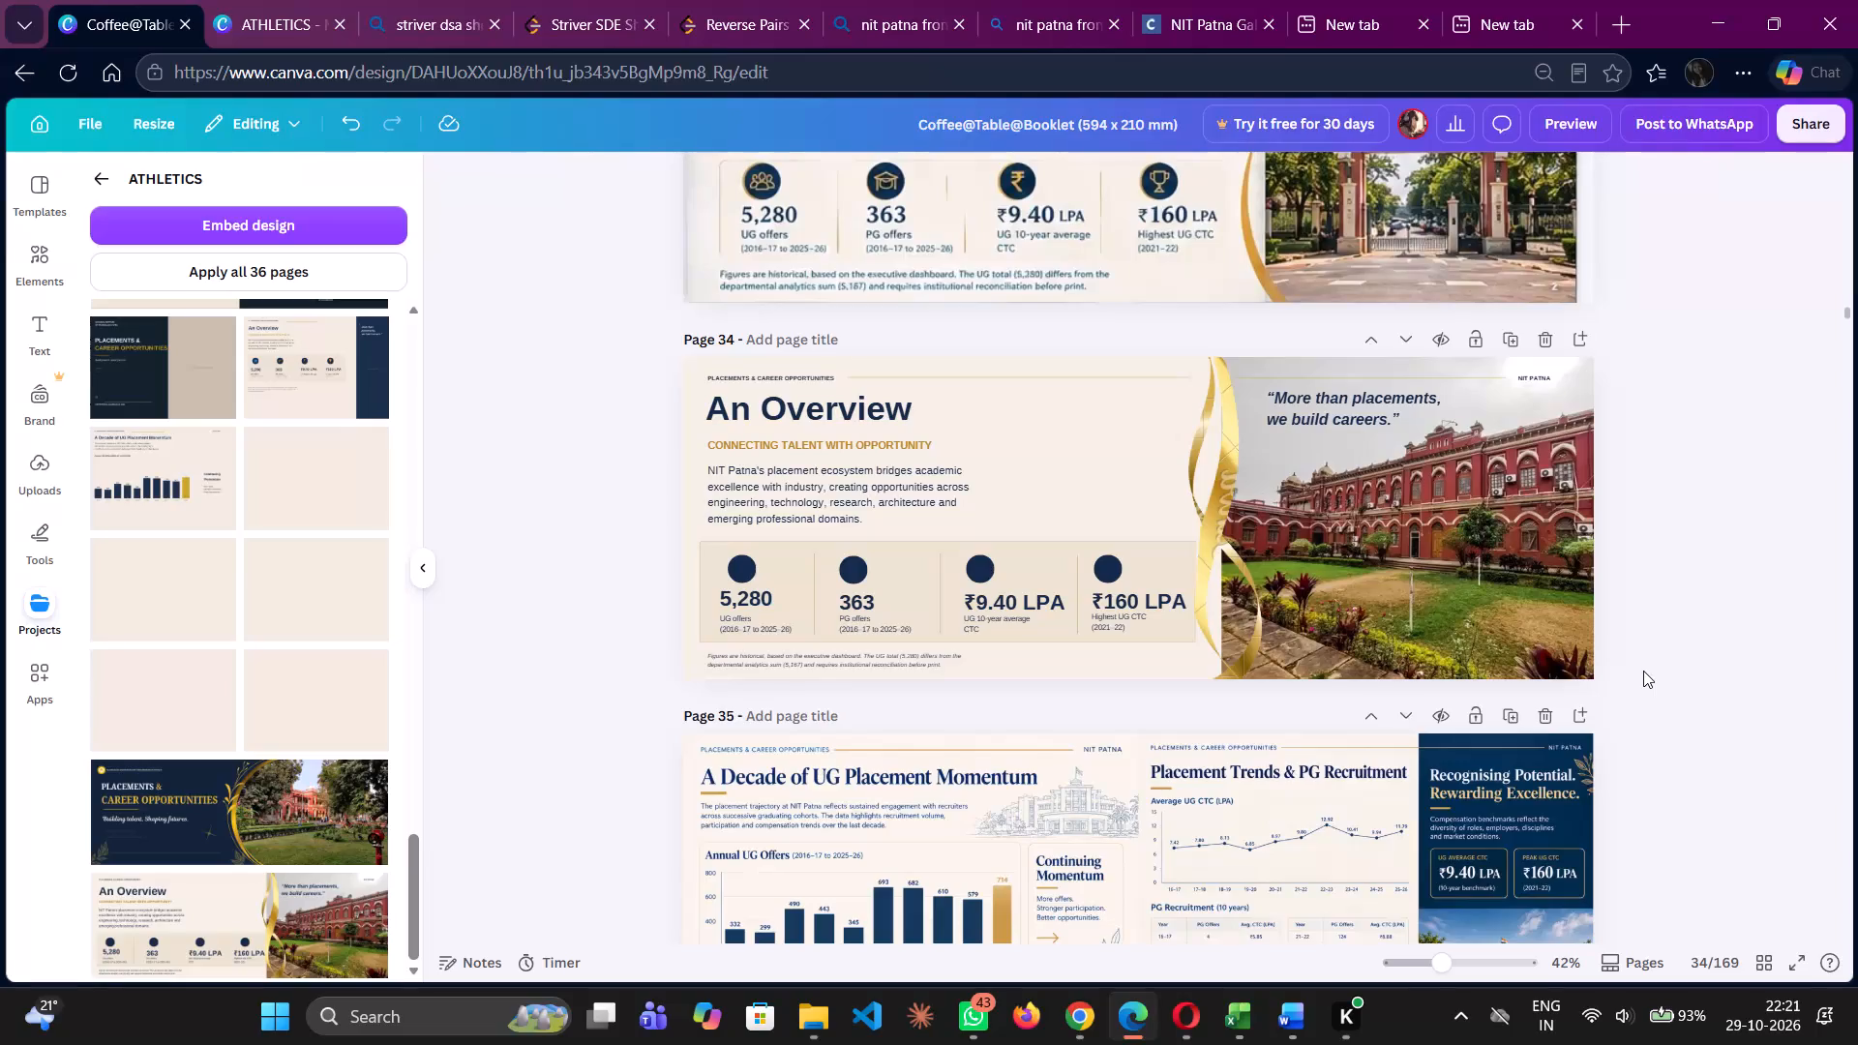
Capture a screenshot of the full page 35 spread, from A Decade of UG Placement Momentum to the navy Recognising Potential panel.
scroll(1449, 850, down, 1)
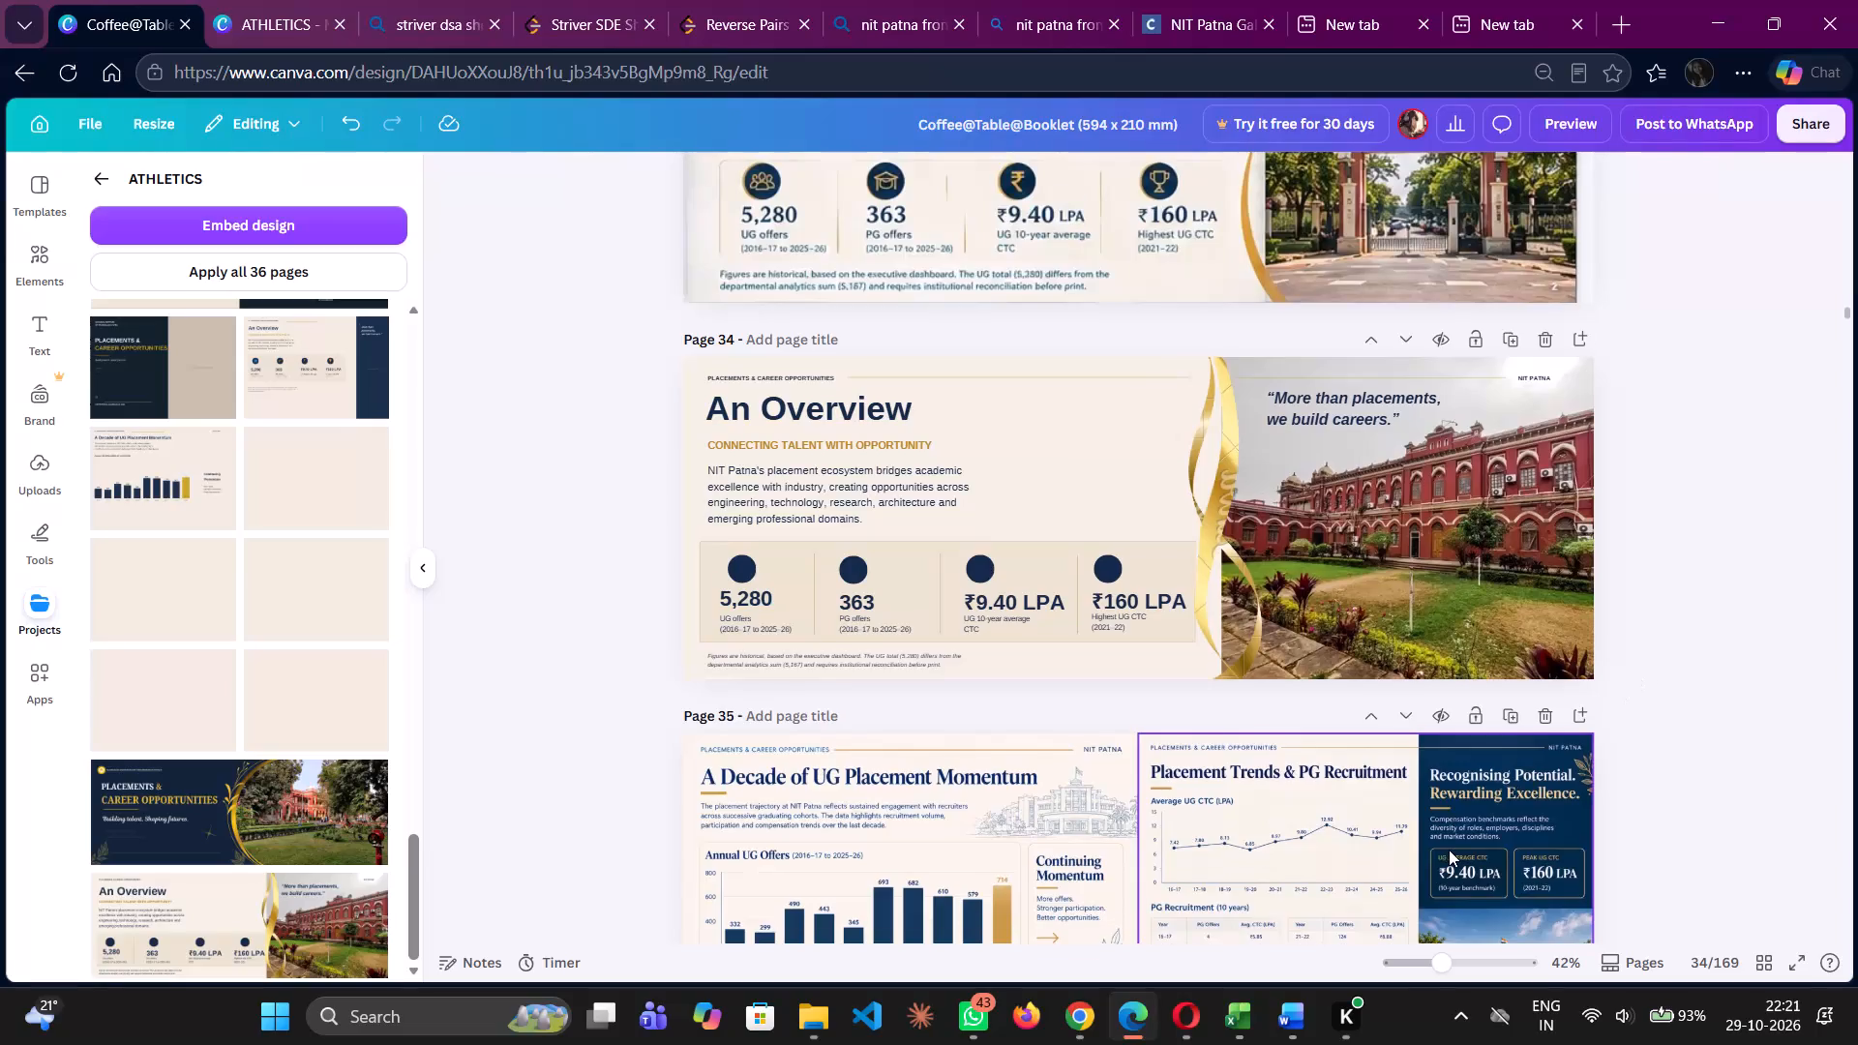
scroll(1449, 850, down, 1)
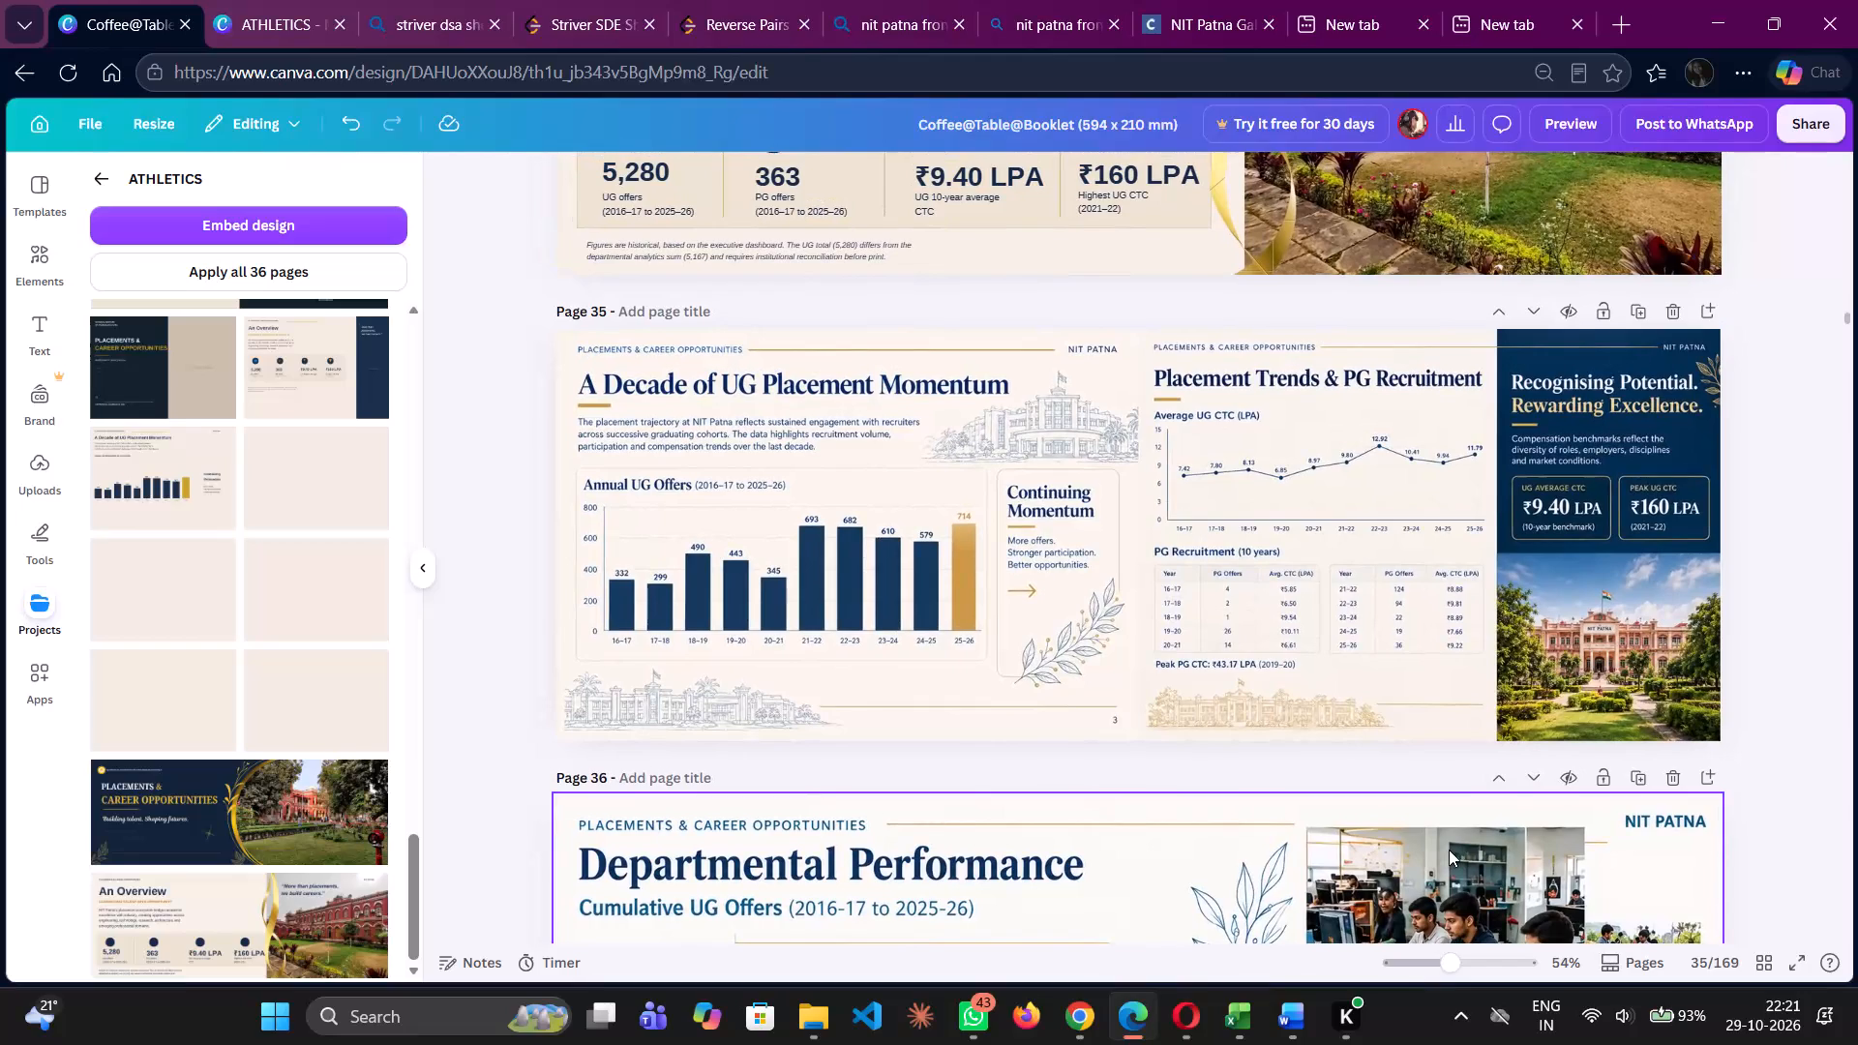
scroll(1449, 850, left, 1)
key(Print)
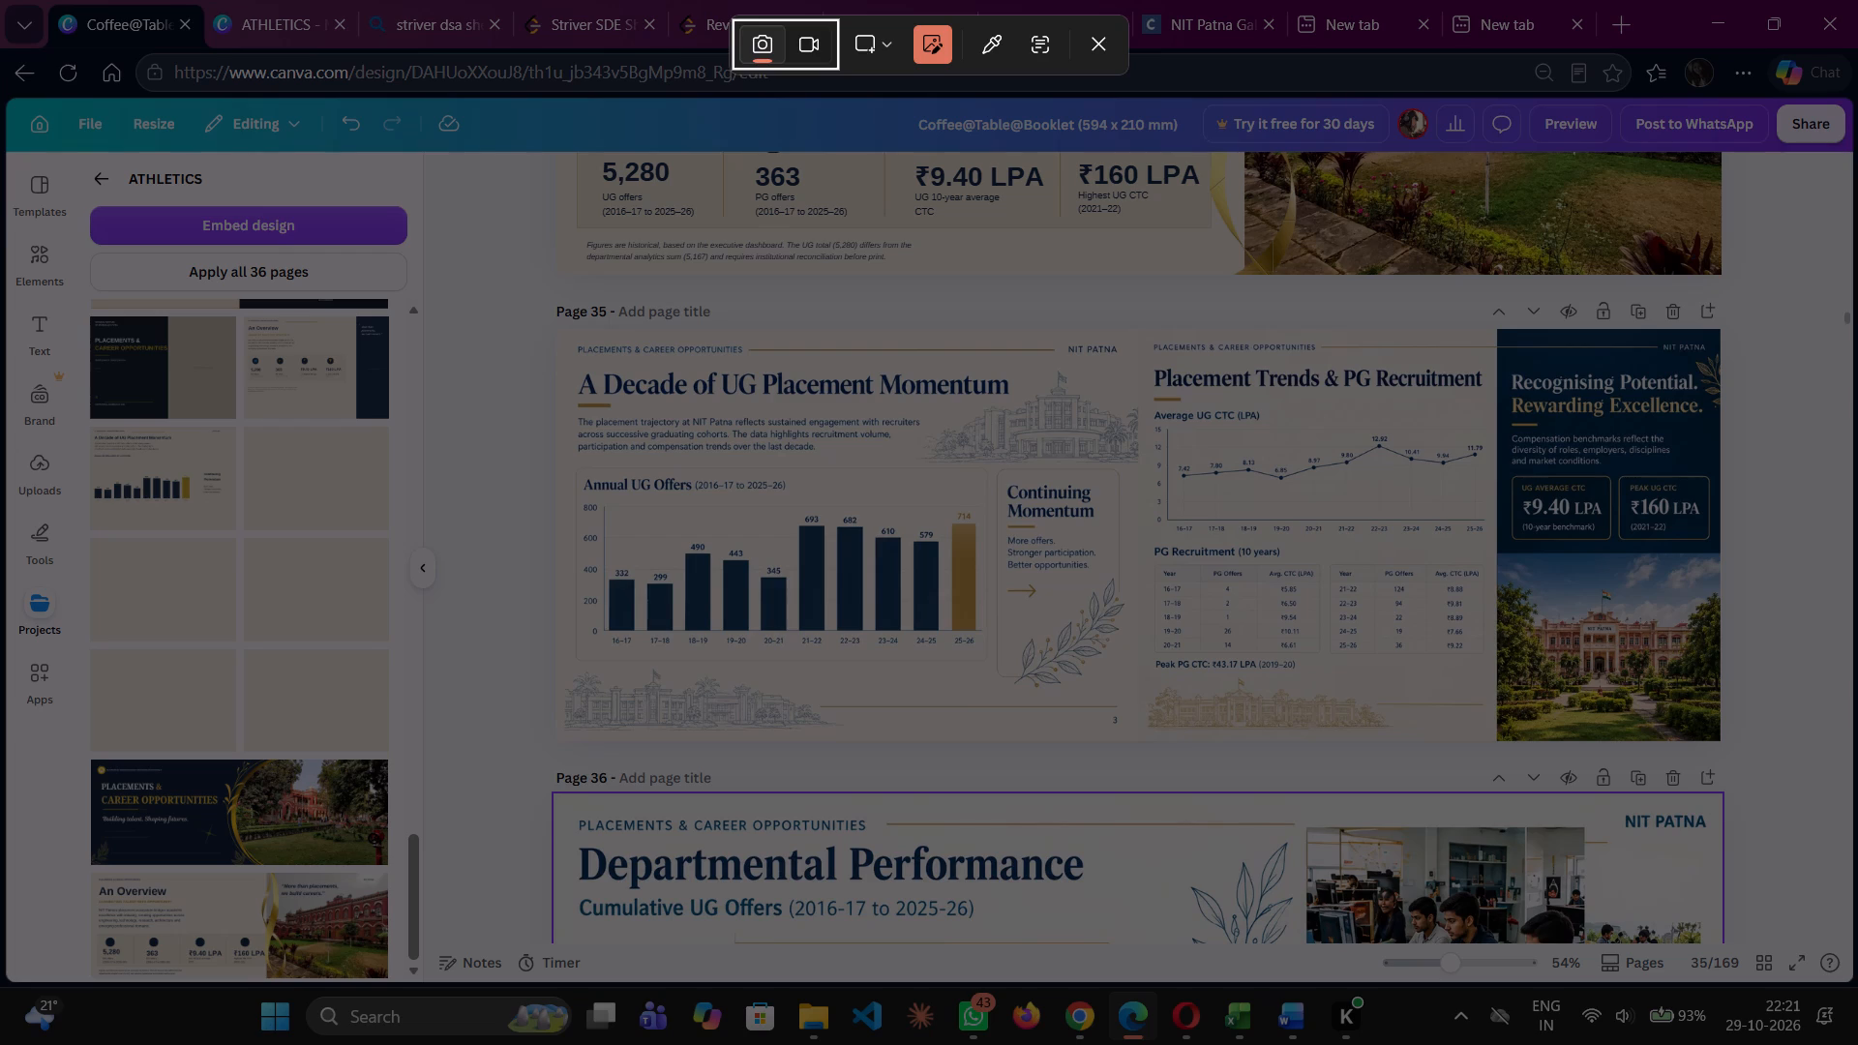
drag(543, 318, 1453, 707)
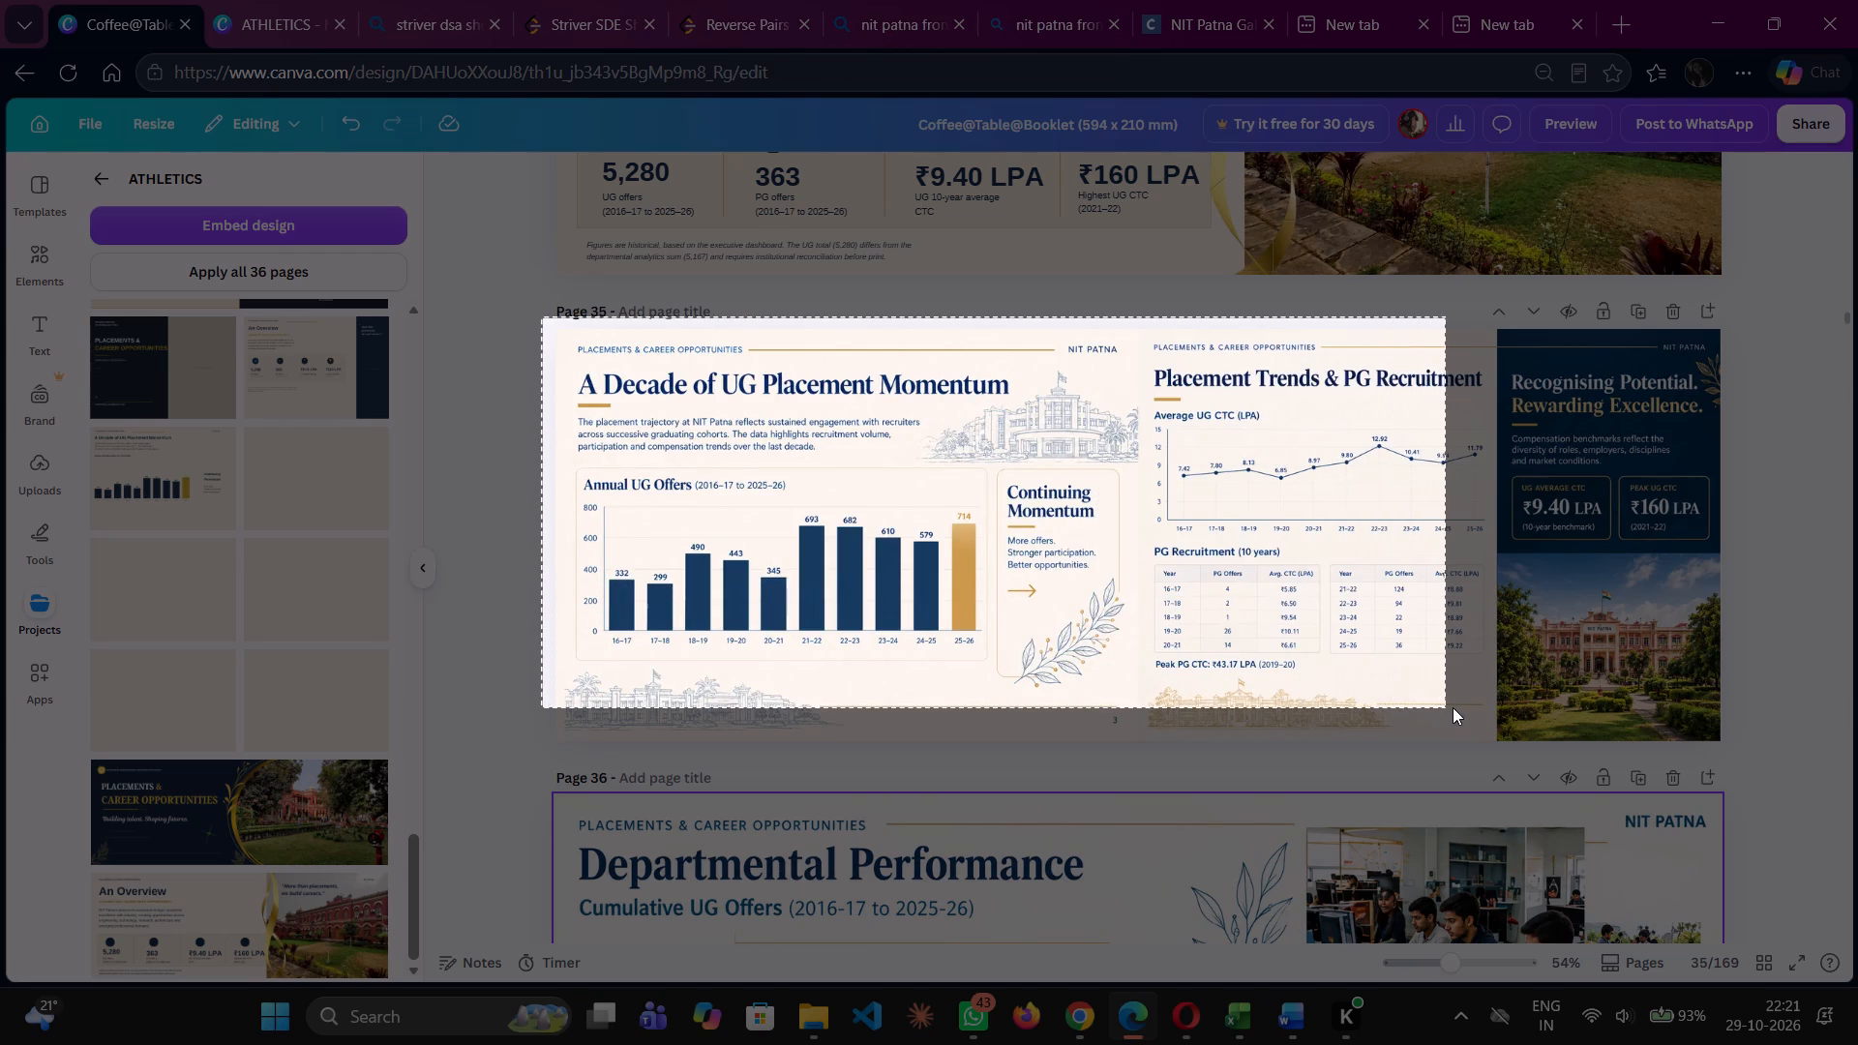
drag(1453, 707, 1772, 753)
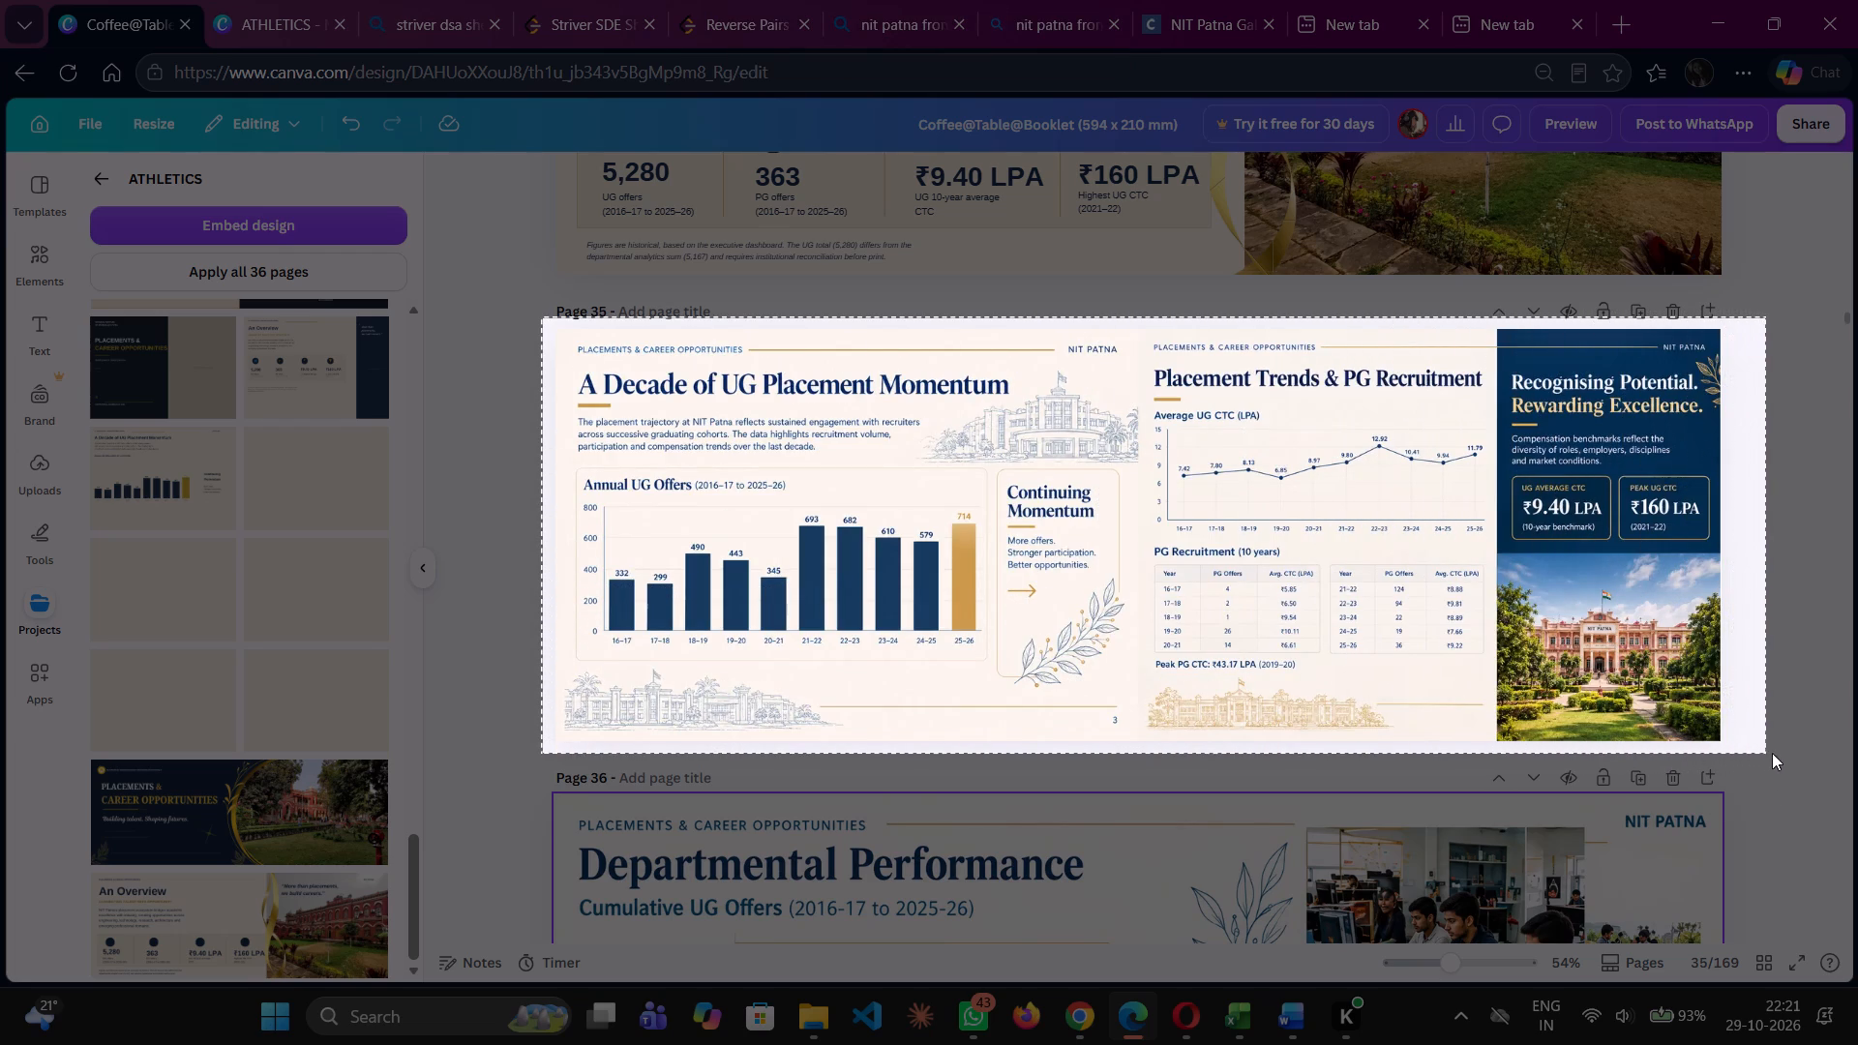
drag(1772, 753, 1727, 755)
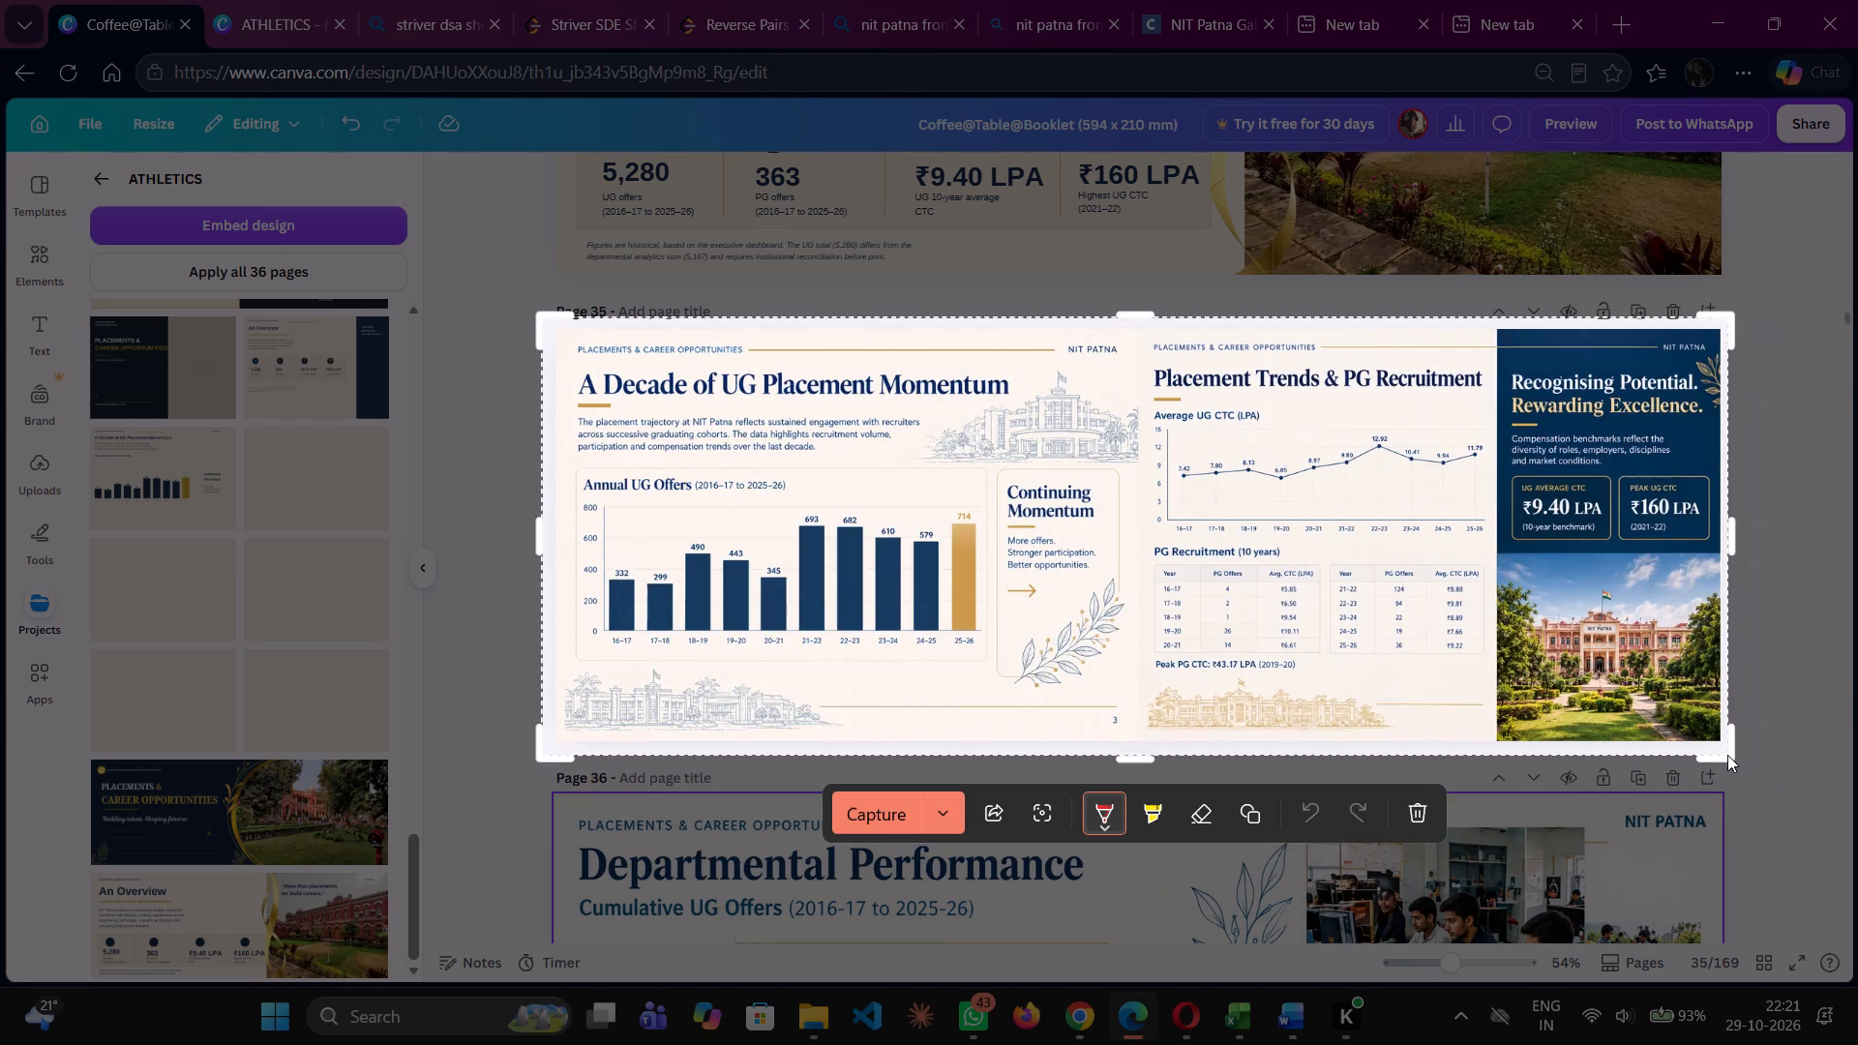
click(857, 803)
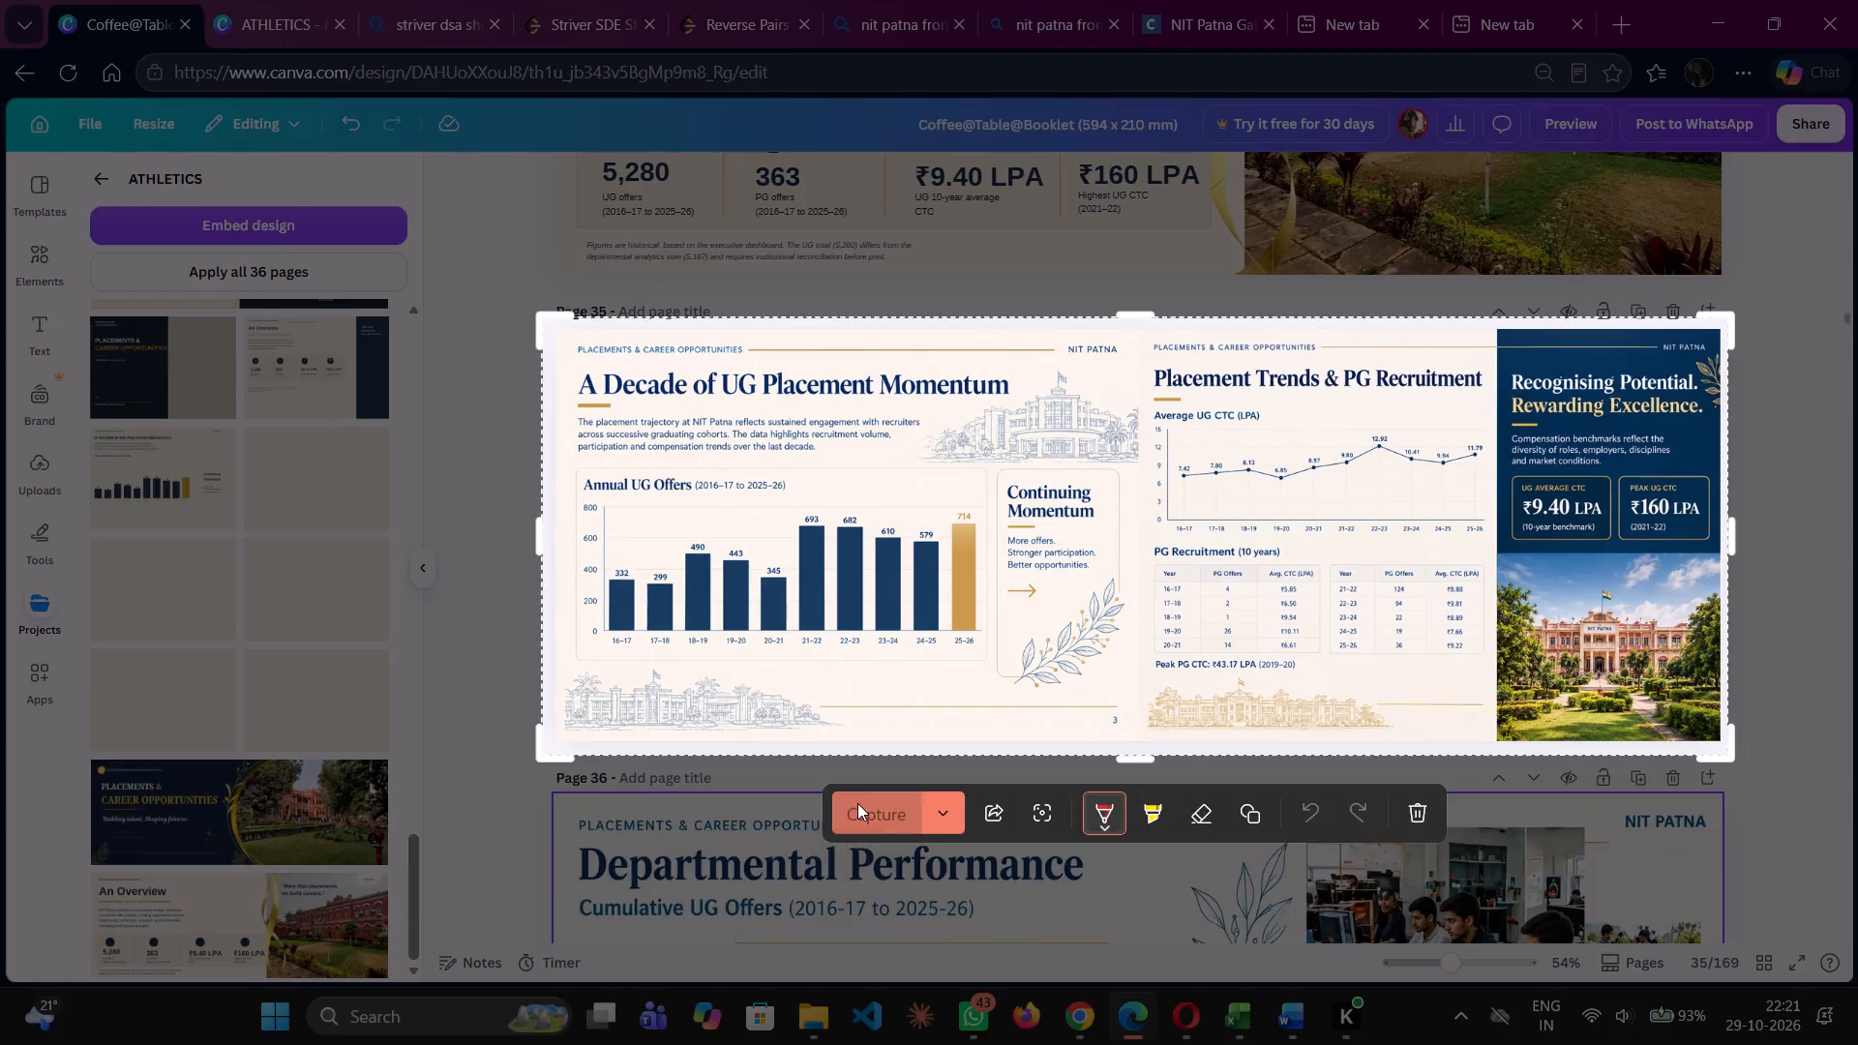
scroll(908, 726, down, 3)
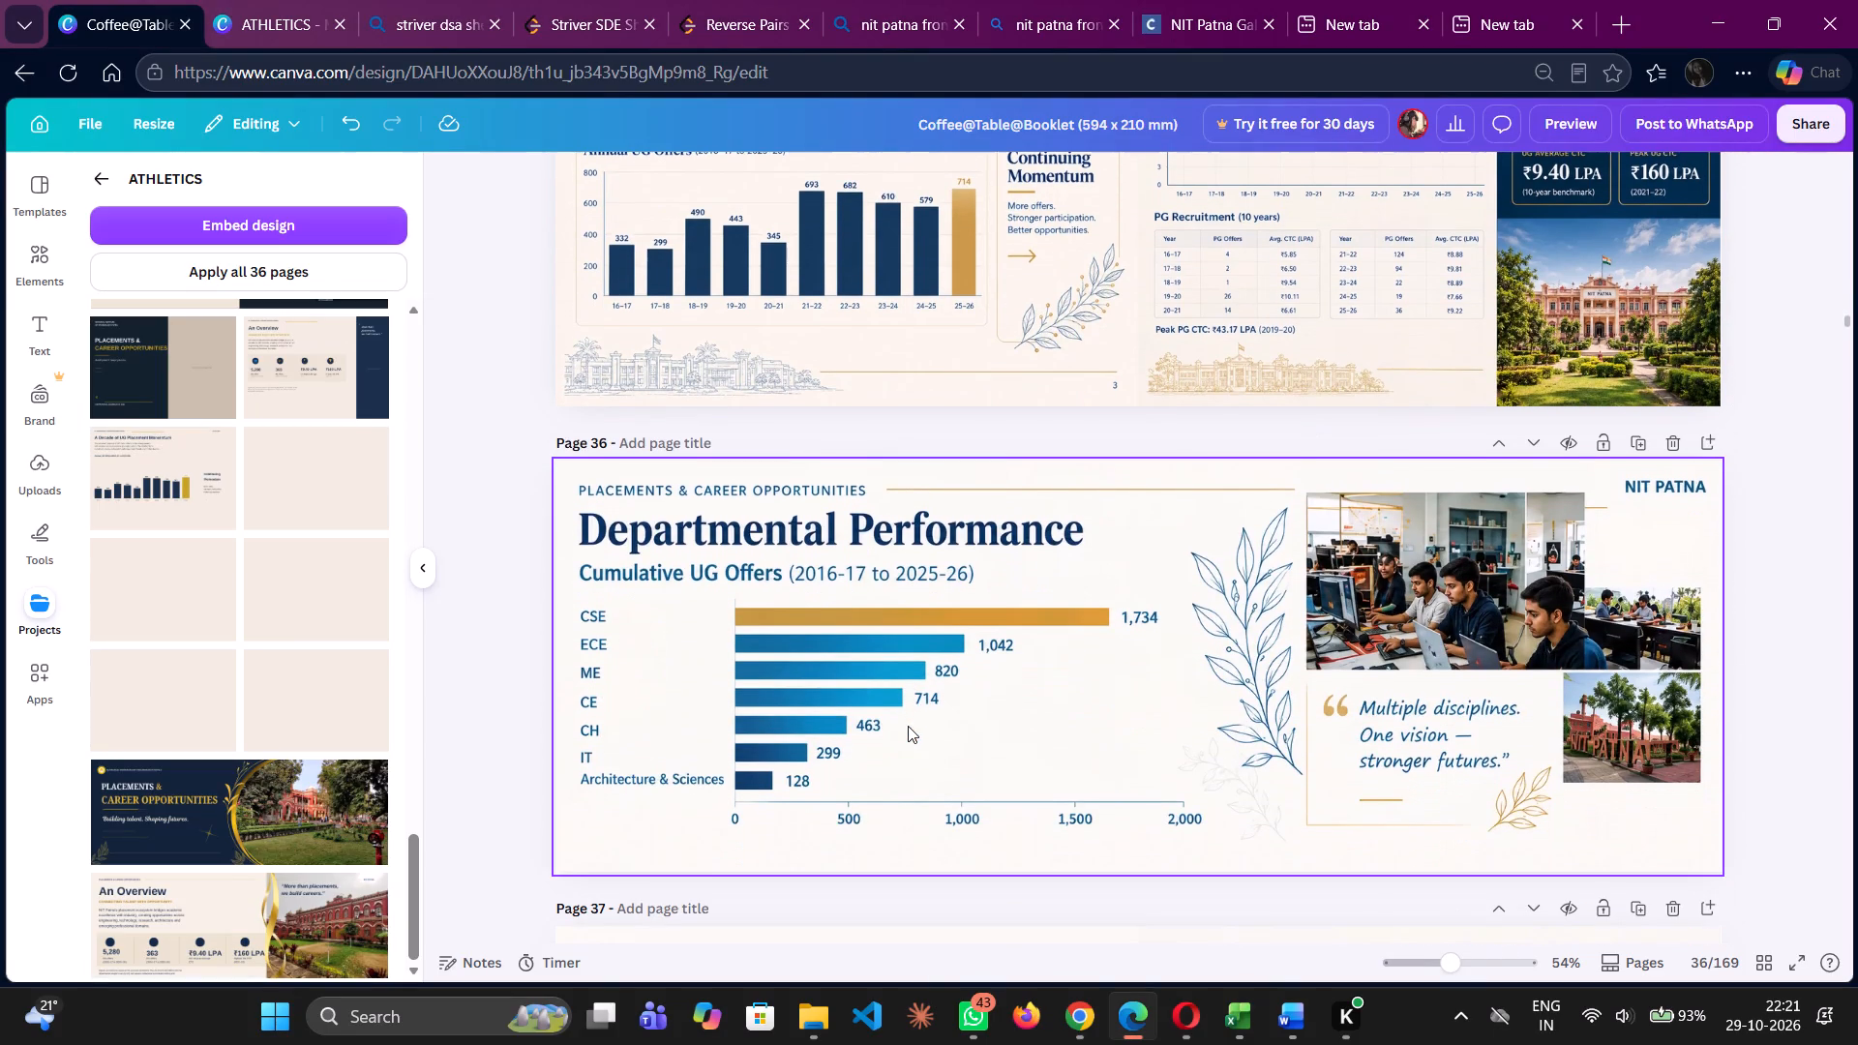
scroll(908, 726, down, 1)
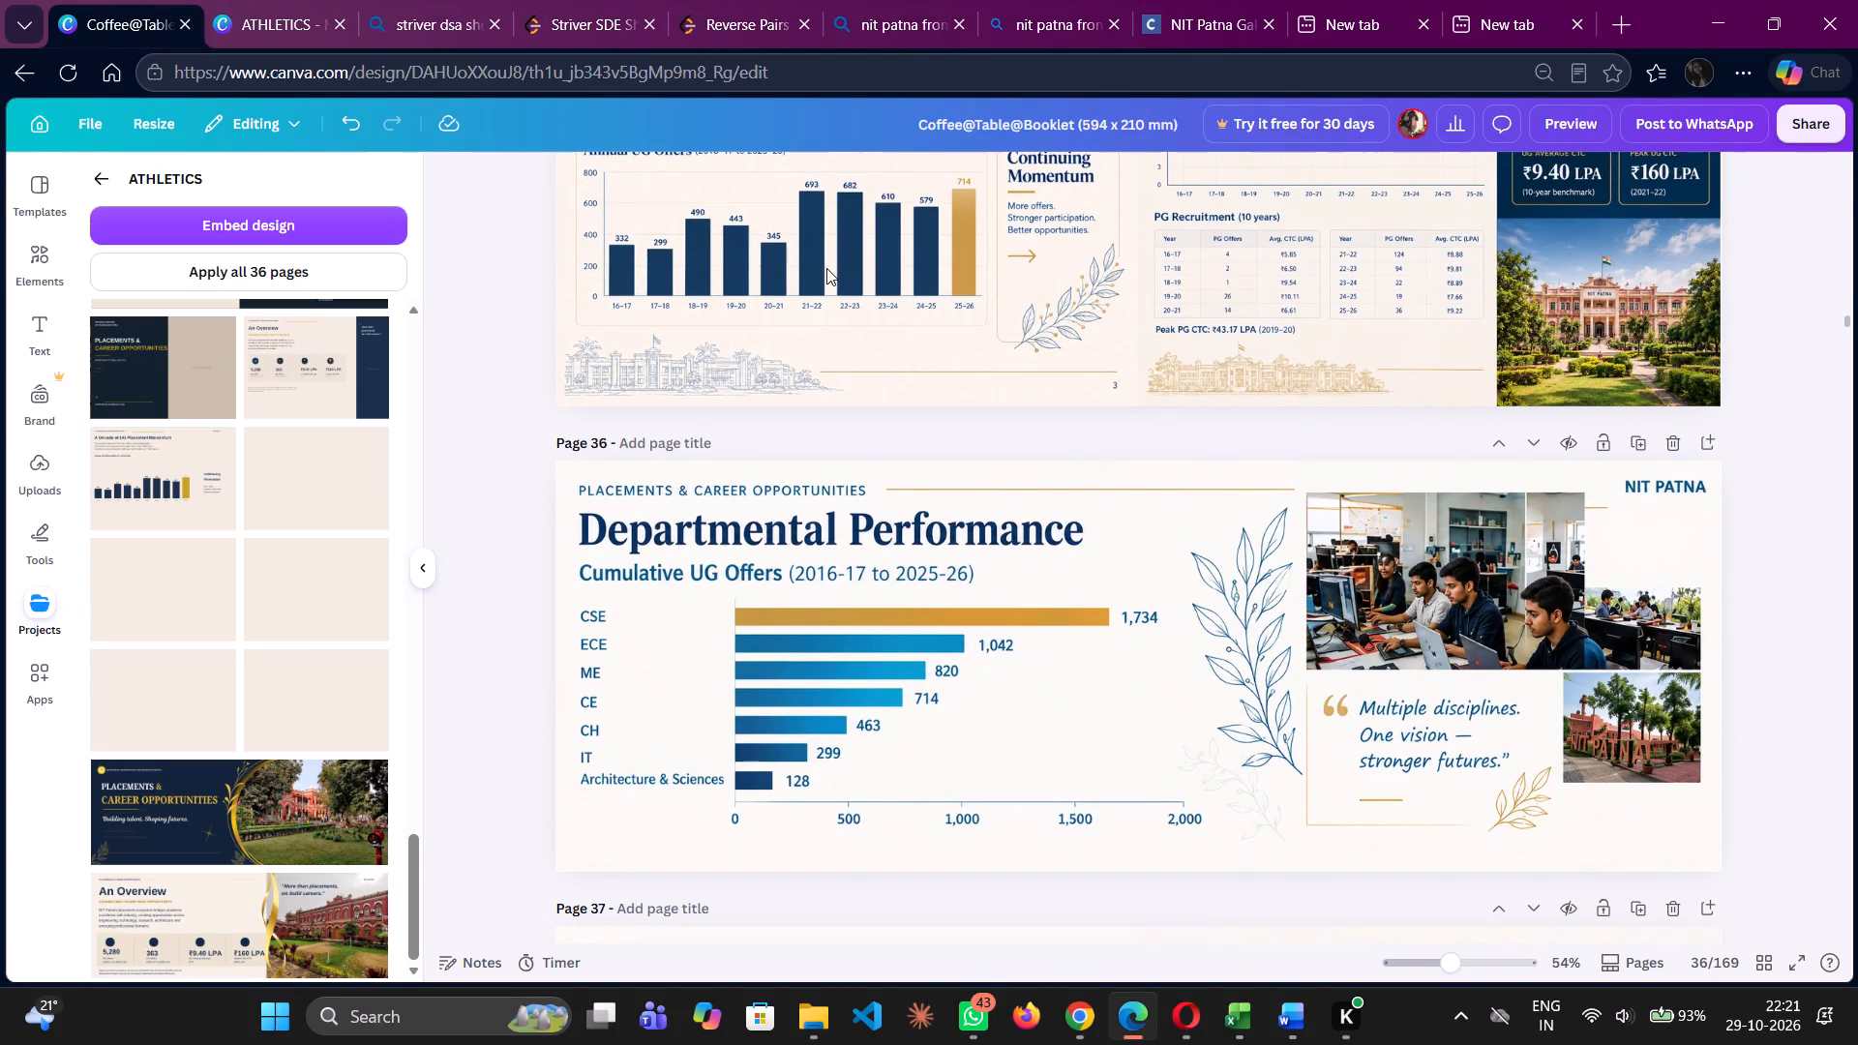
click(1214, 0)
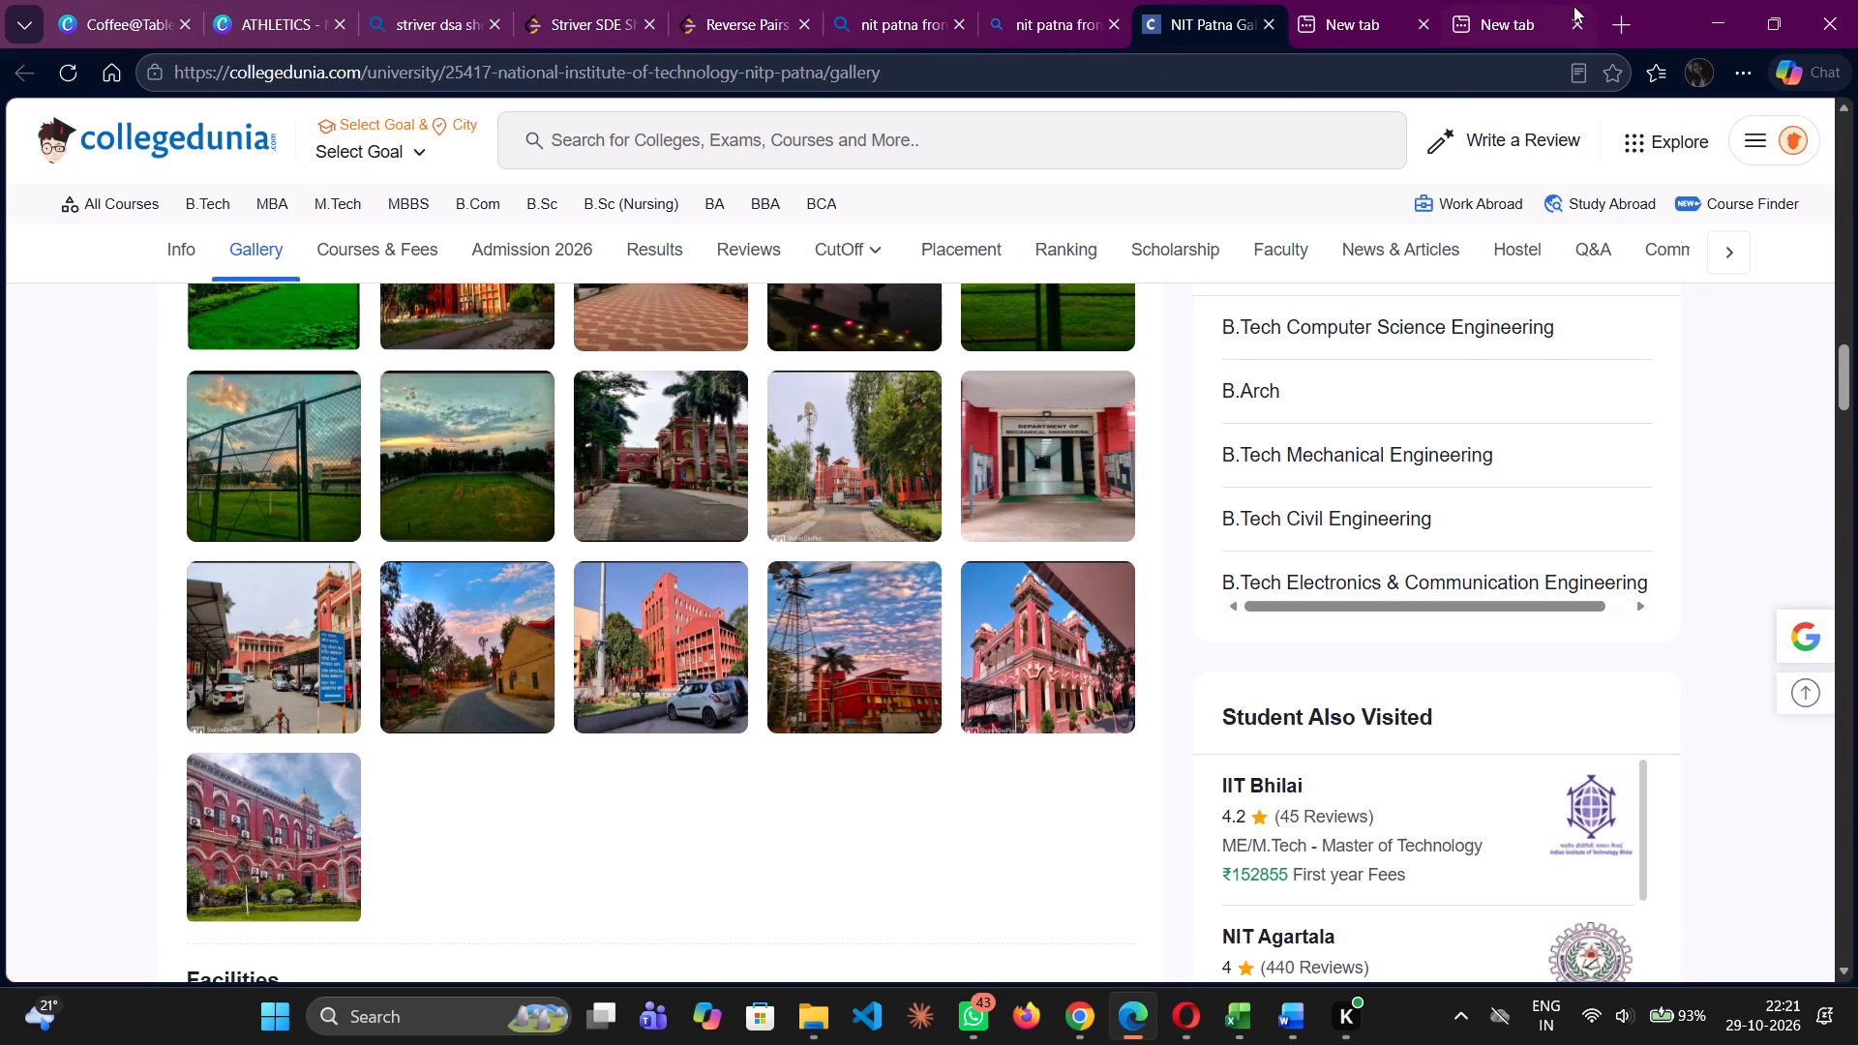
Switch to the ATHLETICS design open in the Opera browser.
click(1177, 1044)
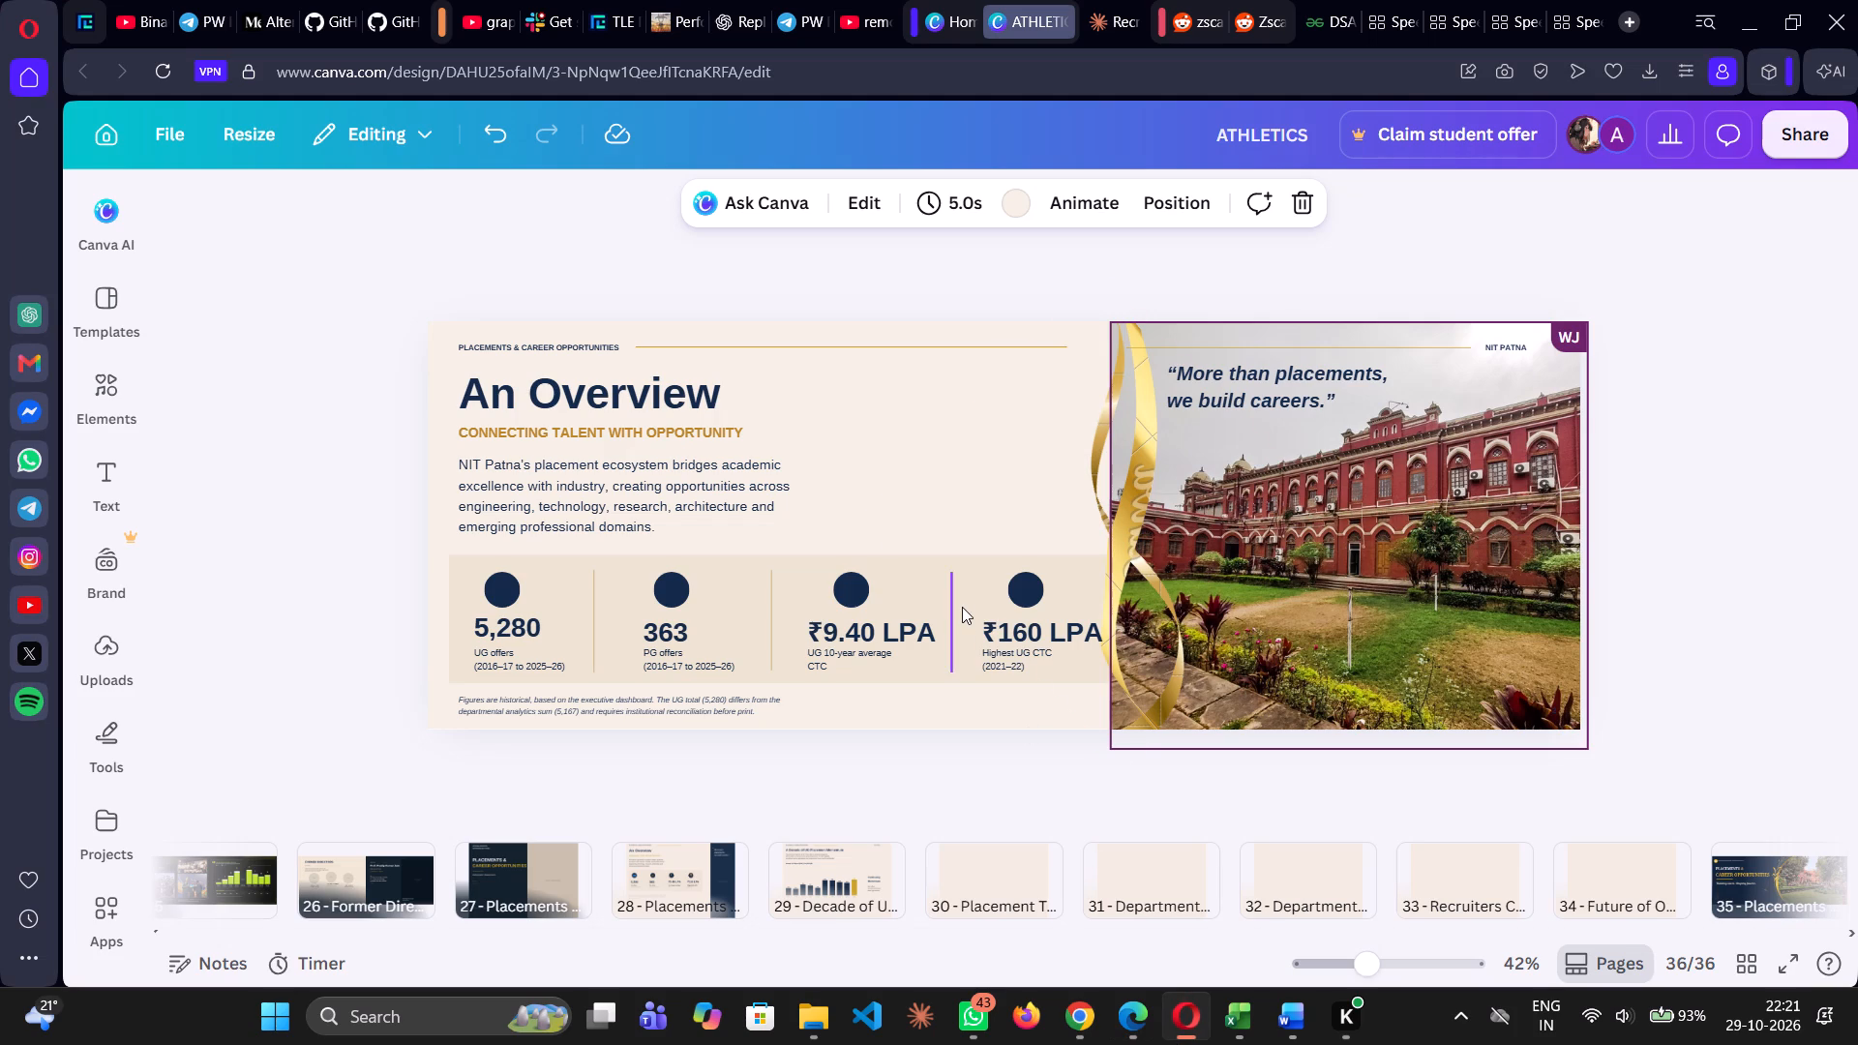
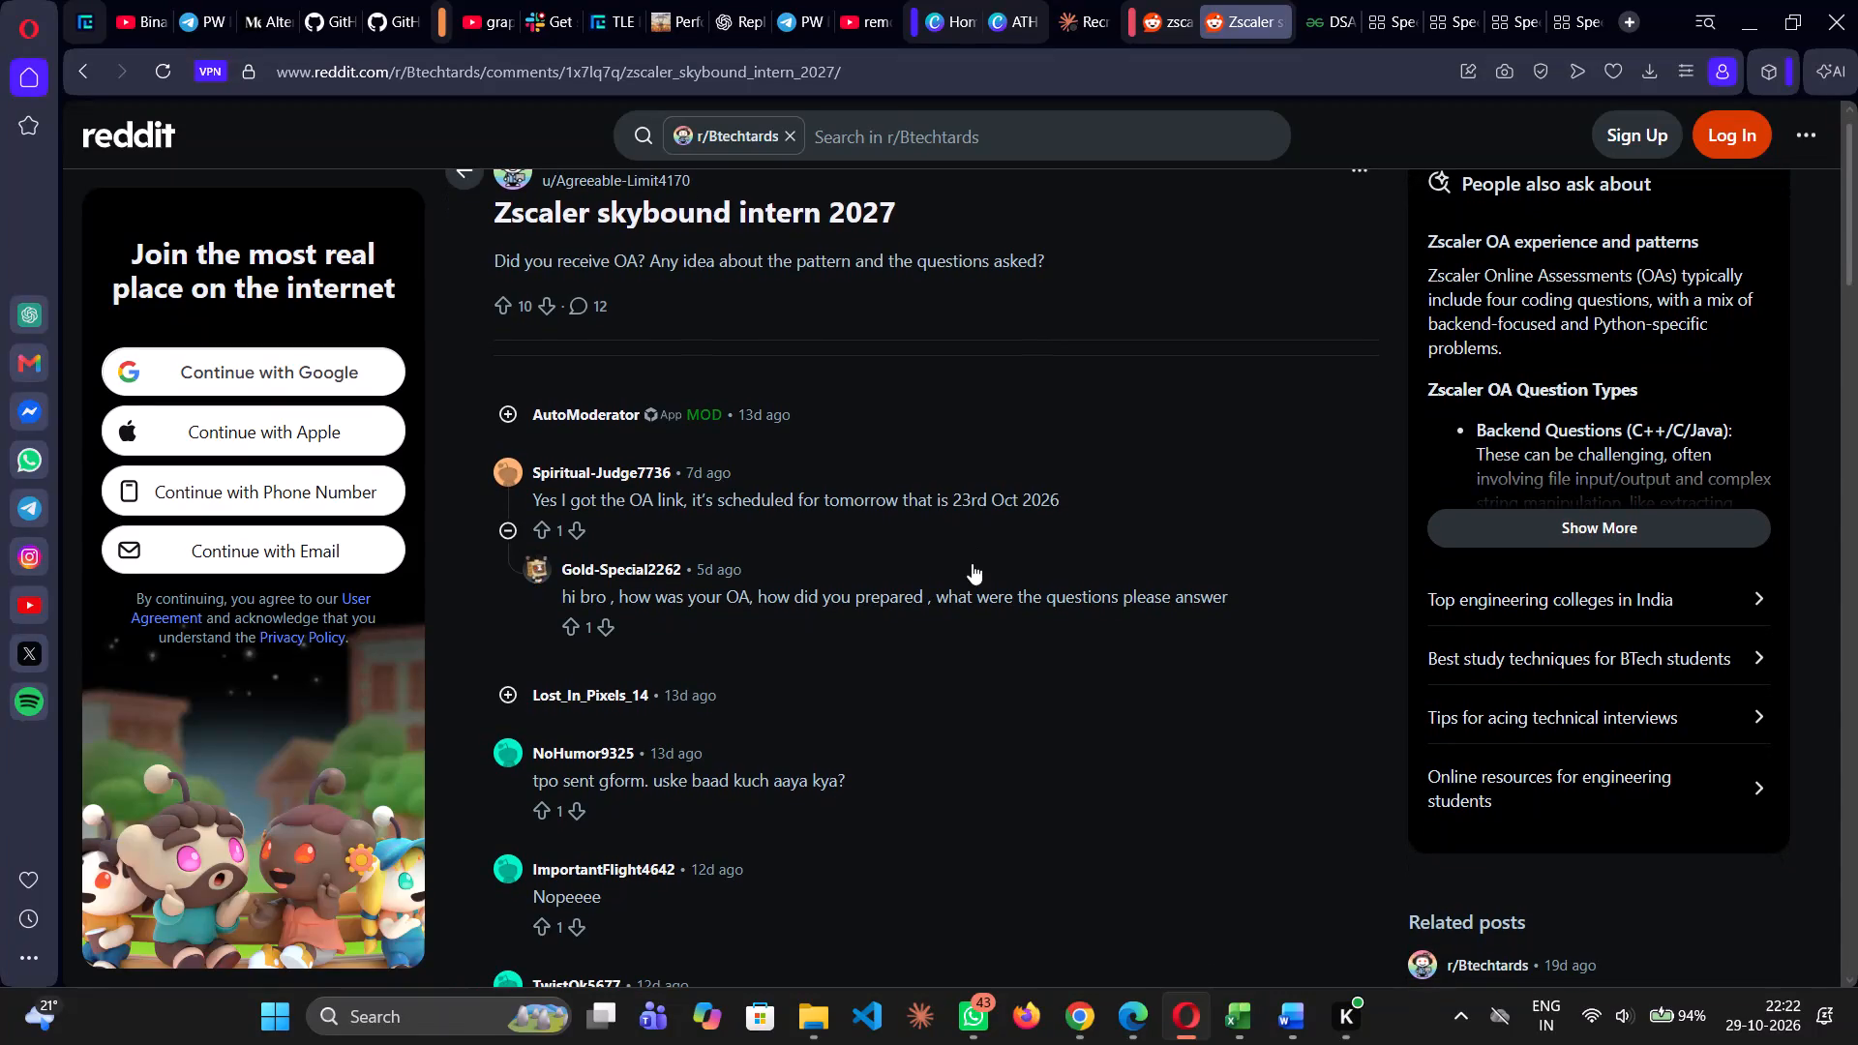
Expand the full Reddit answer on Zscaler OA experience and patterns and look through its contents.
click(1612, 517)
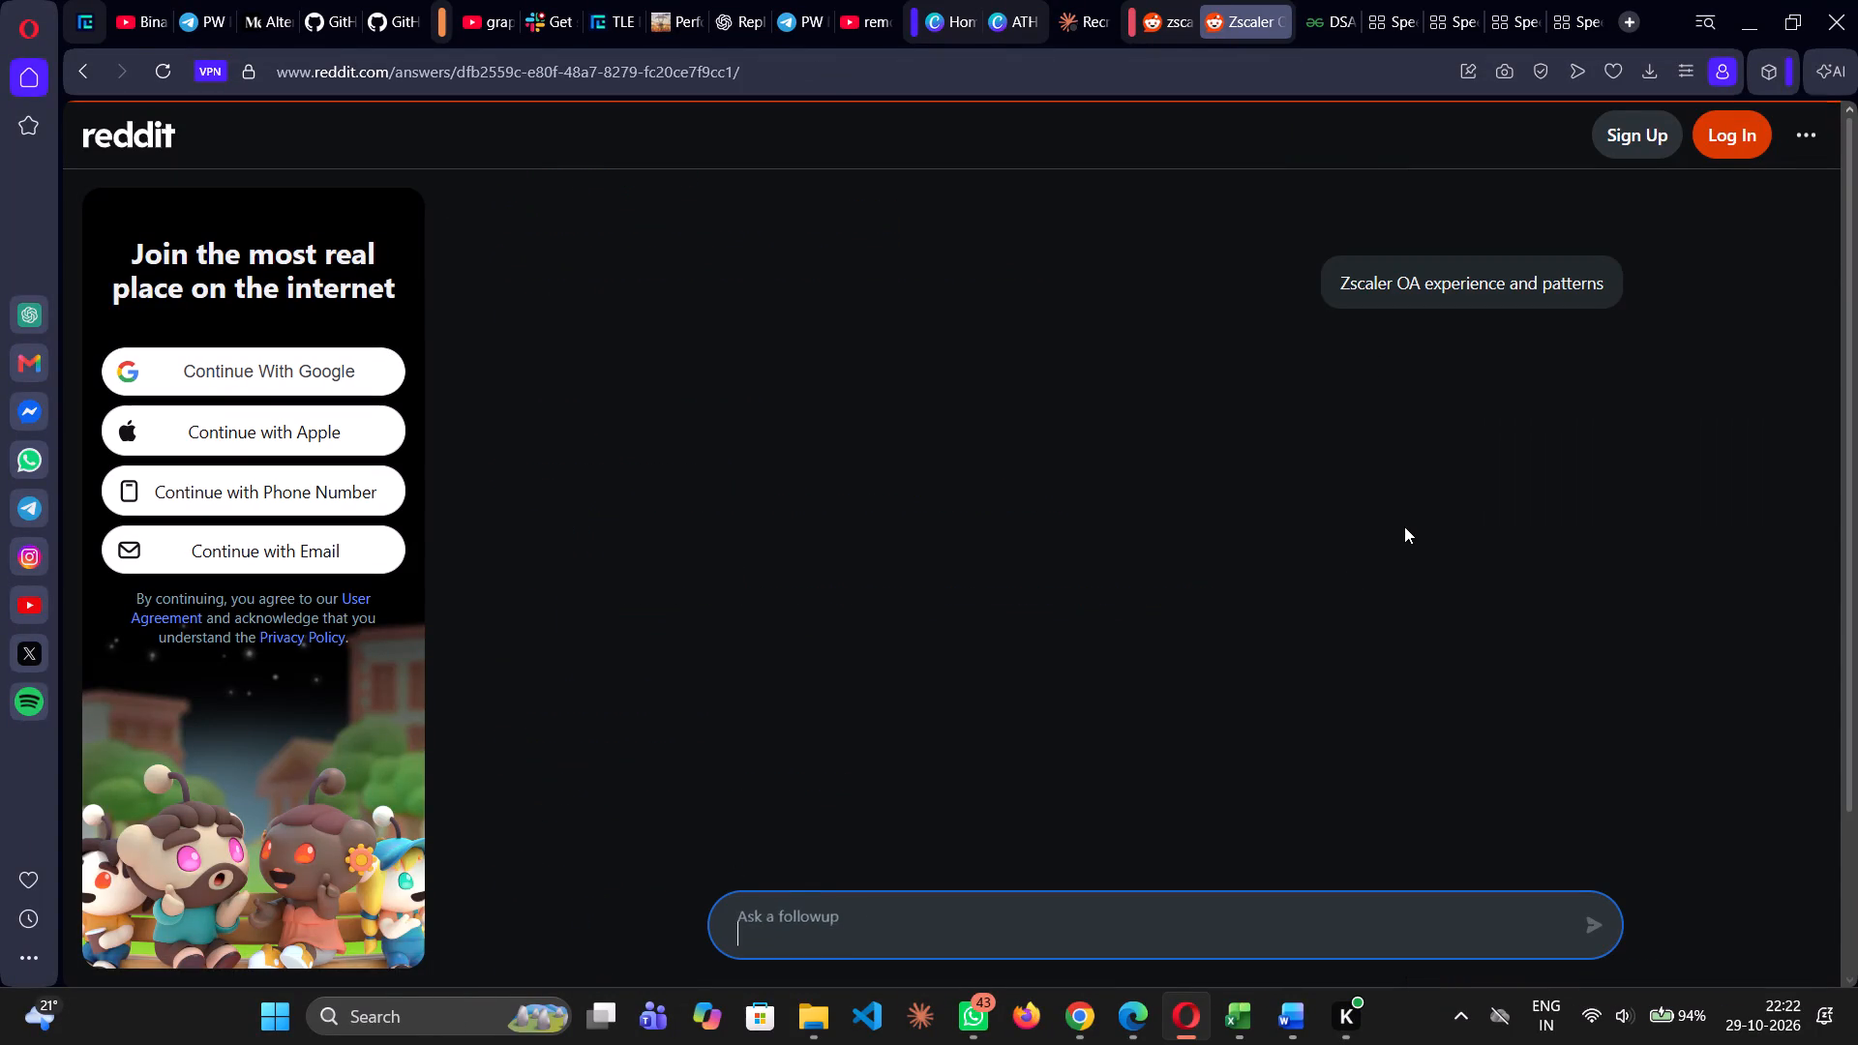
click(1404, 526)
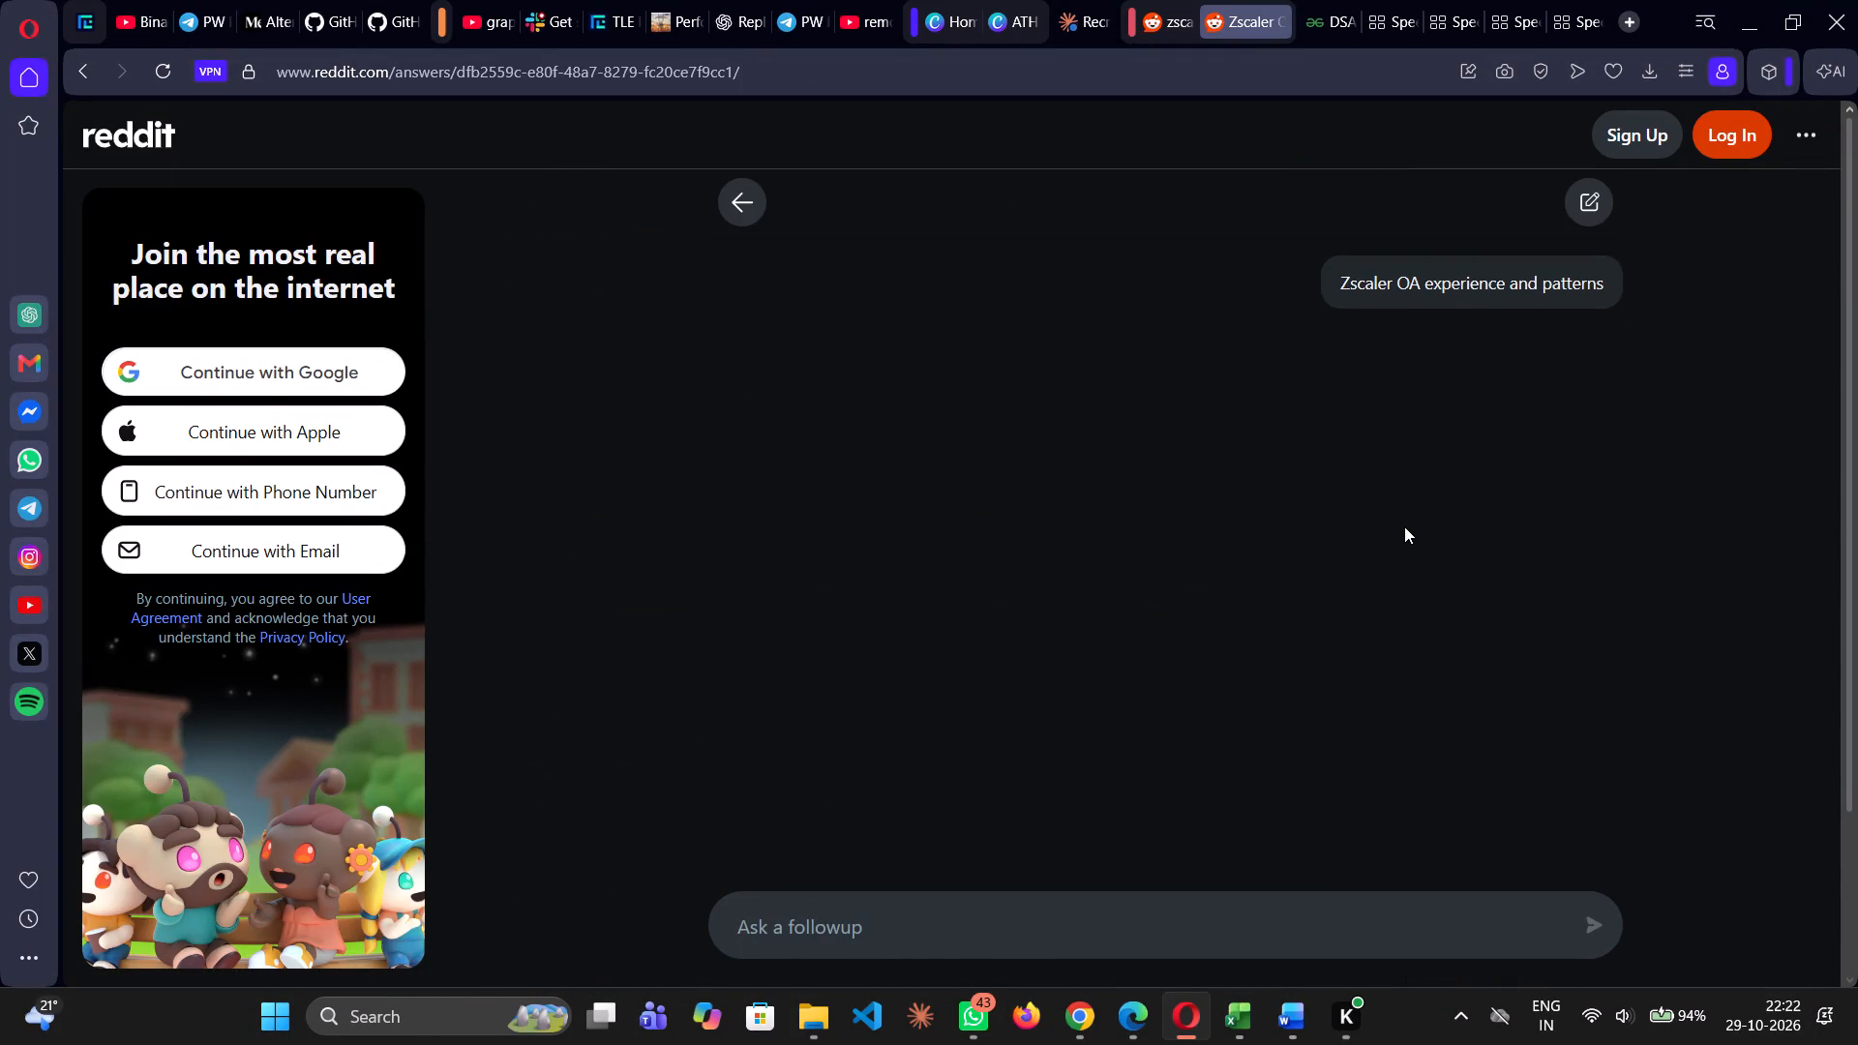
scroll(1229, 347, down, 10)
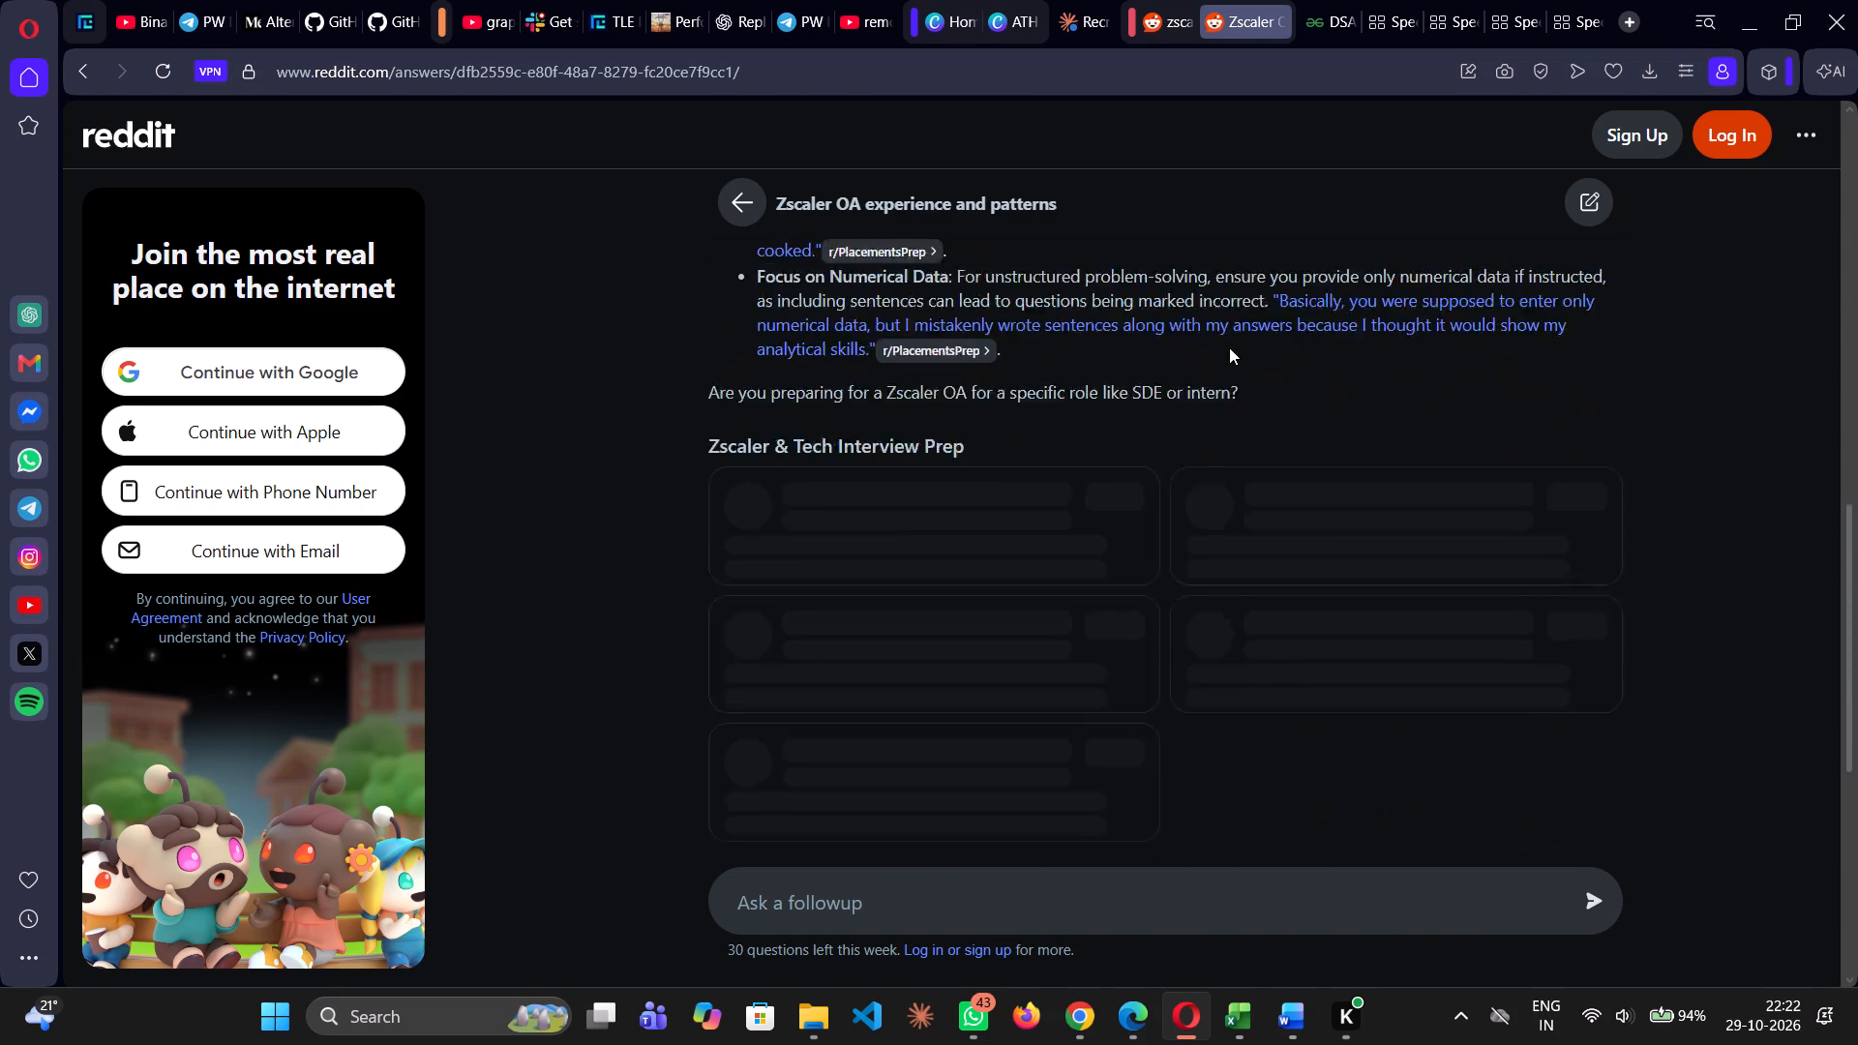
Submit the follow-up question "interview" on the Zscaler OA experience and patterns answer.
click(1030, 773)
text(inst)
key(BackSpace)
key(BackSpace)
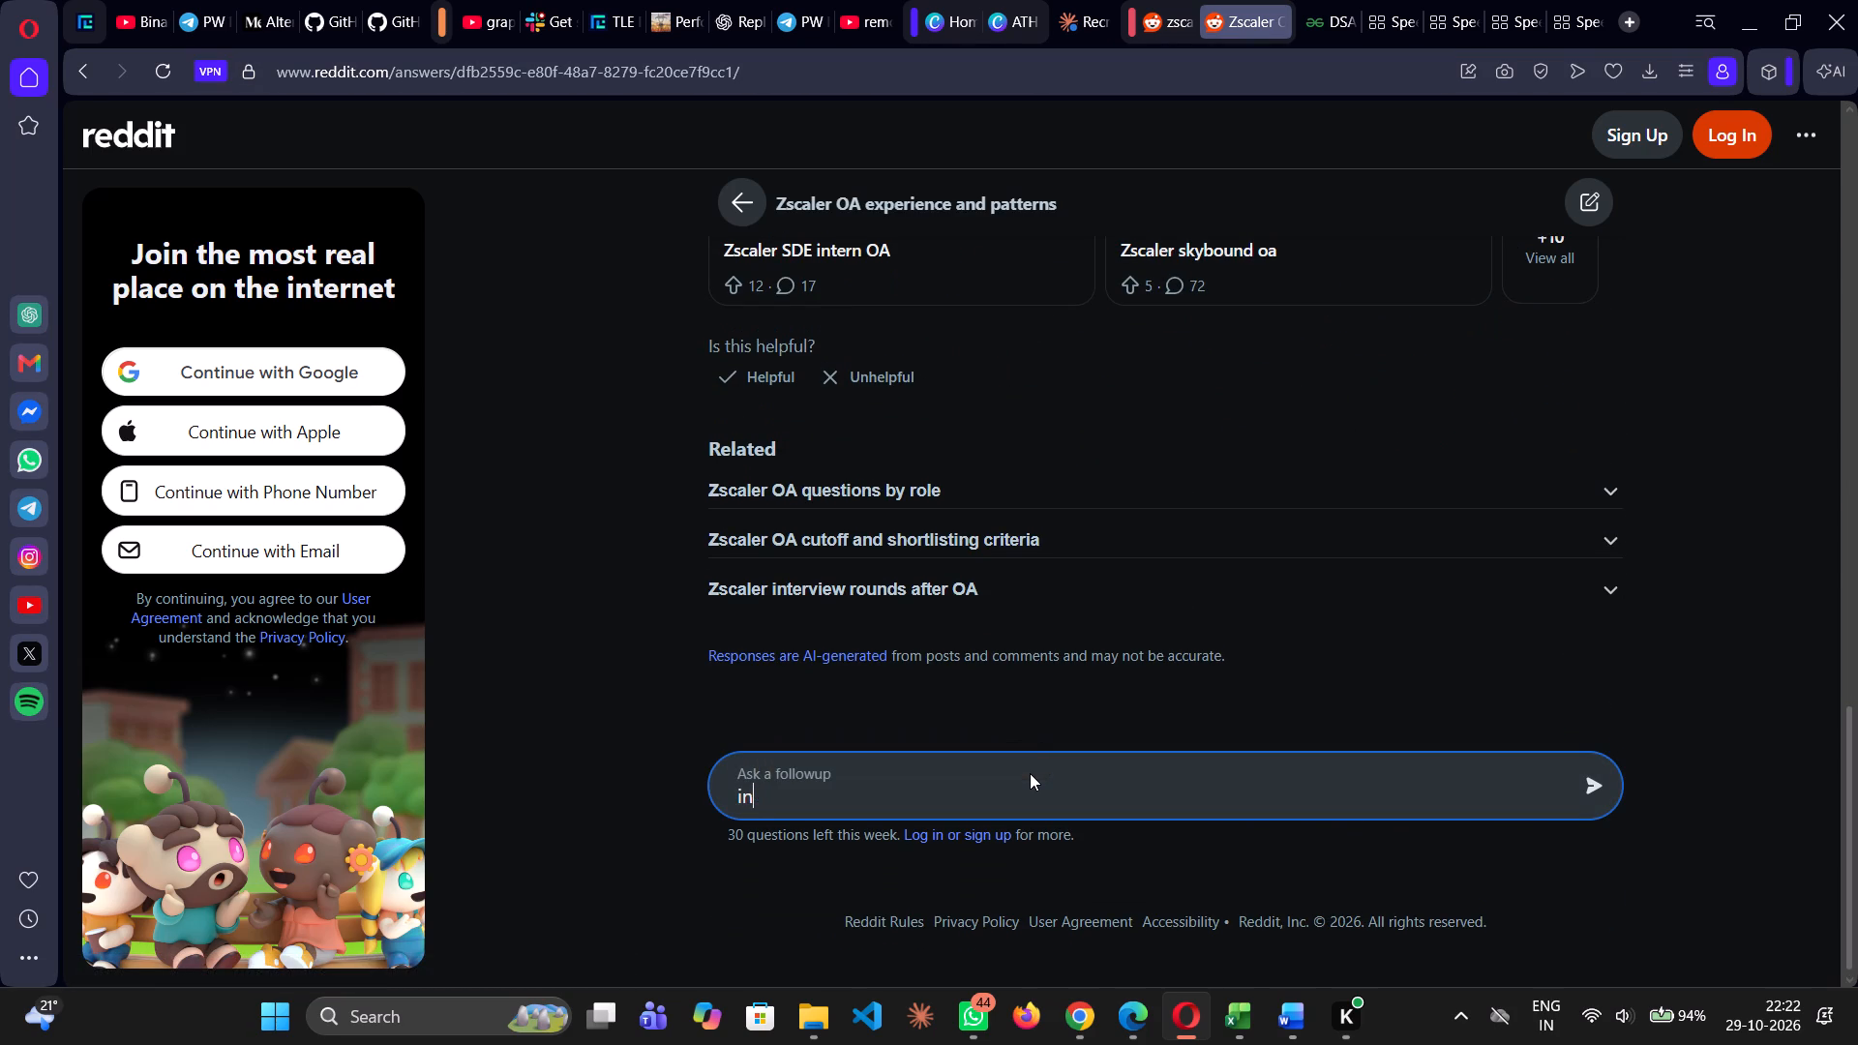
text(terview)
key(Return)
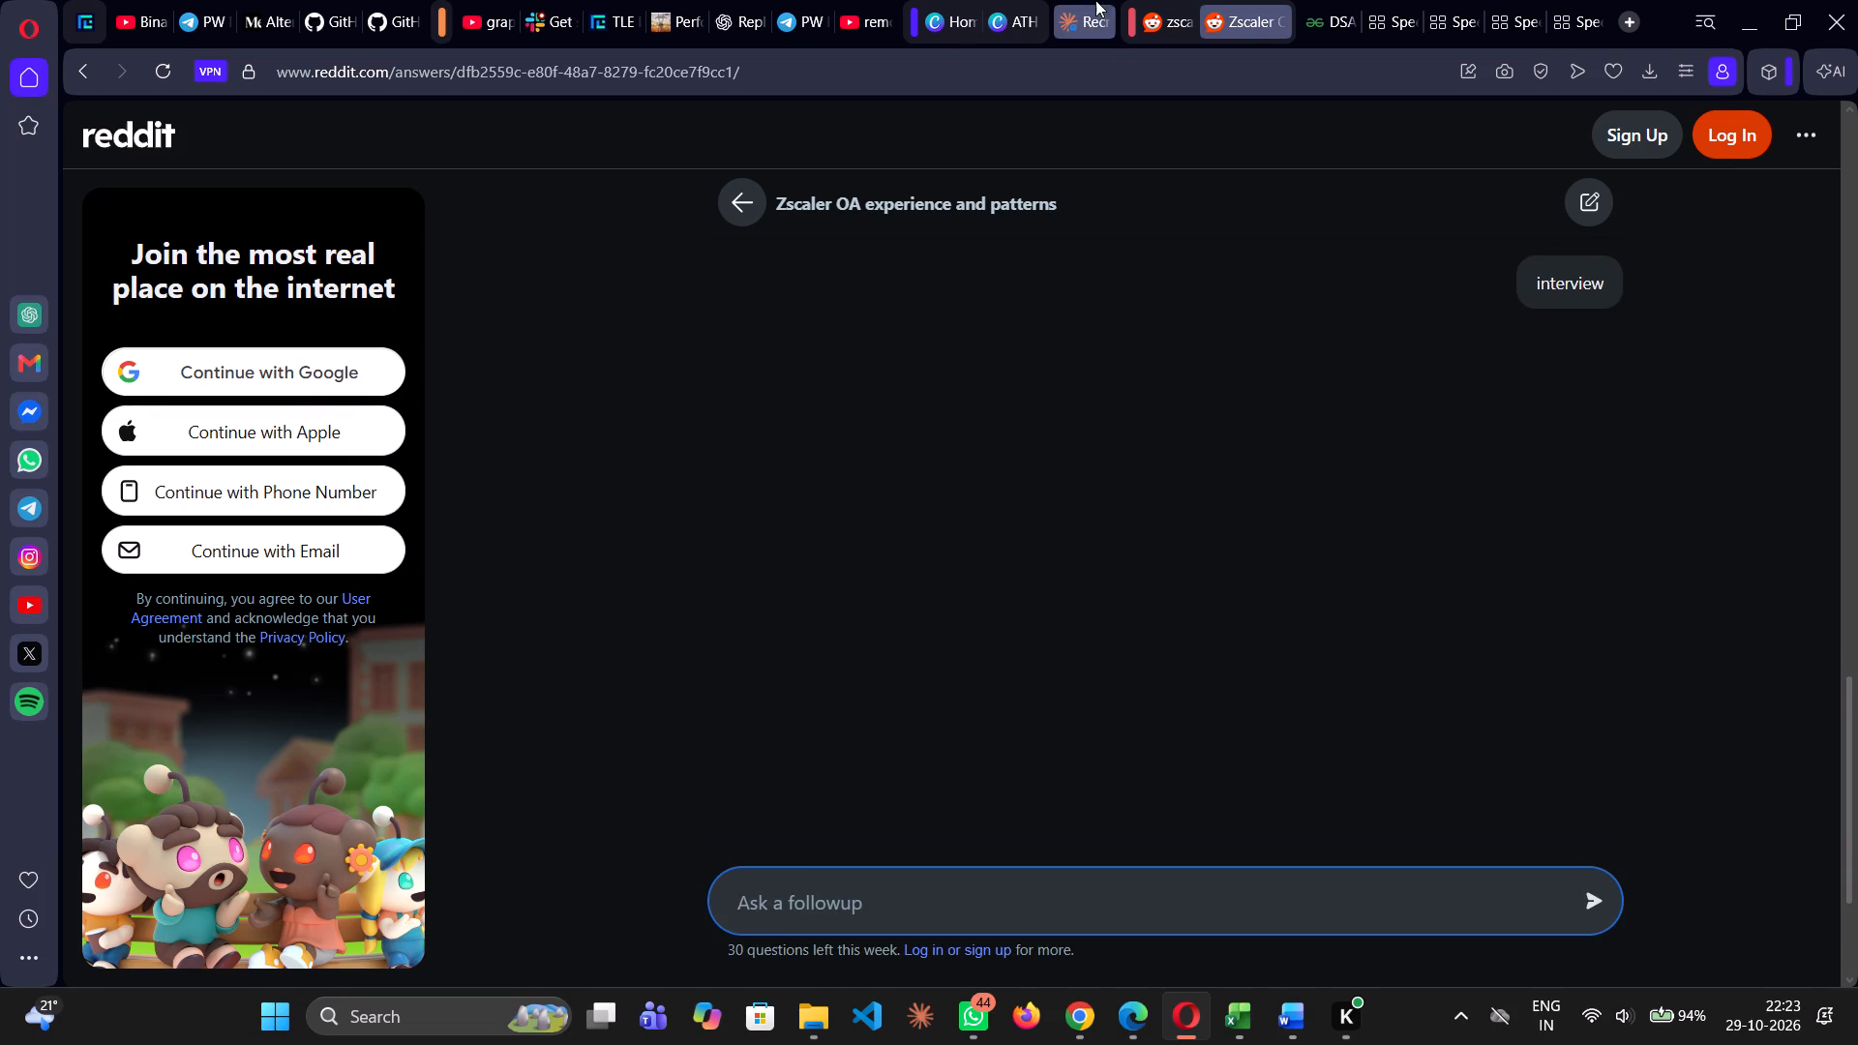
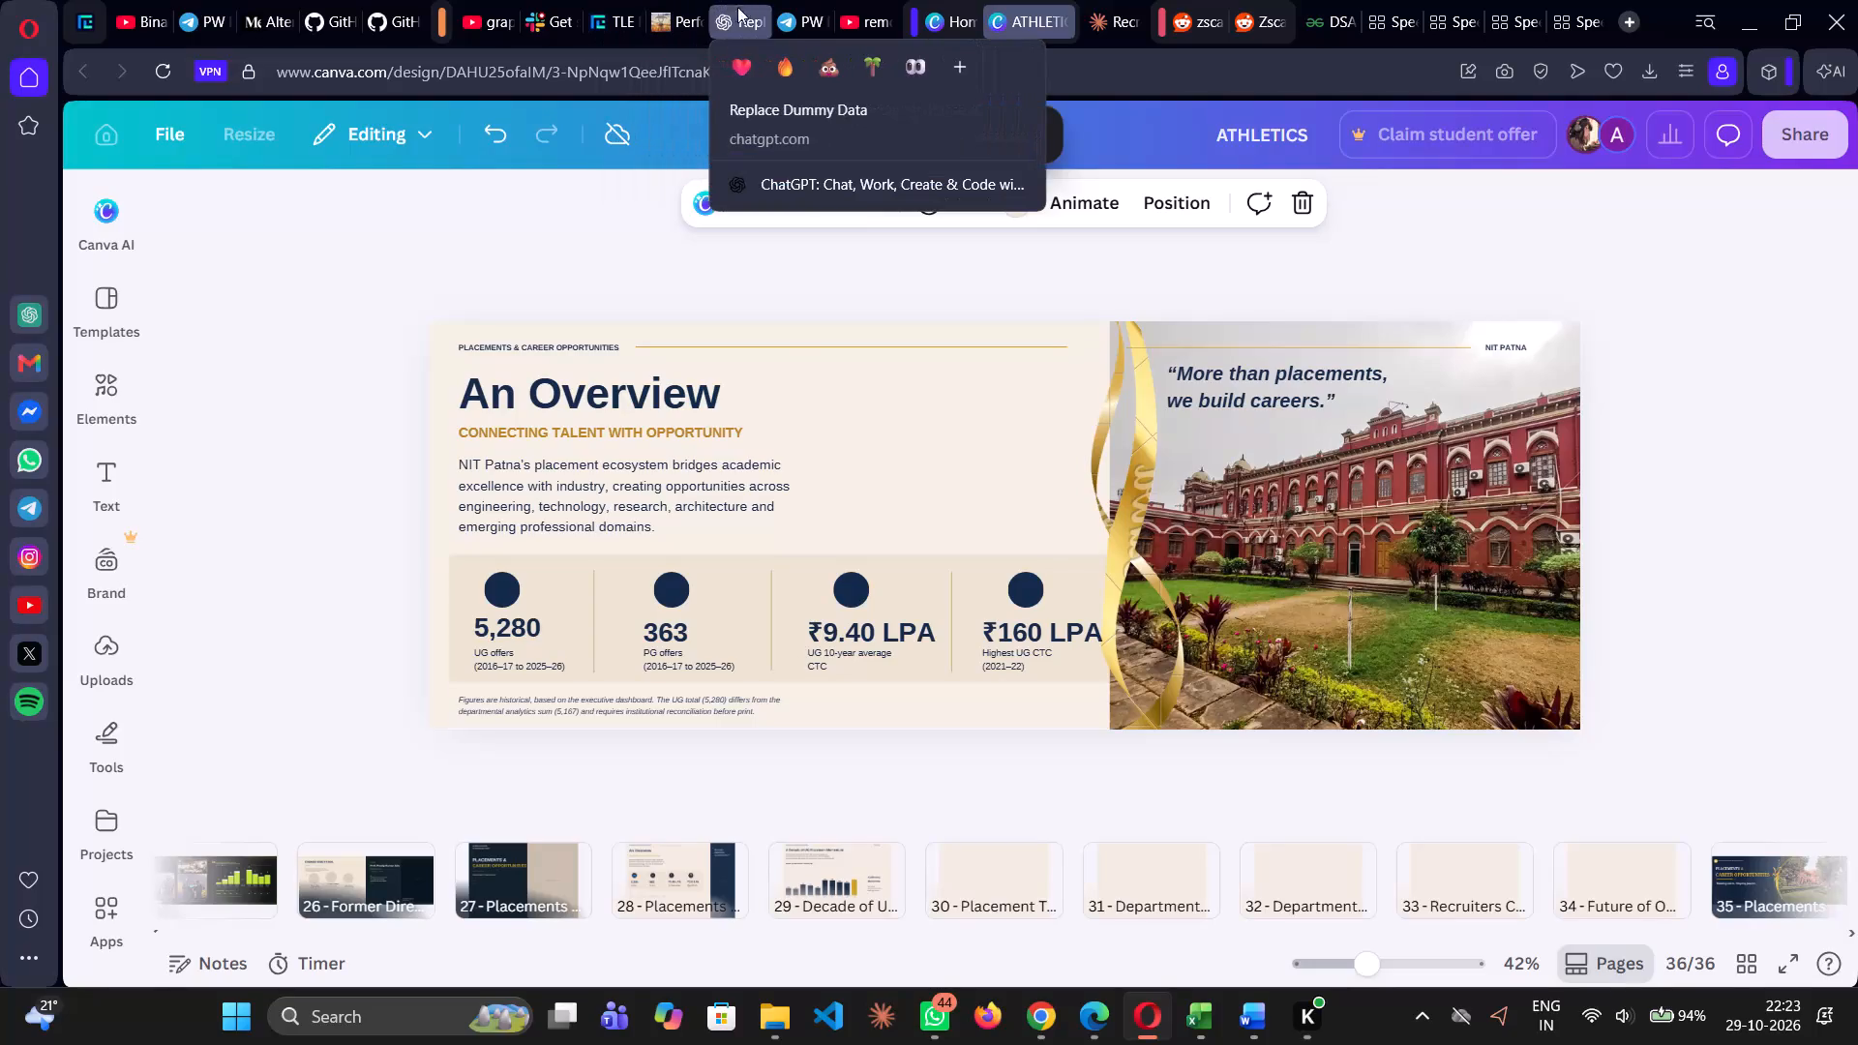
Delete the five blank pages 30 to 34, from Placement T... through Future of O..., keeping the finished placements pages after them.
click(824, 876)
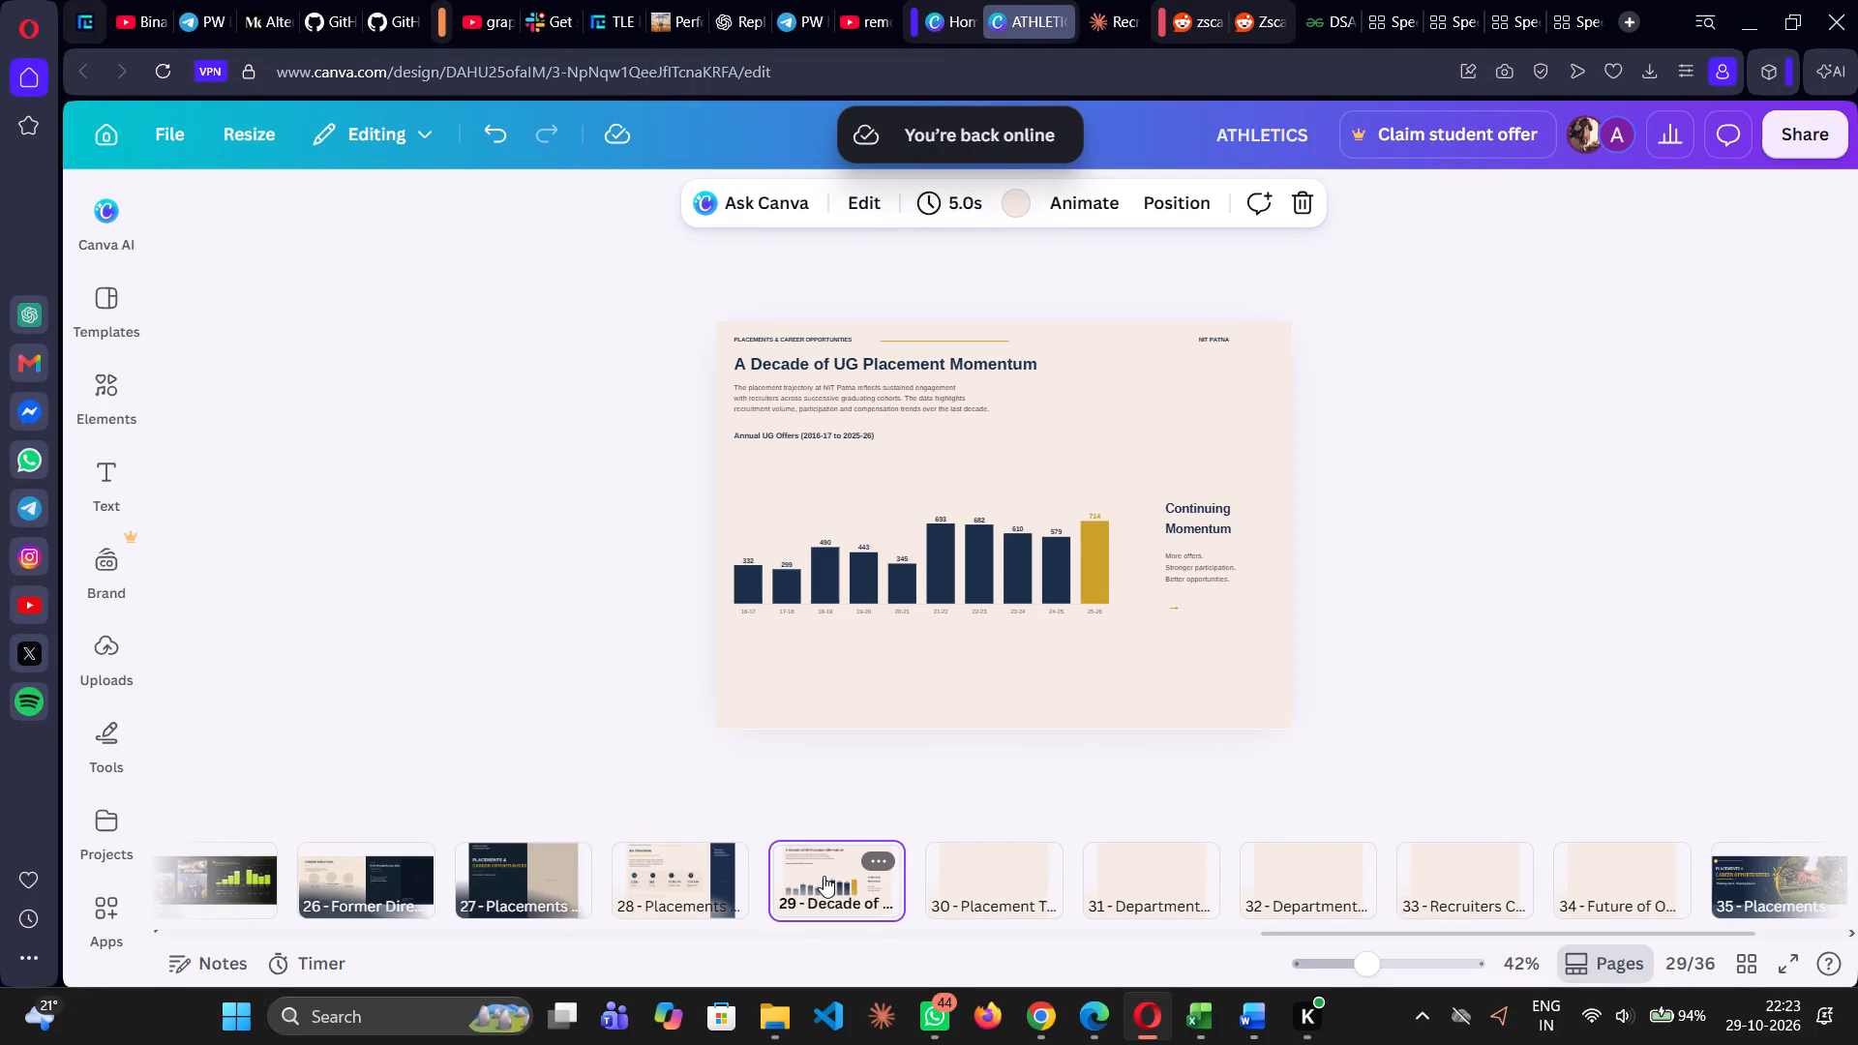
click(699, 874)
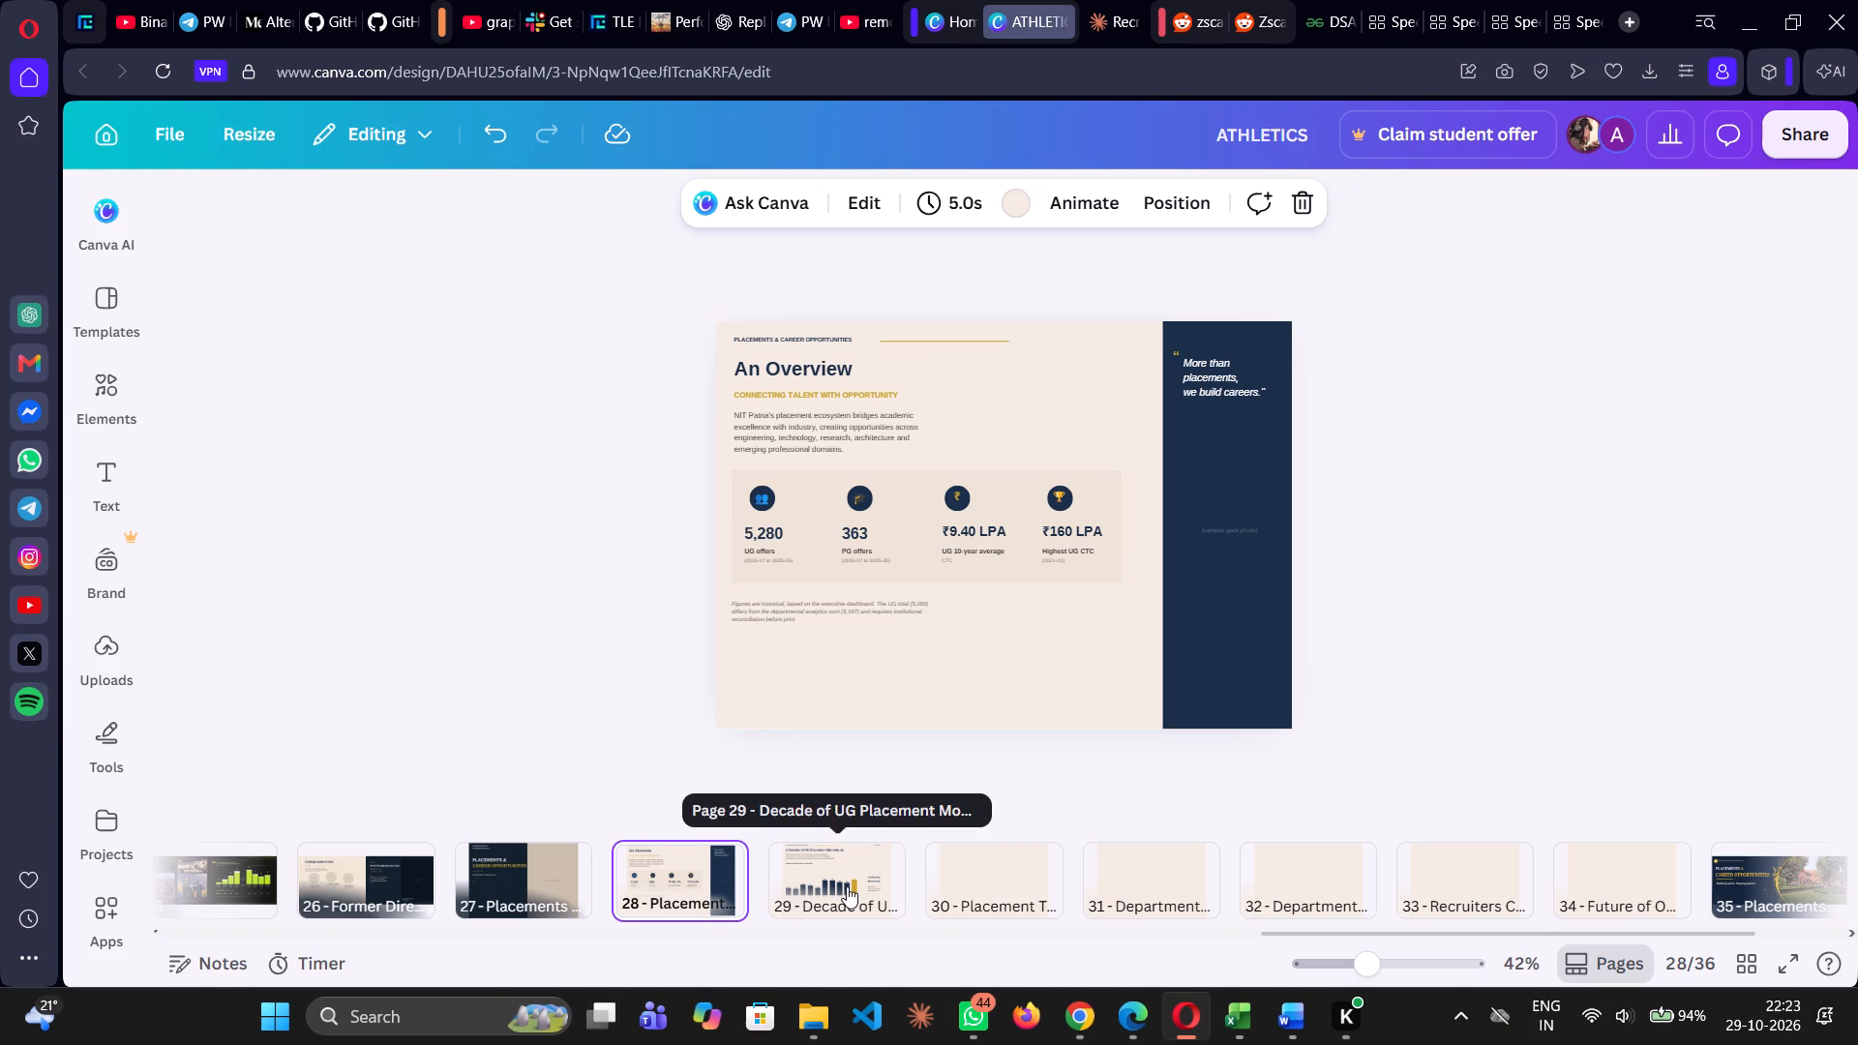
click(974, 872)
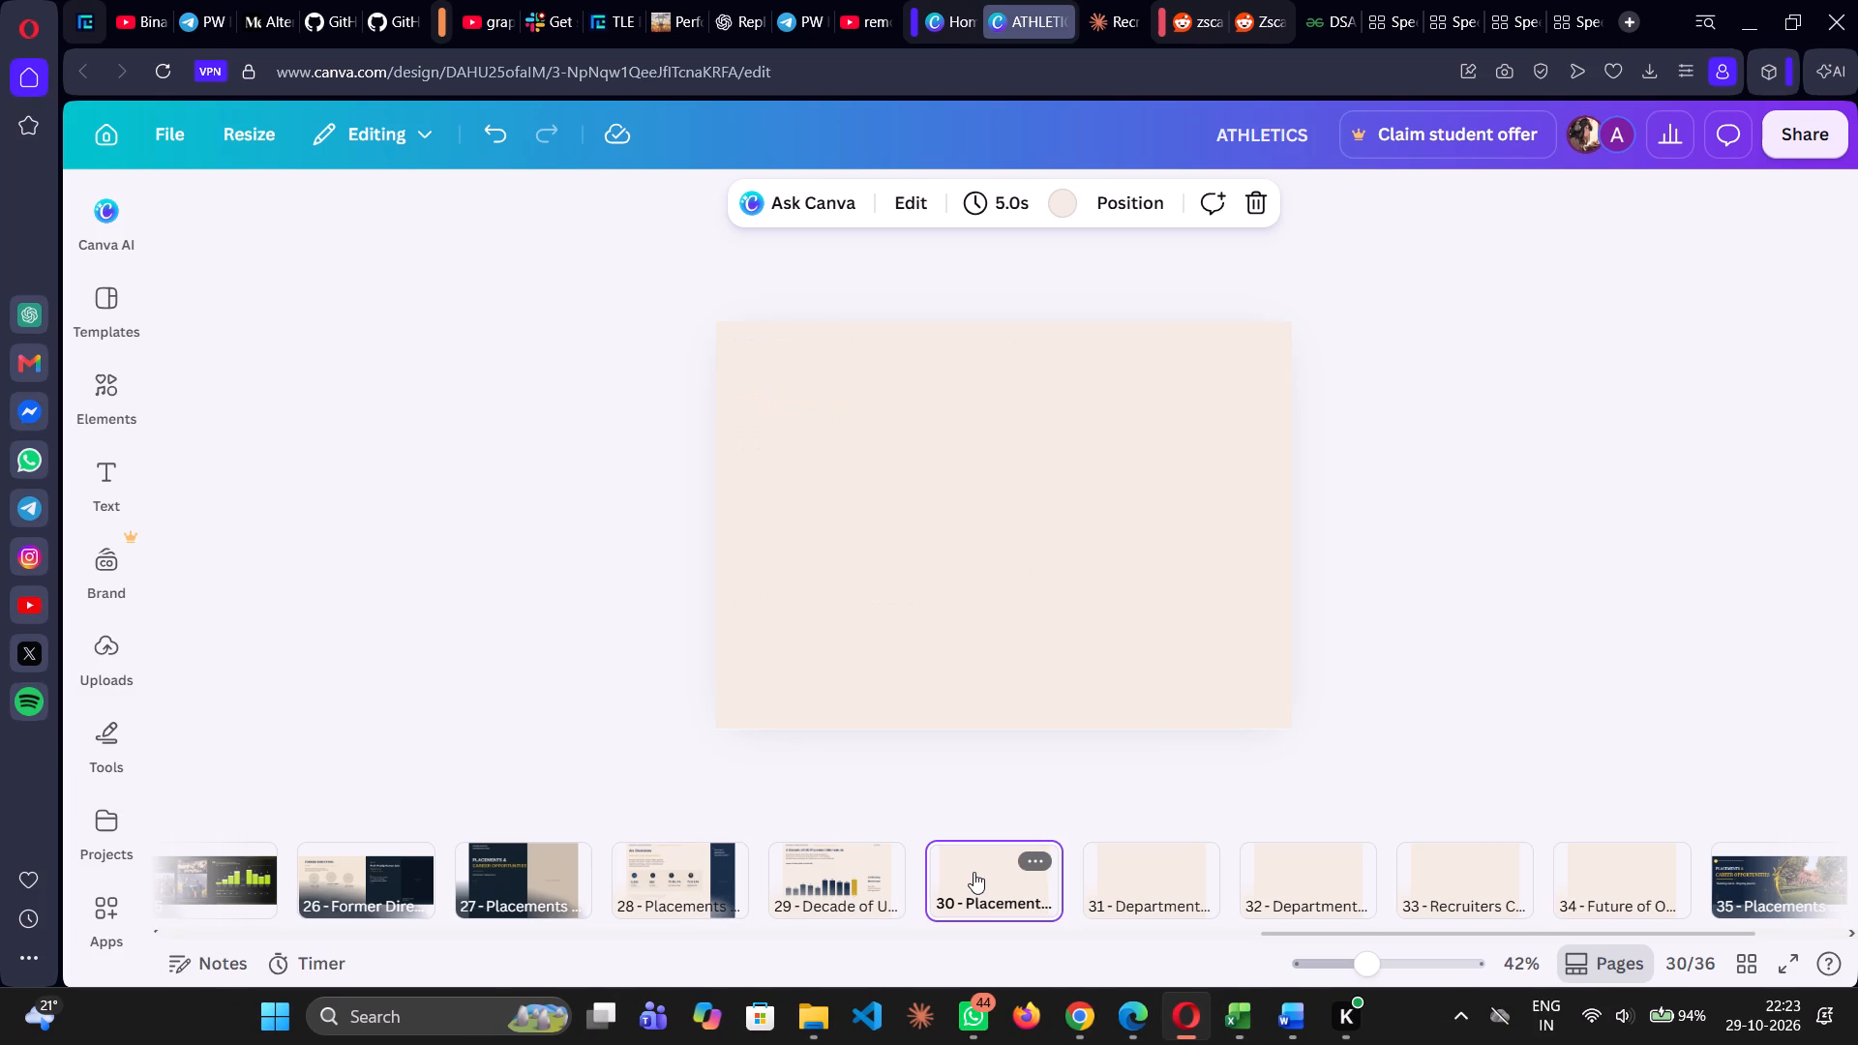
click(1262, 201)
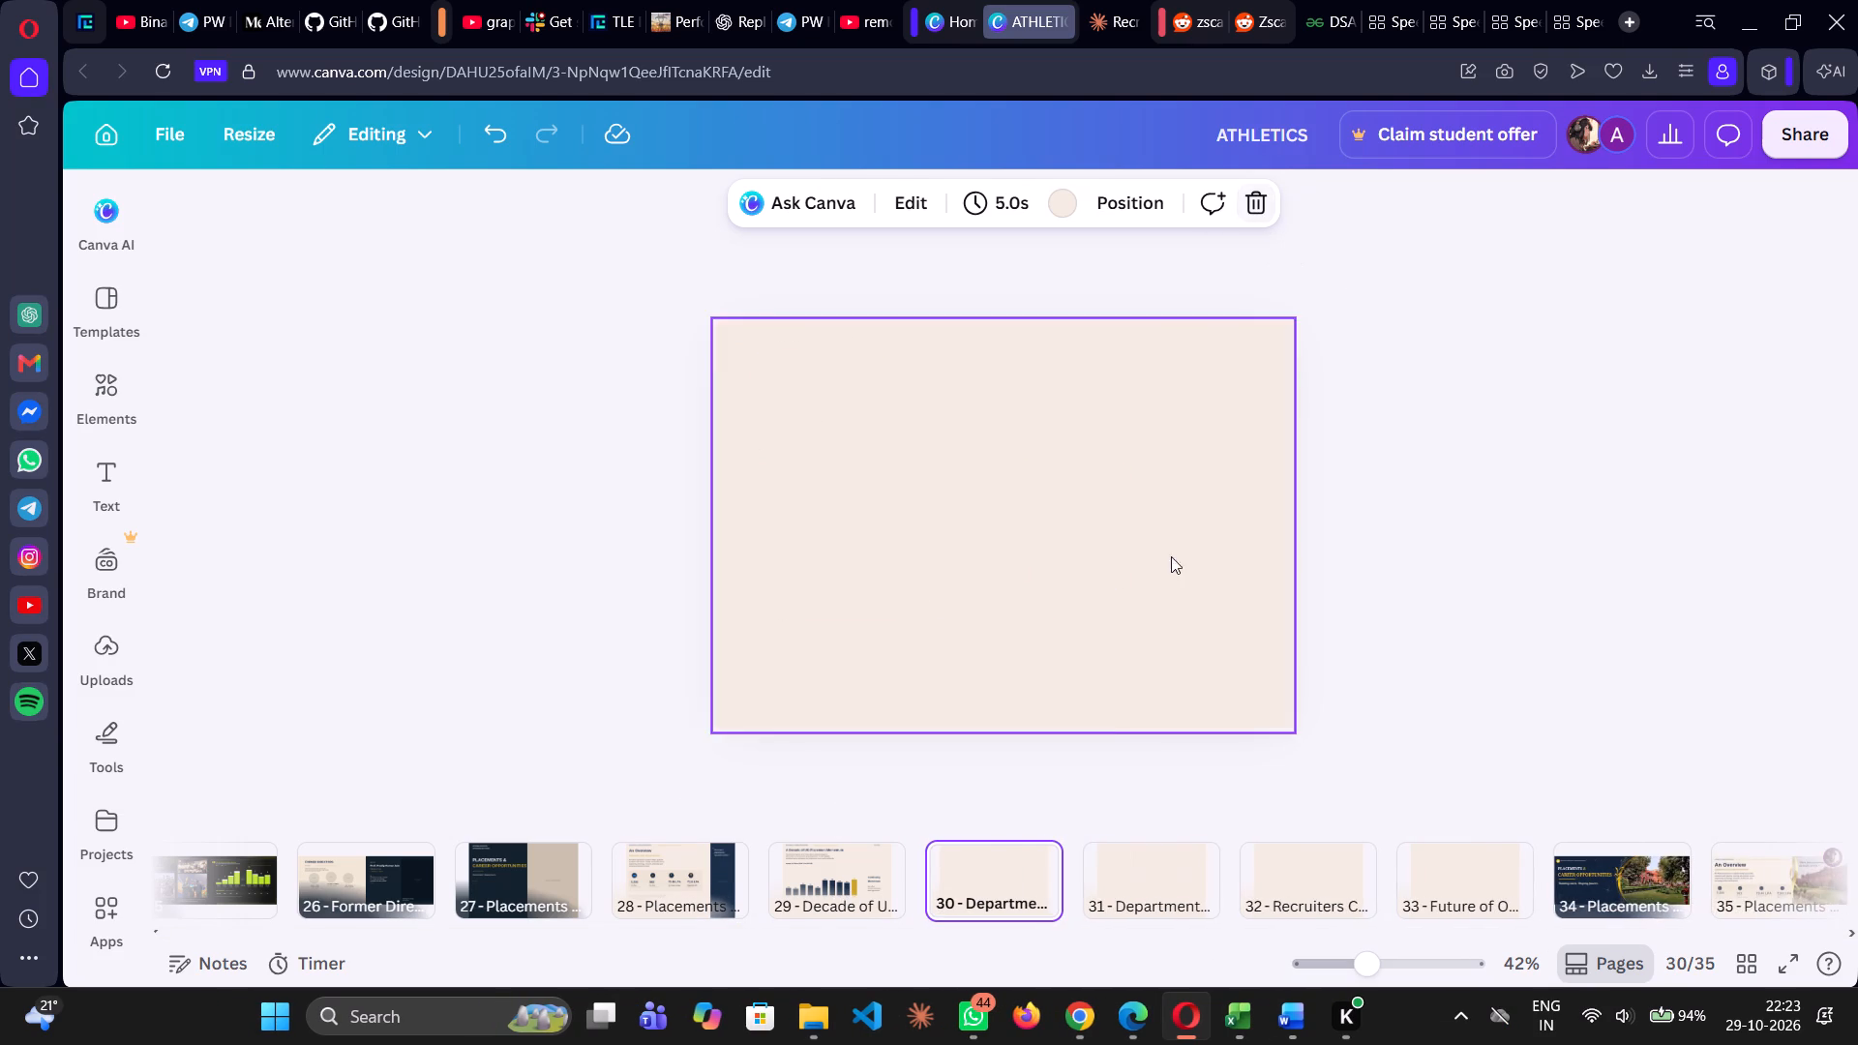
click(1010, 901)
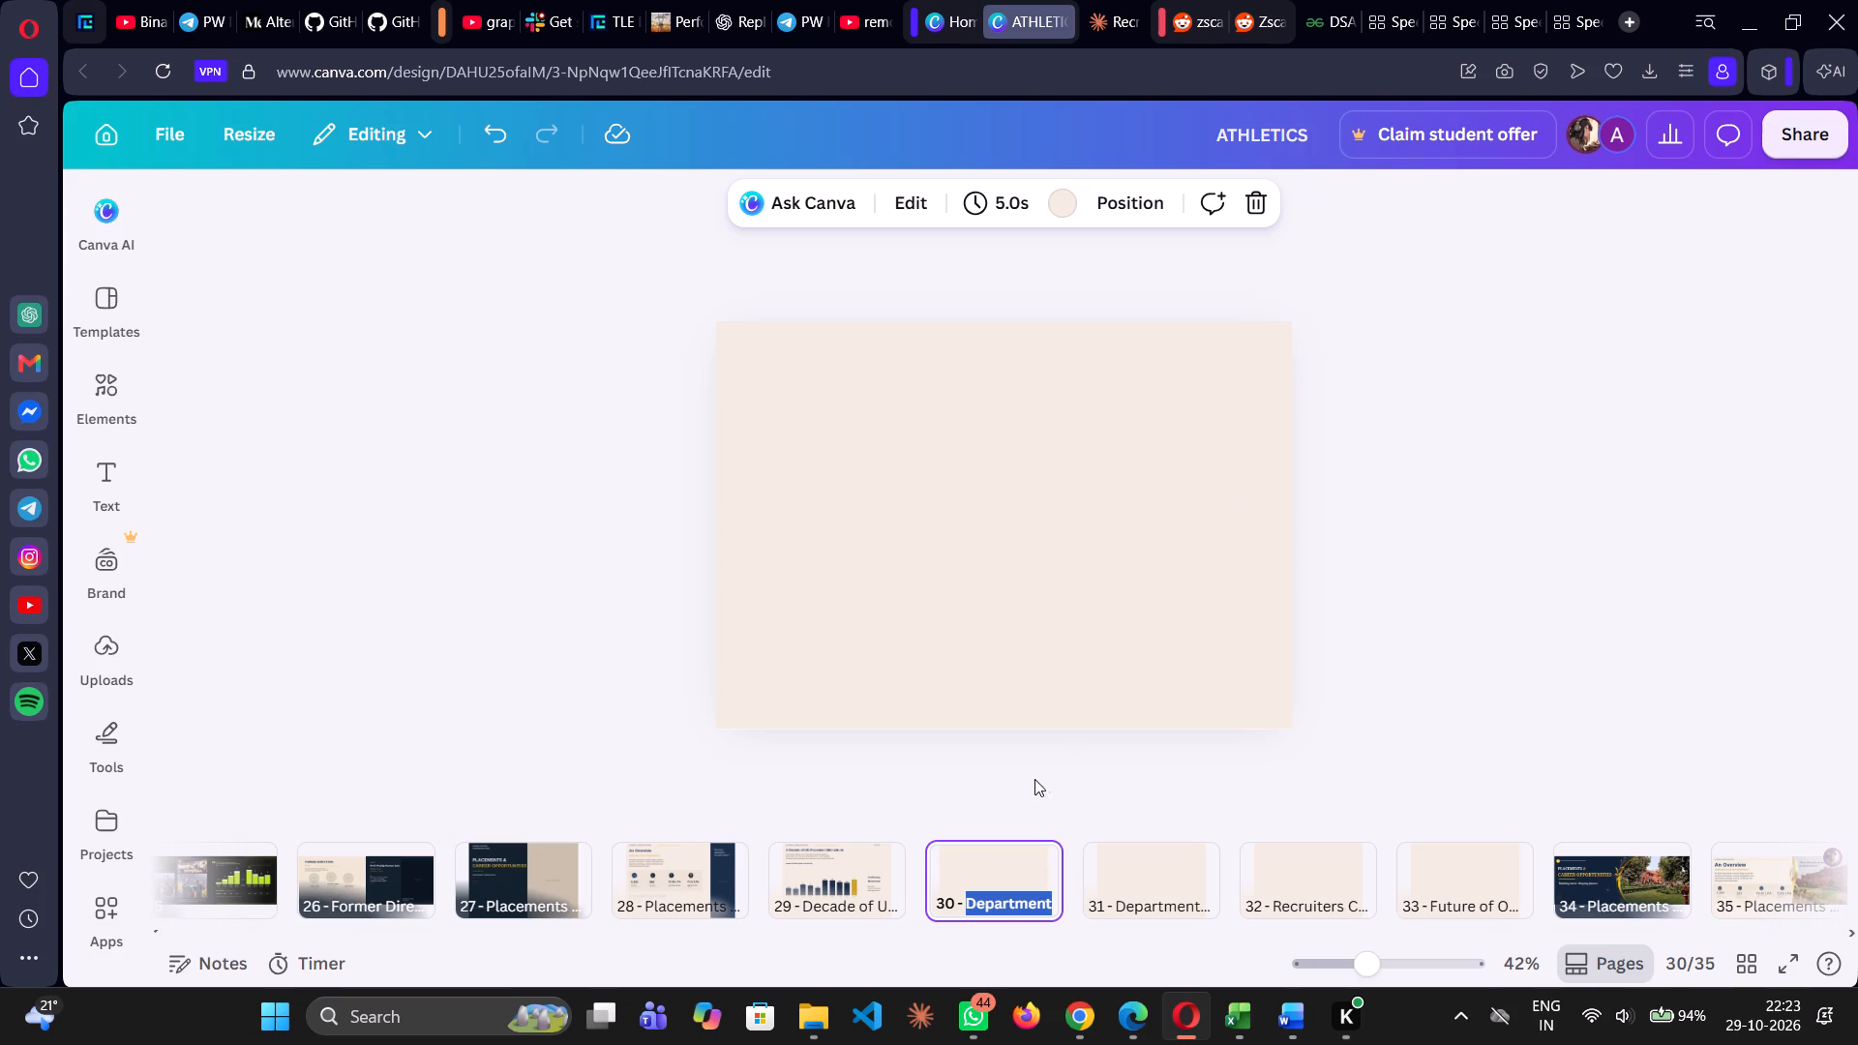
click(1266, 207)
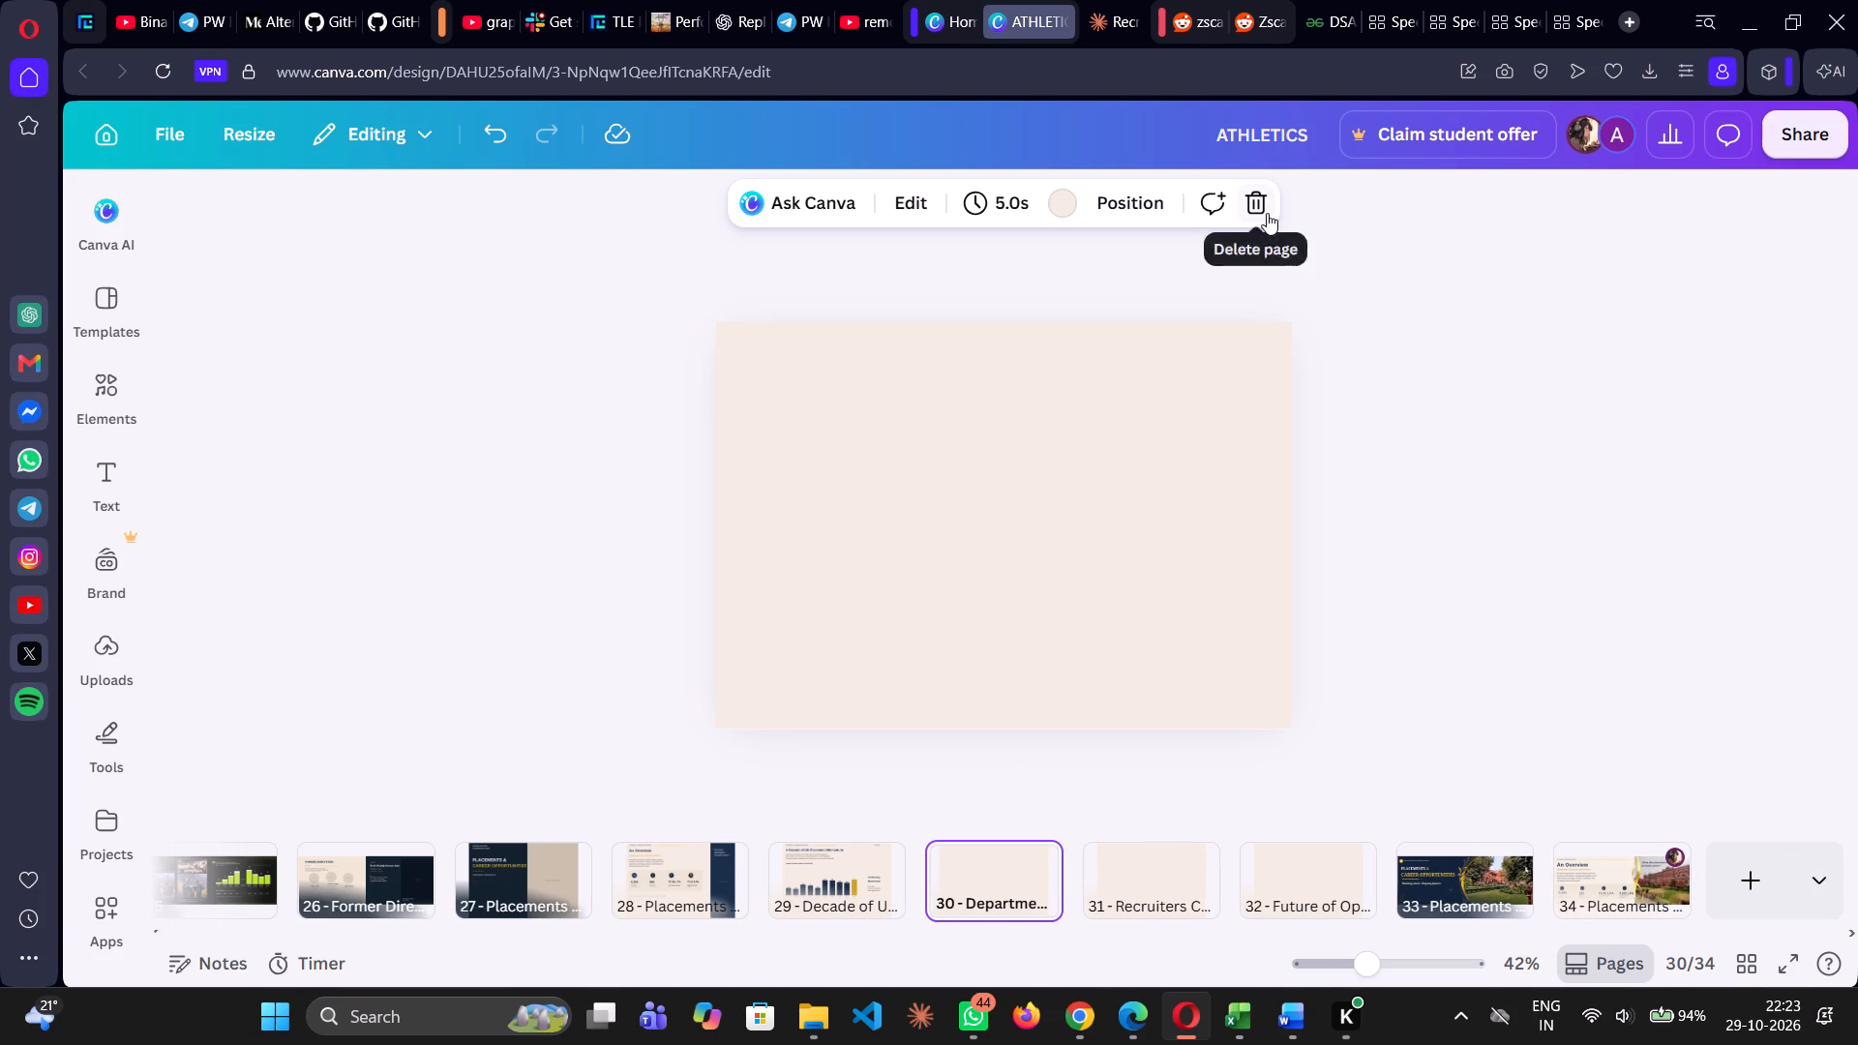
click(1267, 213)
click(1267, 213)
click(1267, 213)
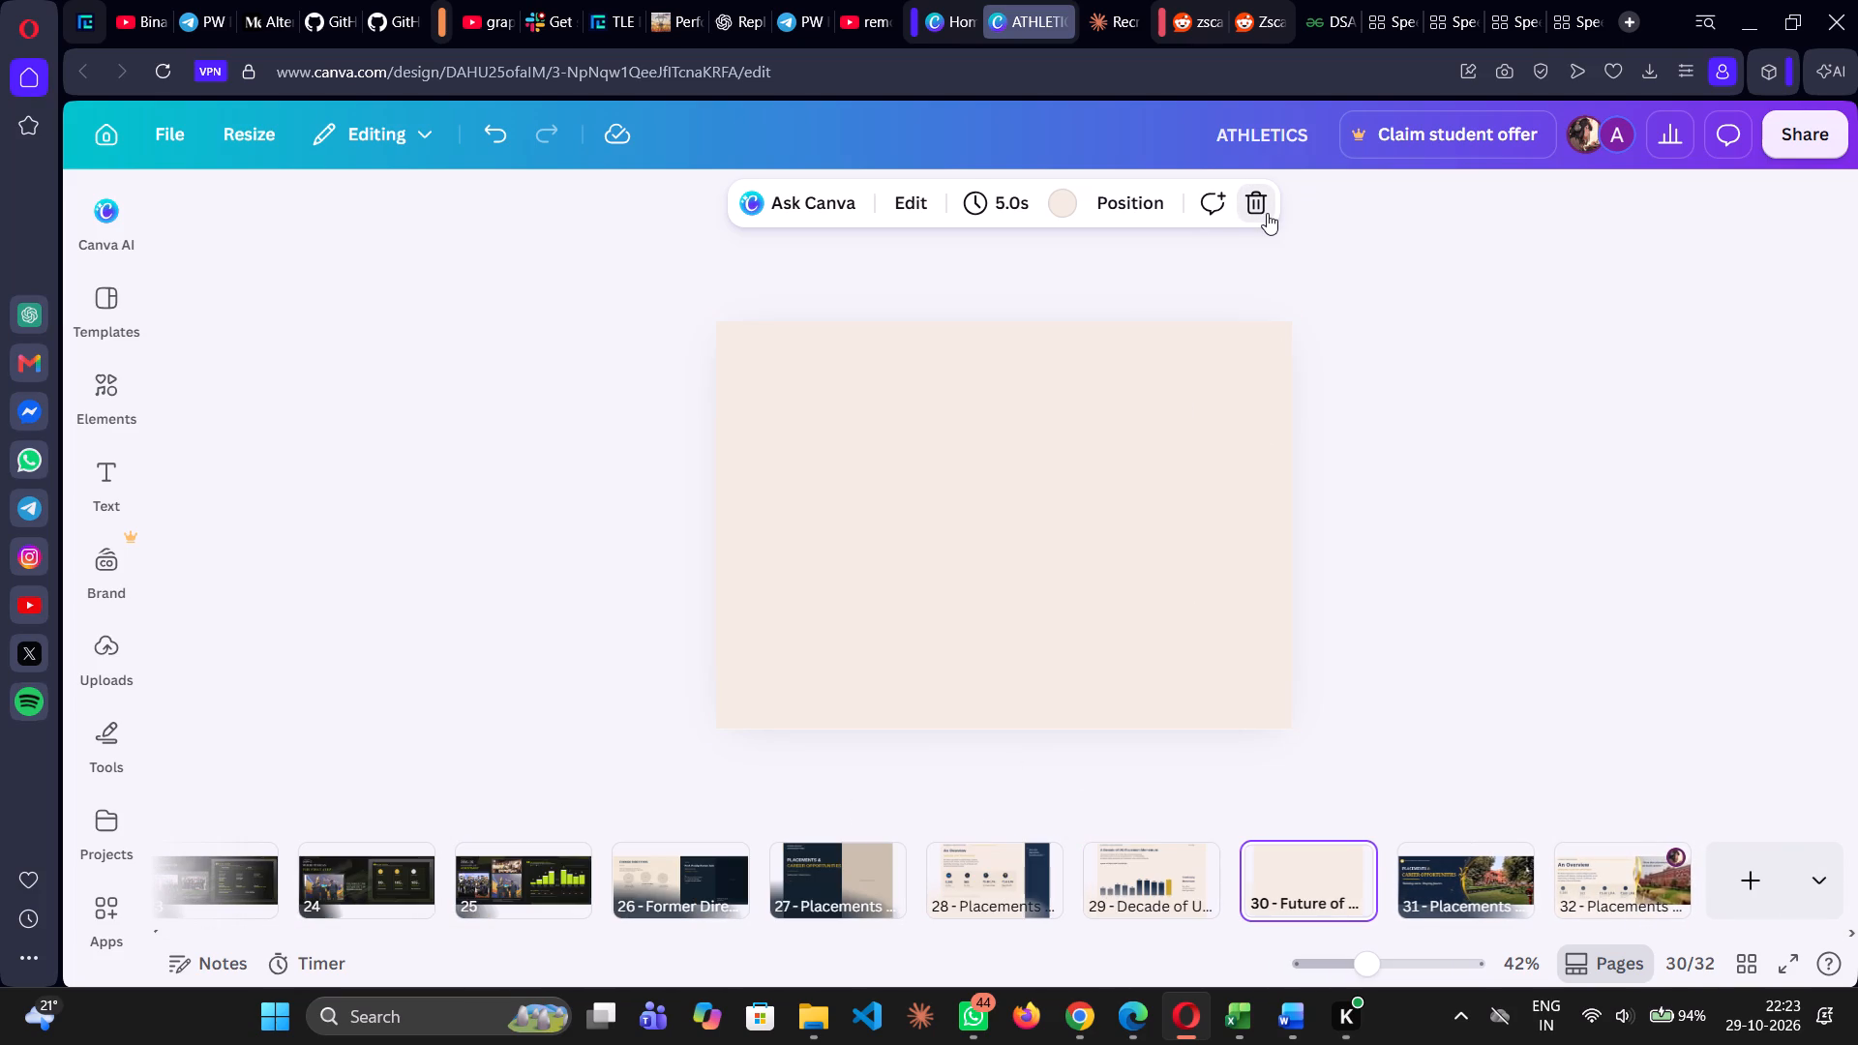
click(1320, 827)
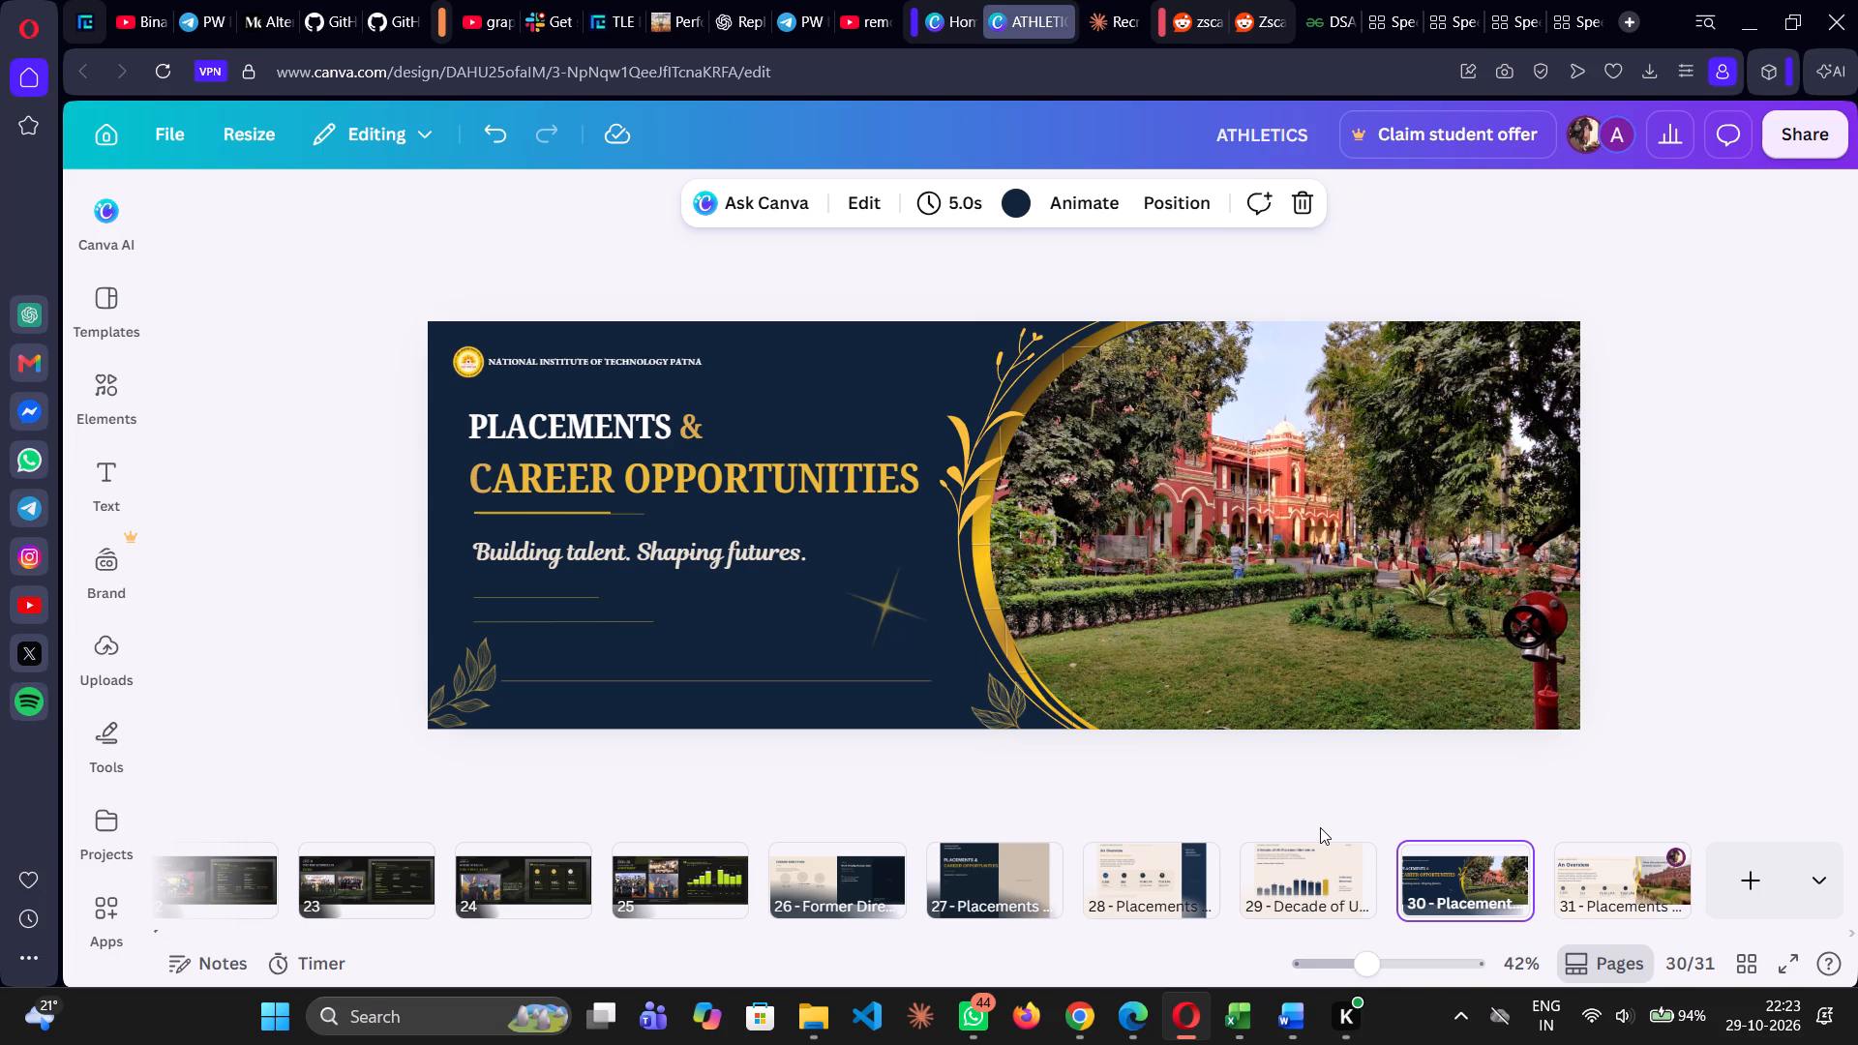
View page 29, Decade of UG Placement Momentum, and go to the Canva home page.
click(1304, 883)
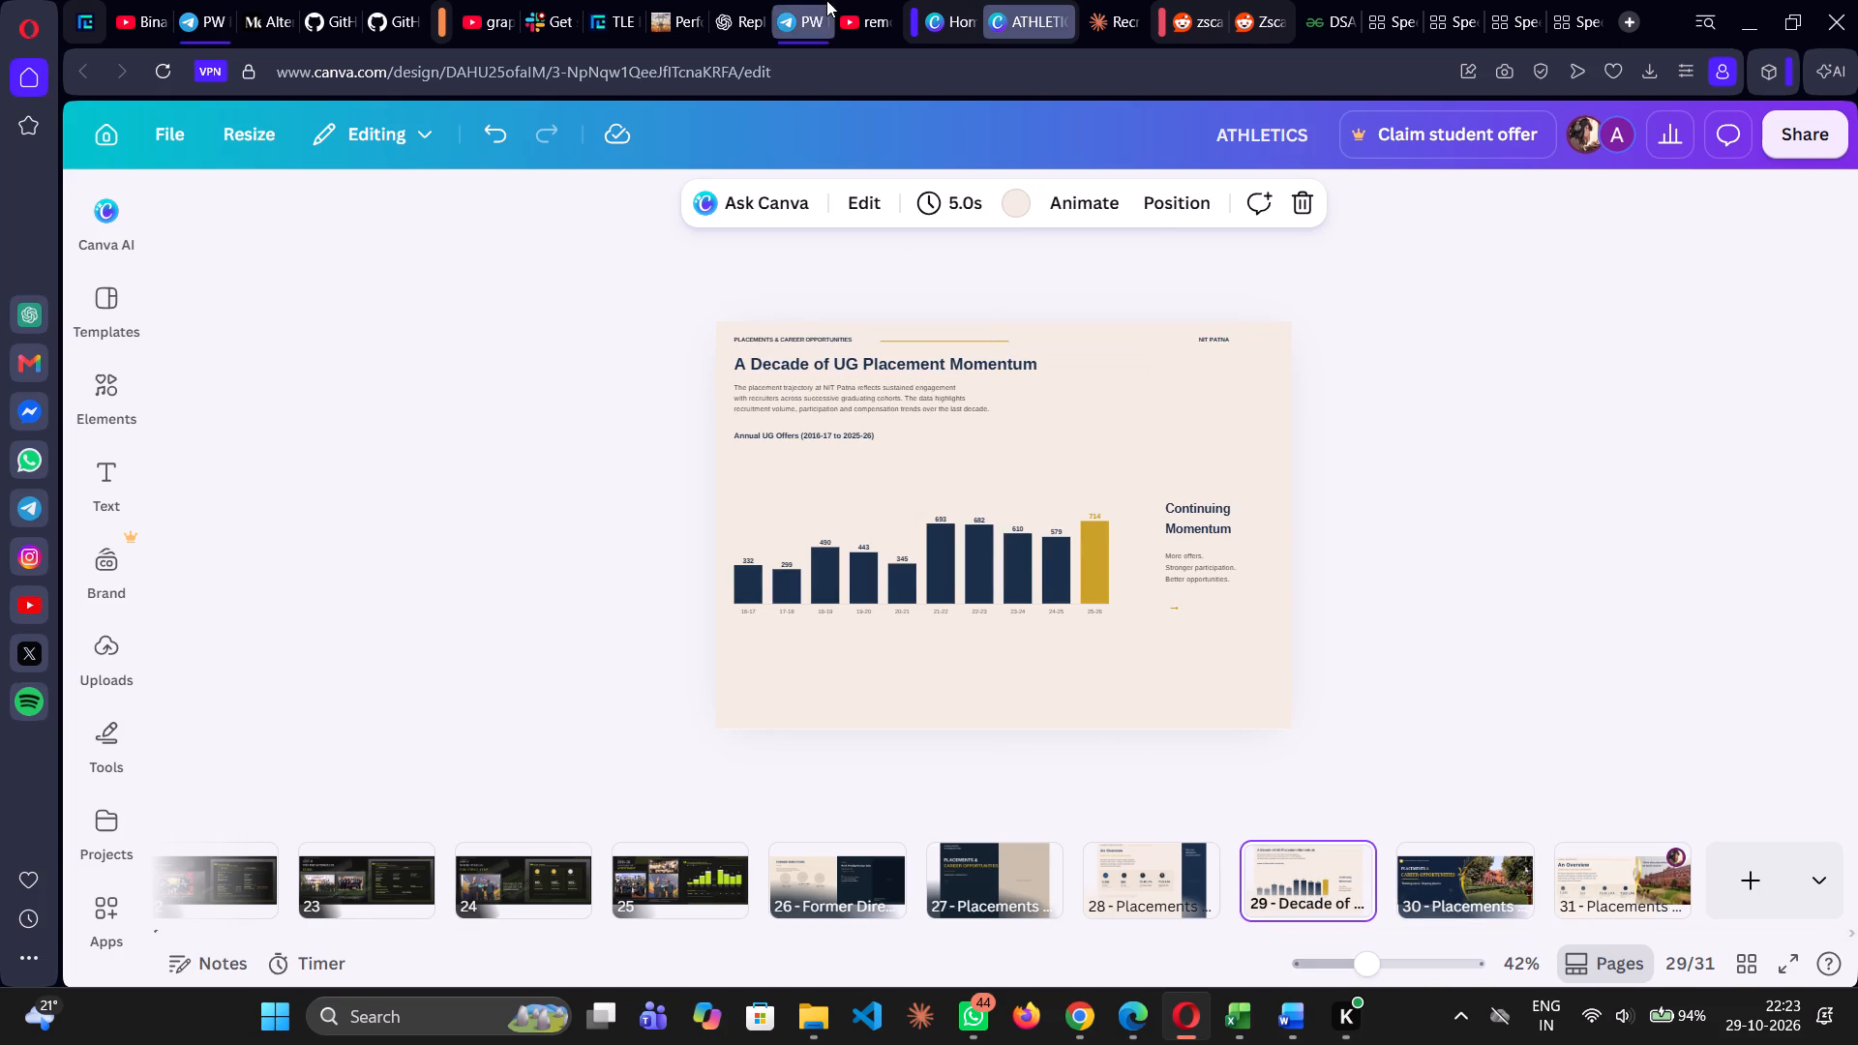
click(948, 0)
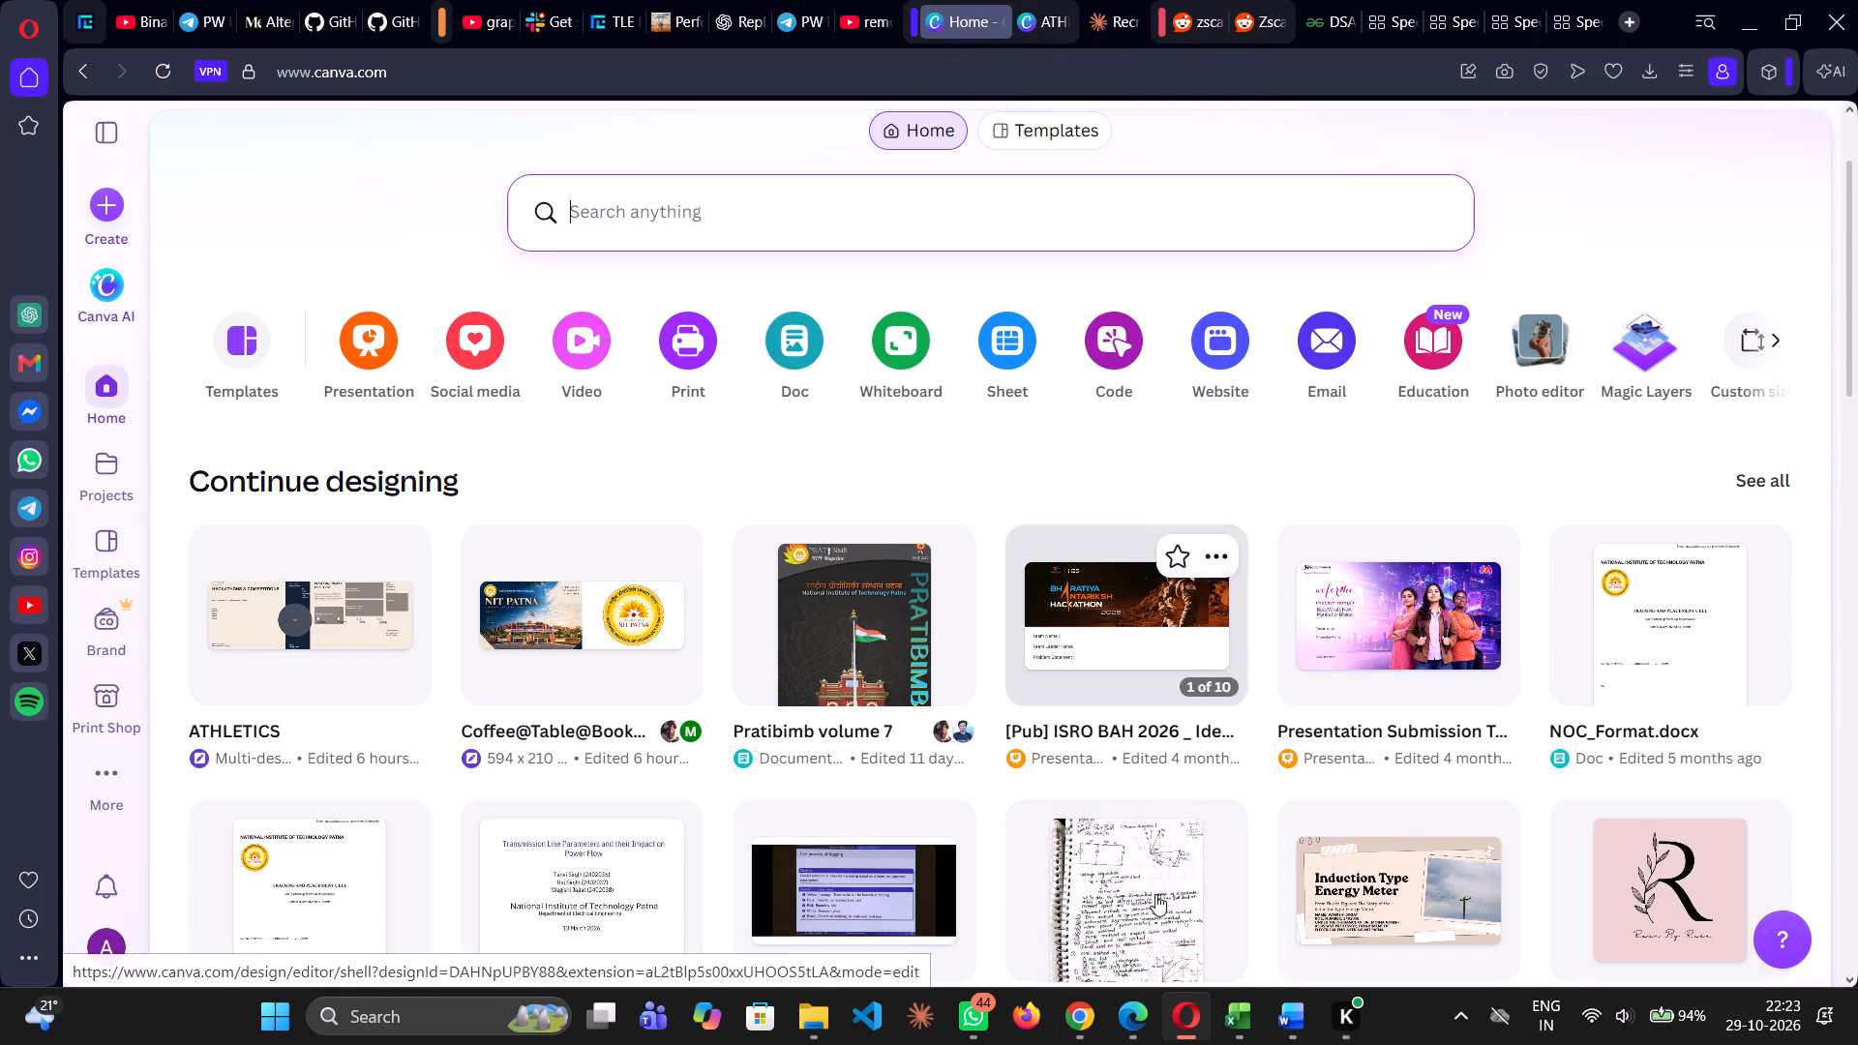
Switch to Microsoft Edge and close the Collegedunia NIT Patna gallery and both NIT Patna front gate search pages.
click(1118, 1039)
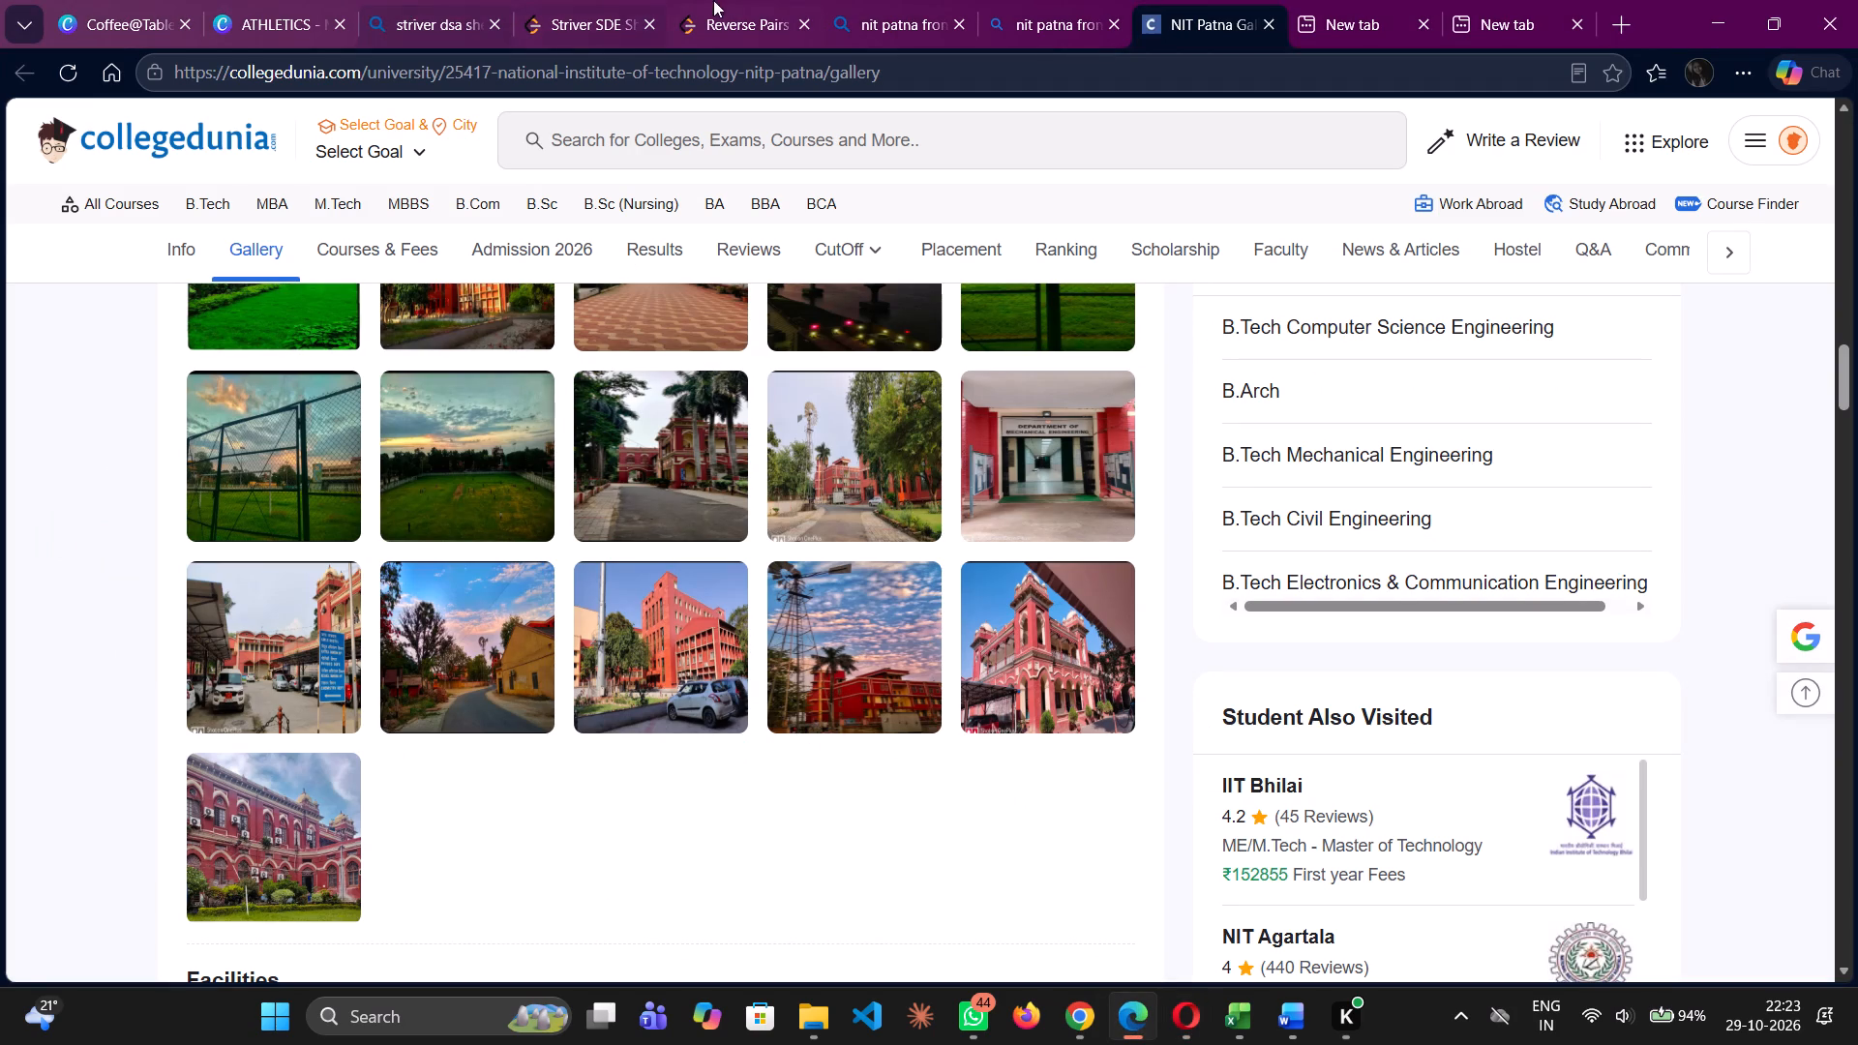
click(1267, 35)
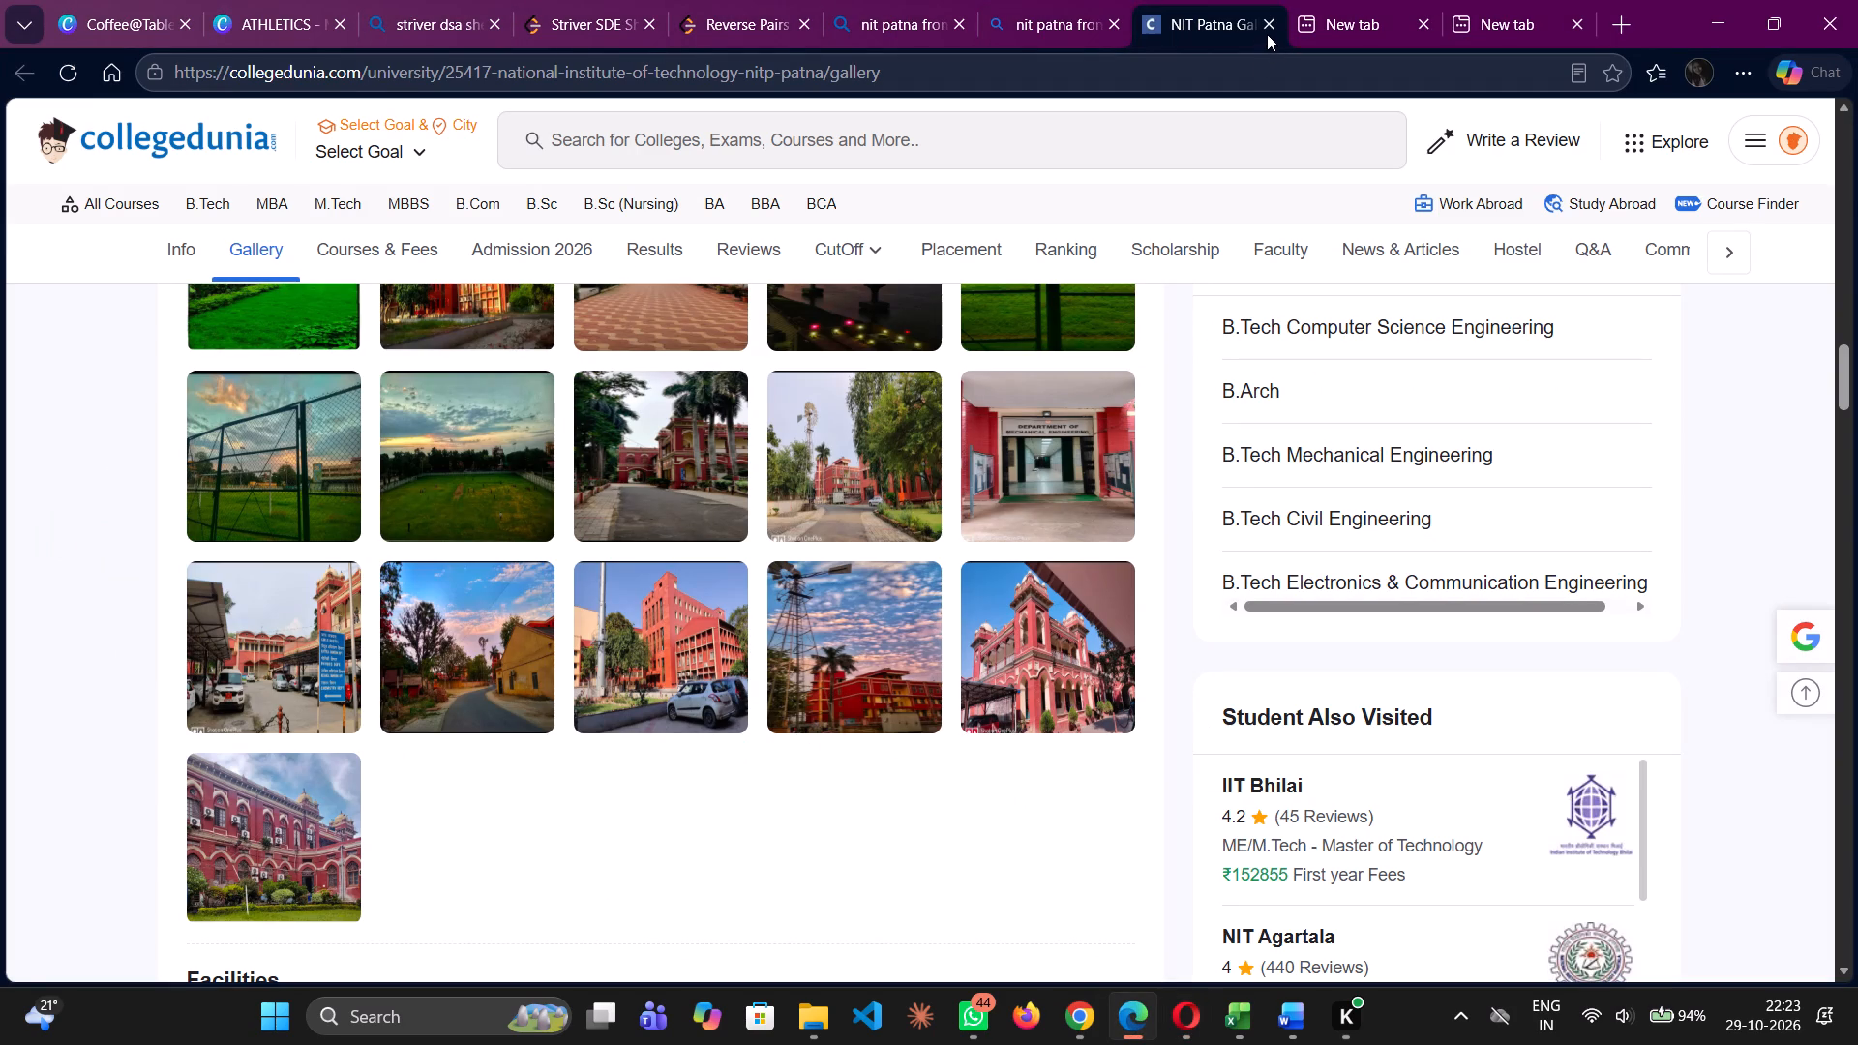
click(1267, 27)
click(1084, 14)
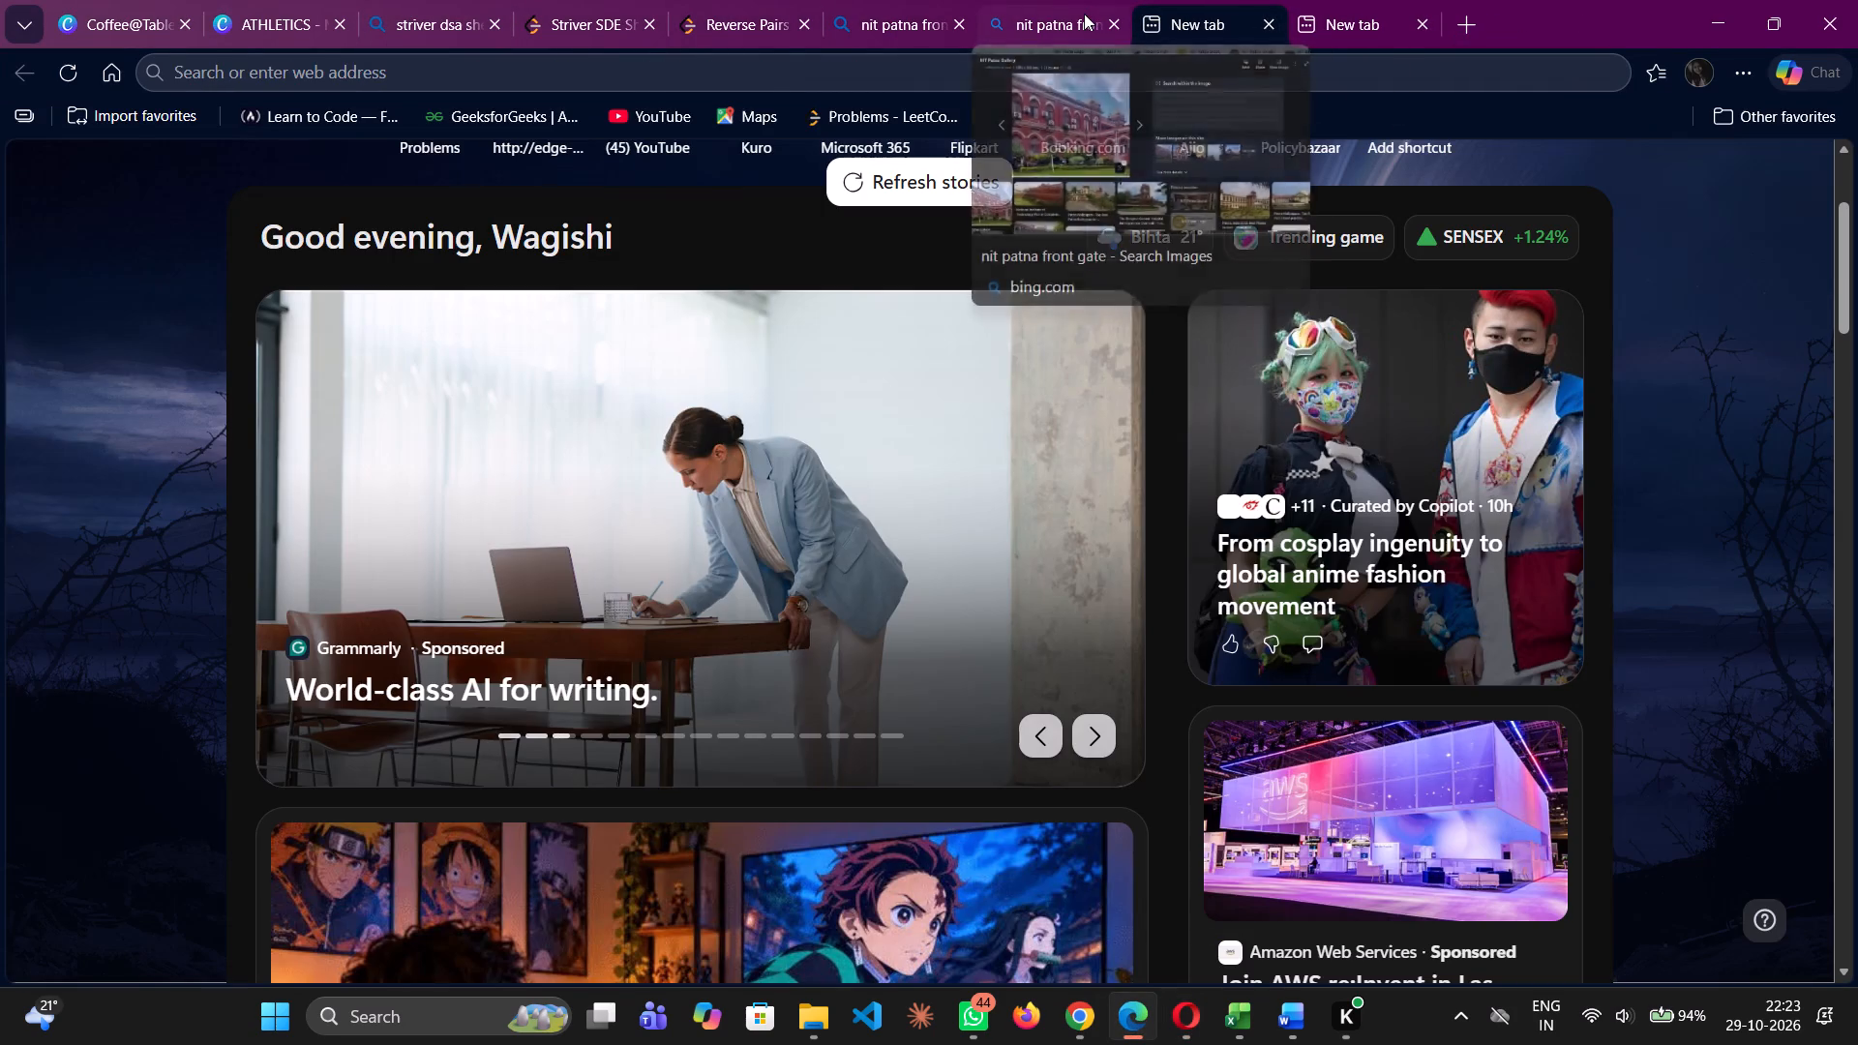
click(1111, 24)
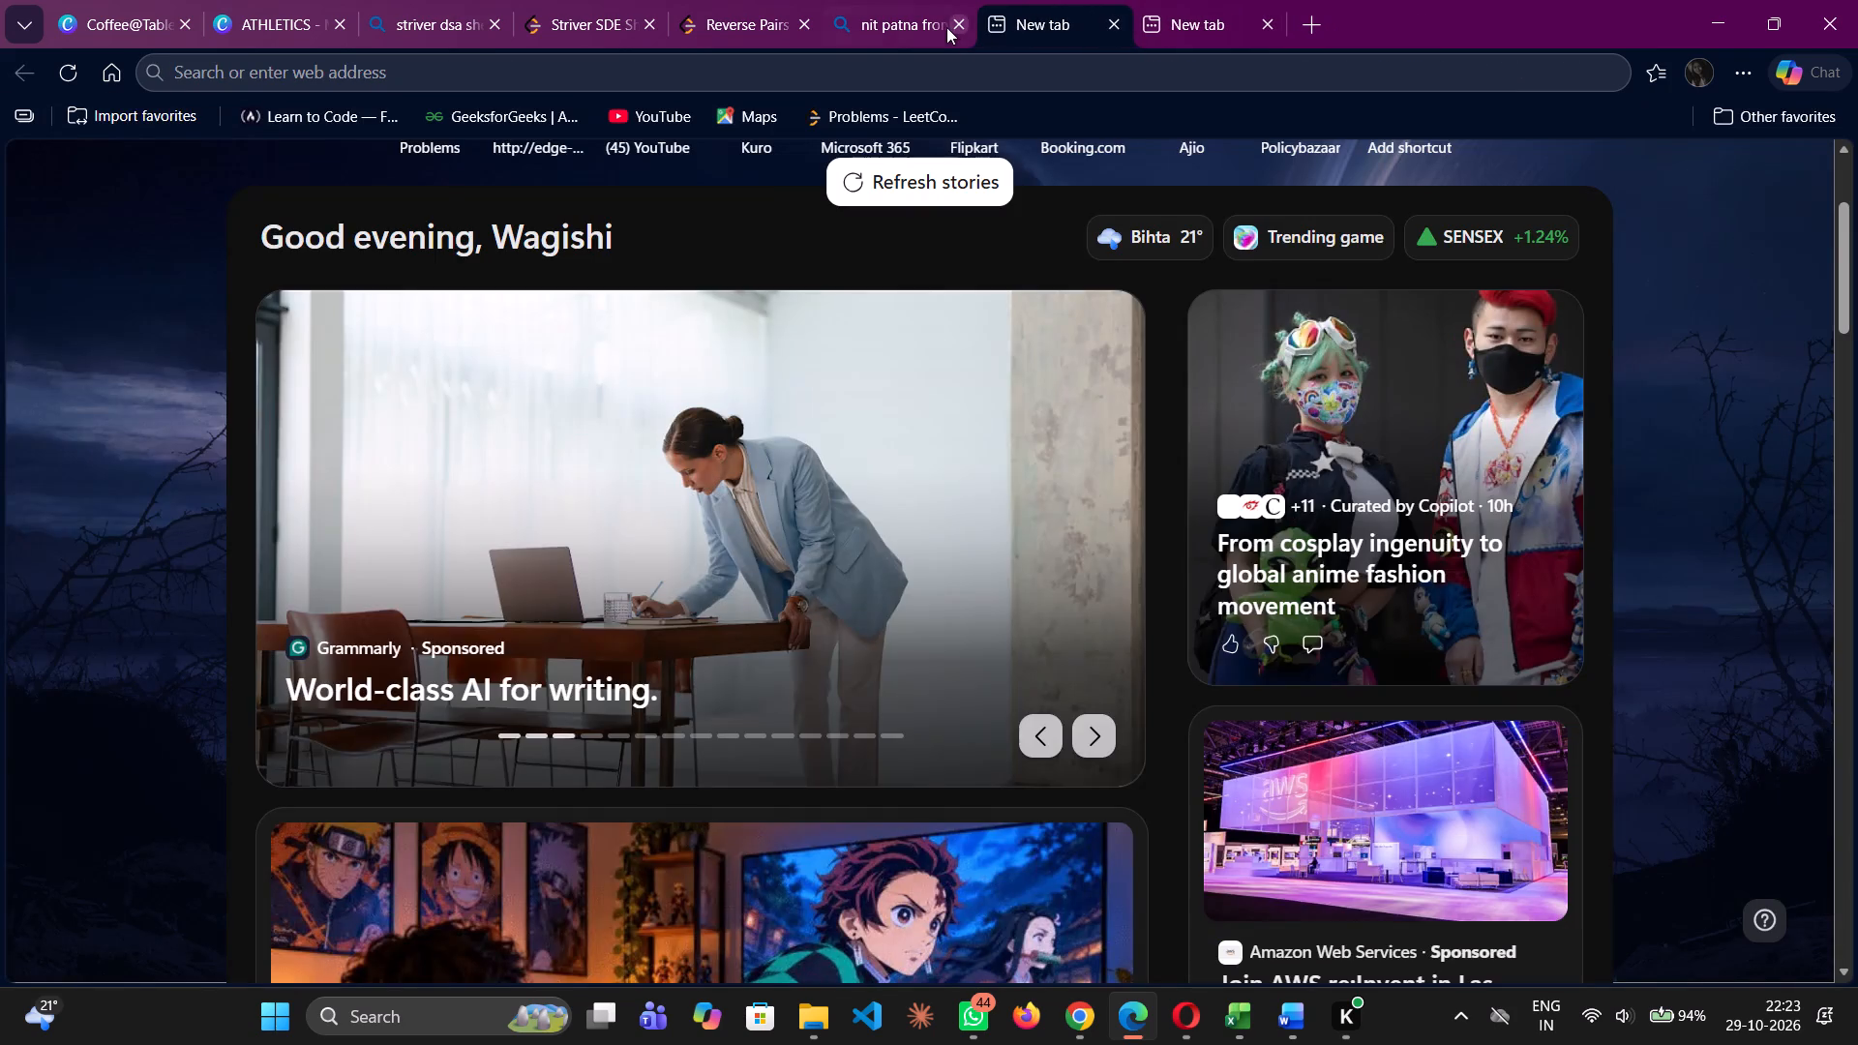
click(946, 27)
click(963, 27)
click(459, 0)
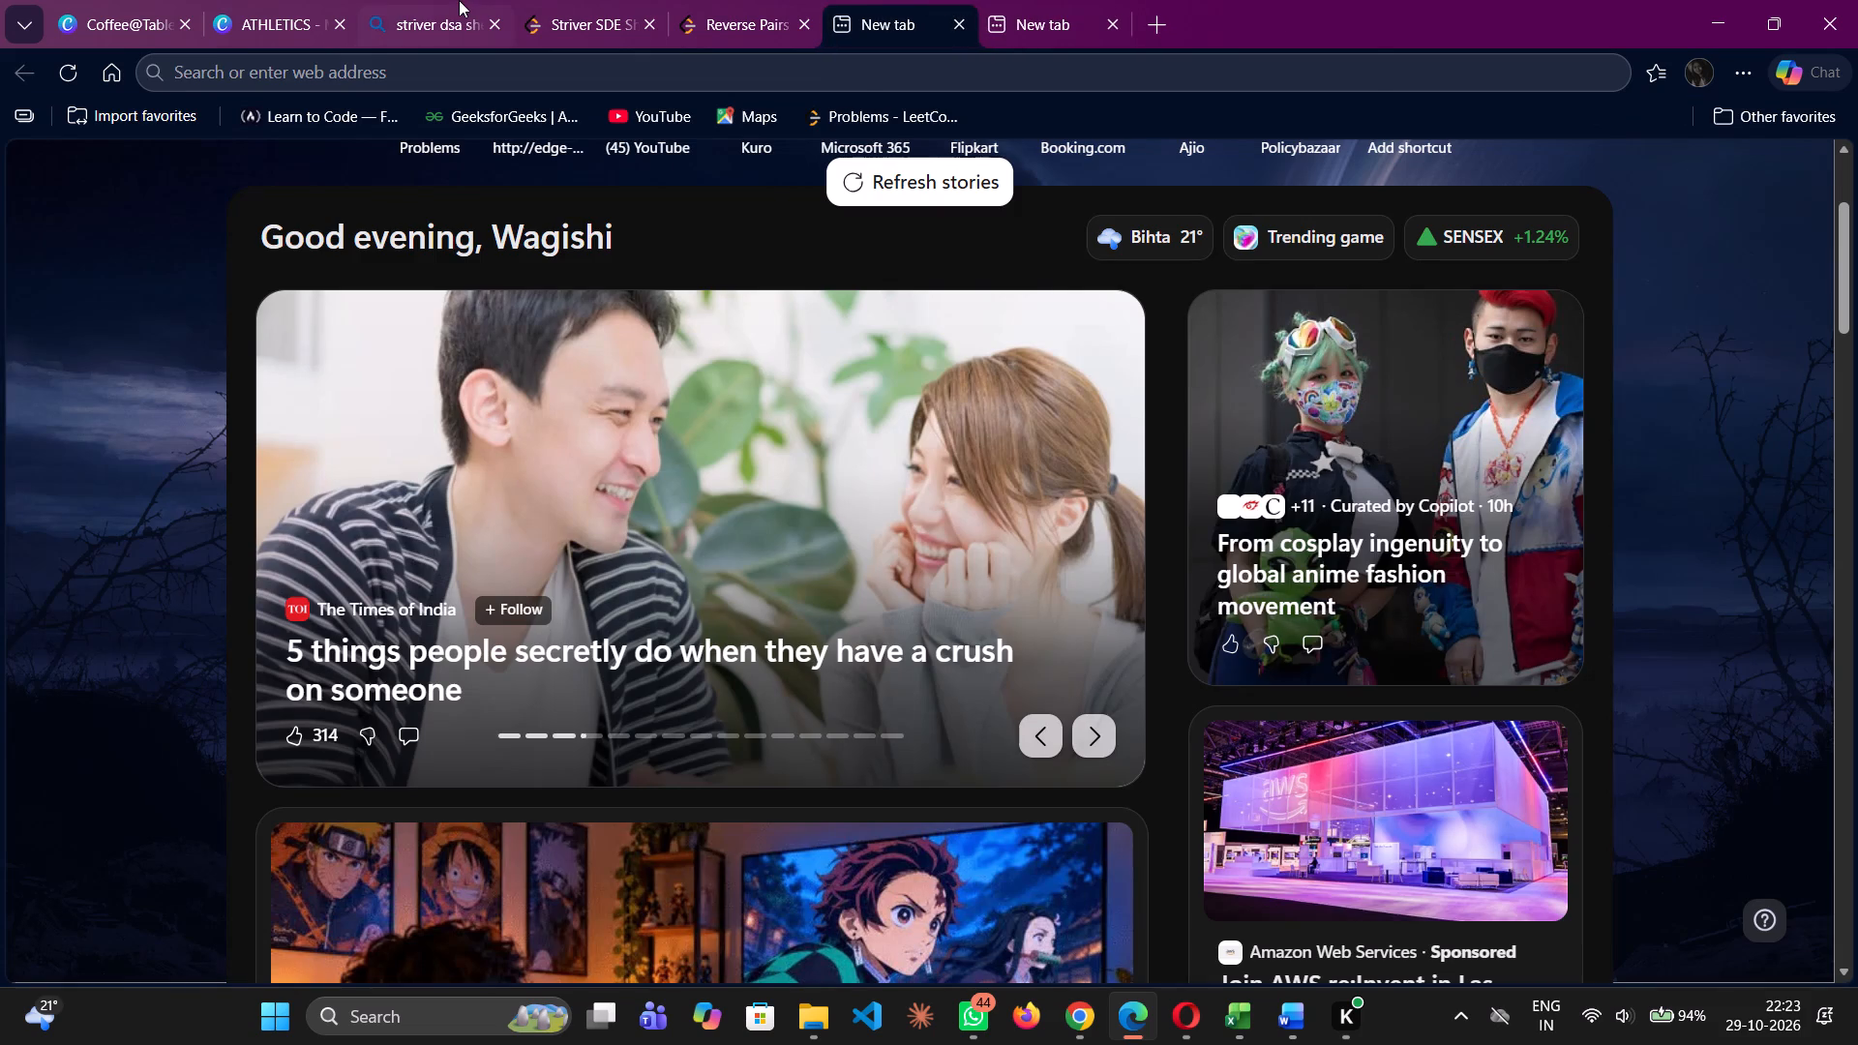
click(326, 0)
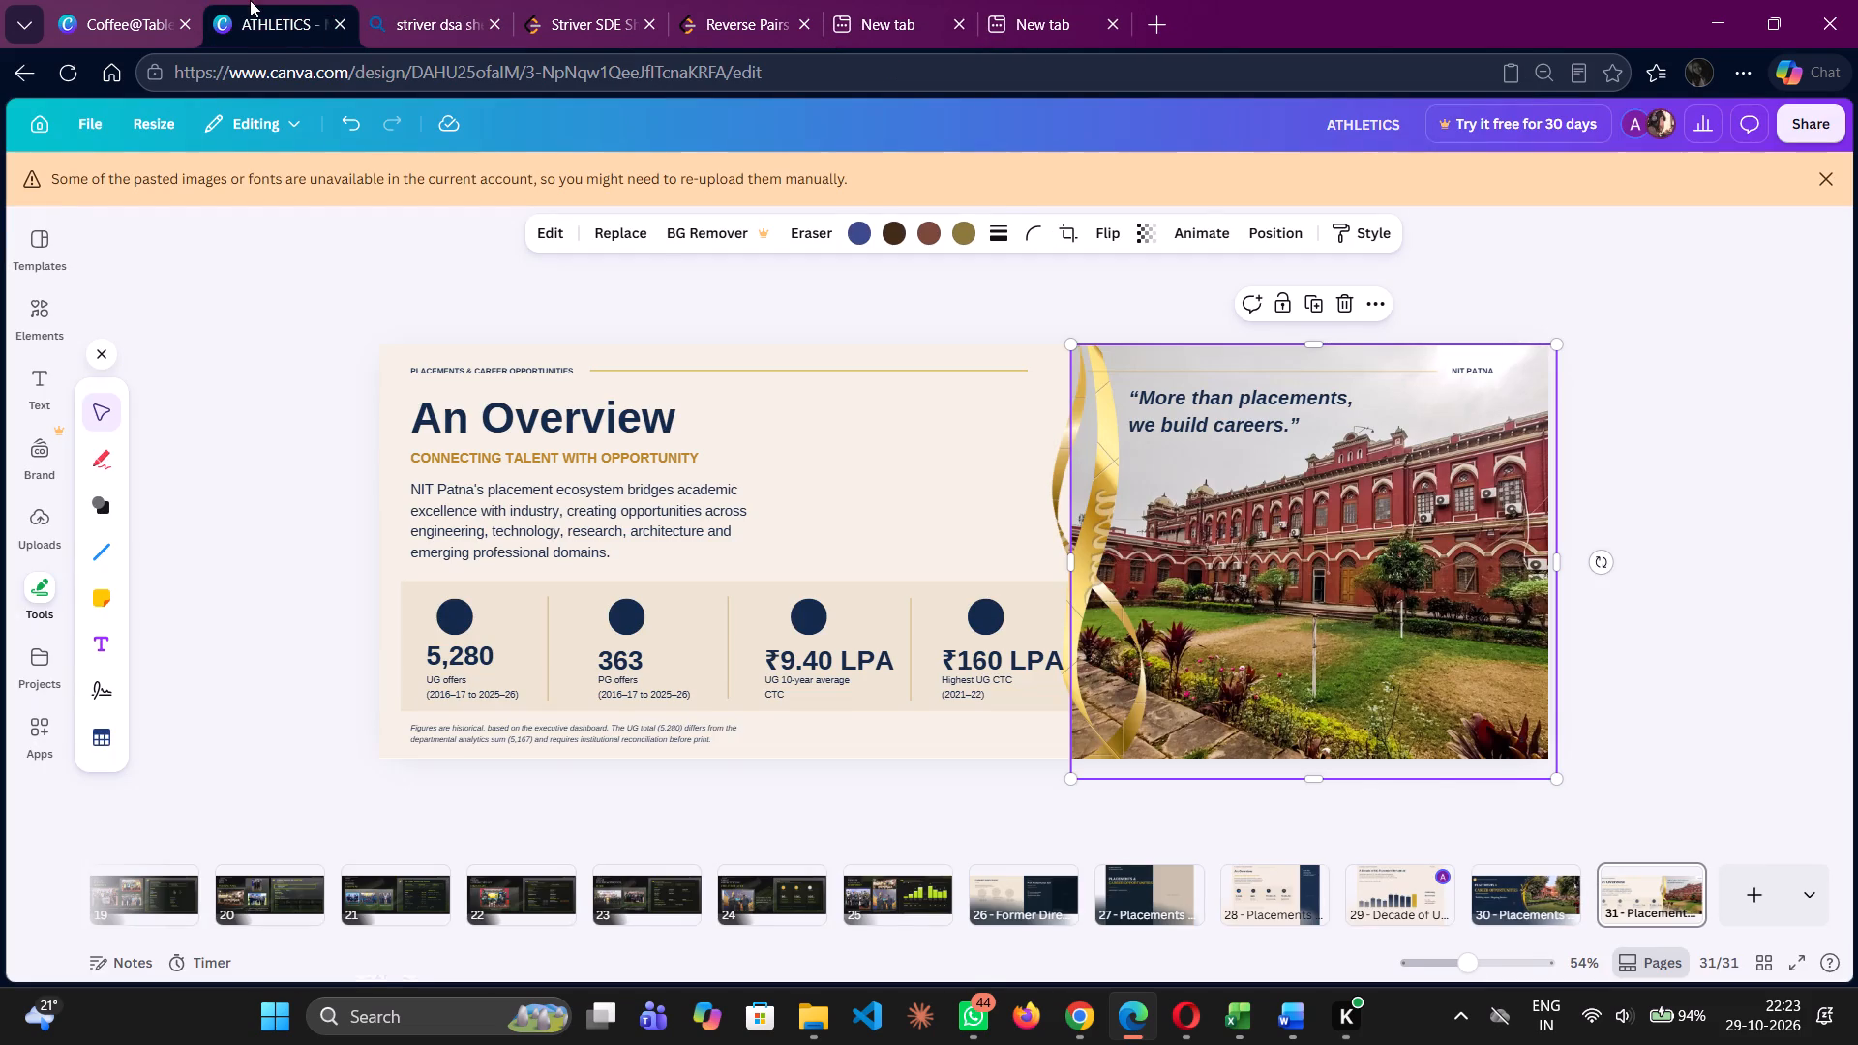
click(180, 0)
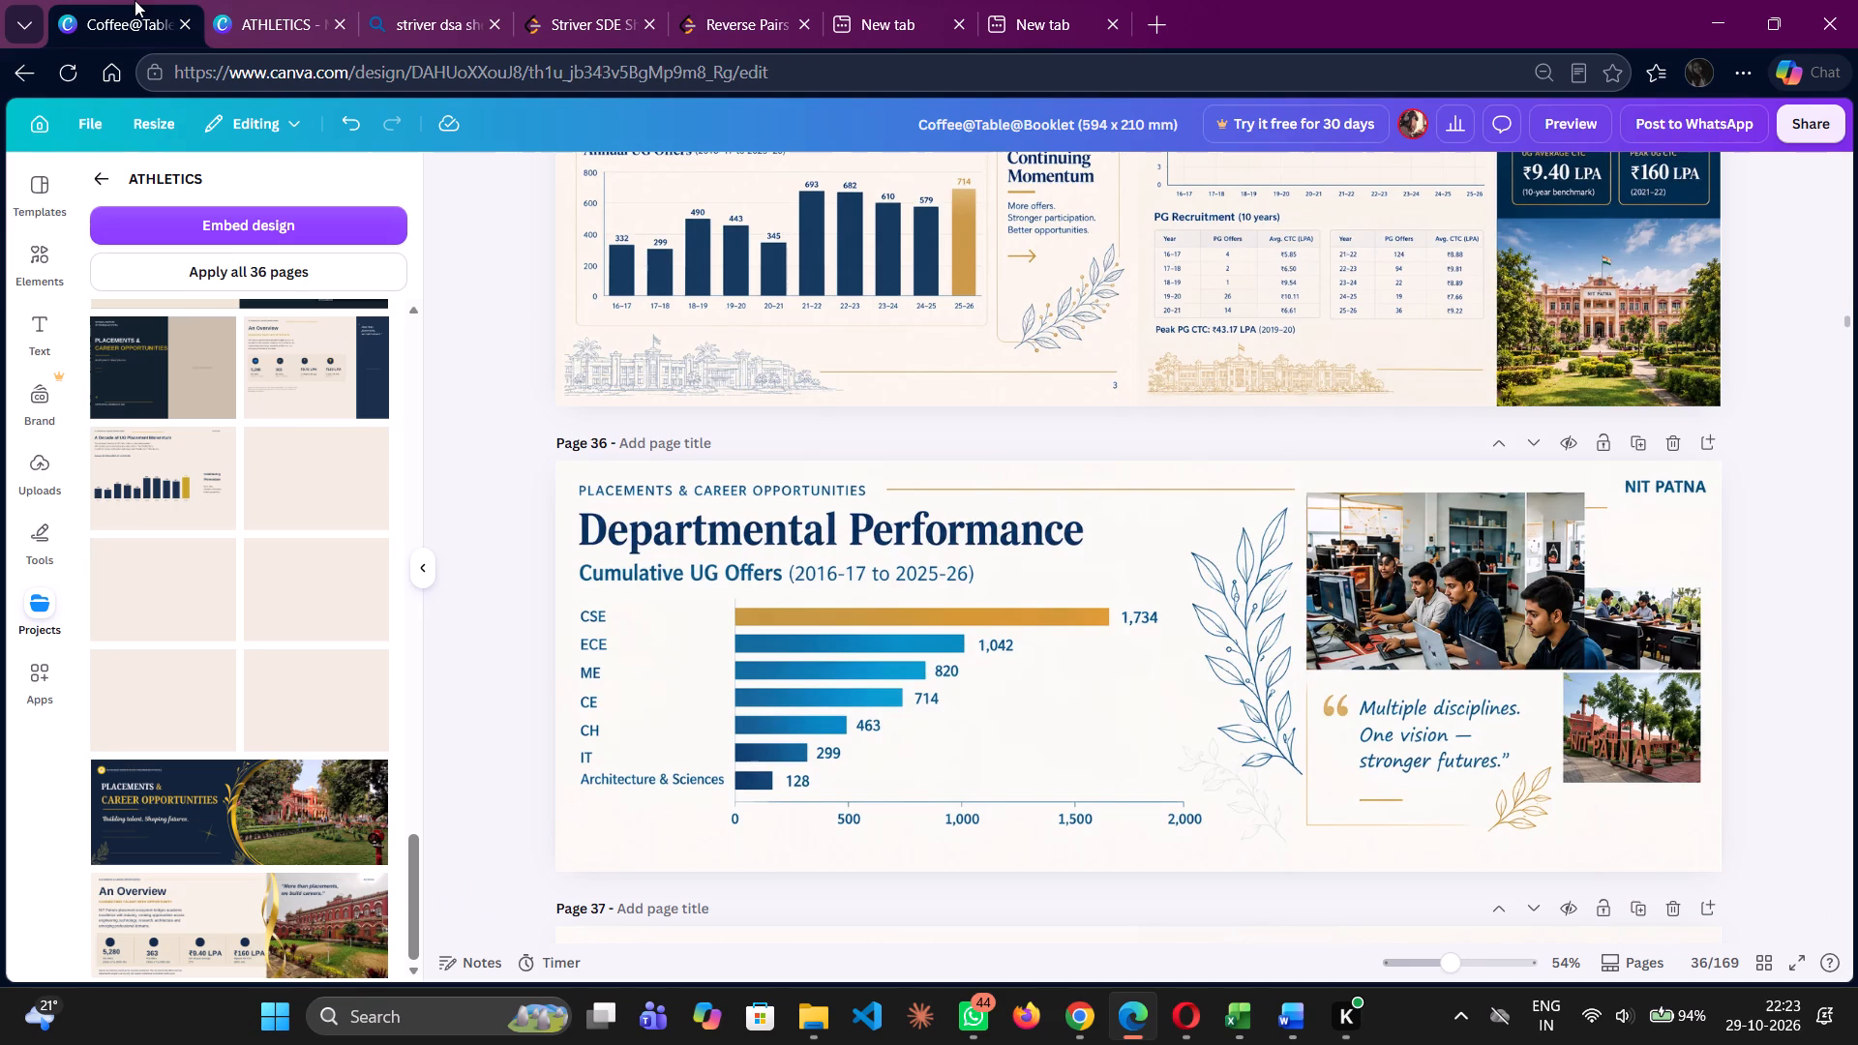
scroll(637, 366, up, 1)
scroll(709, 324, up, 1)
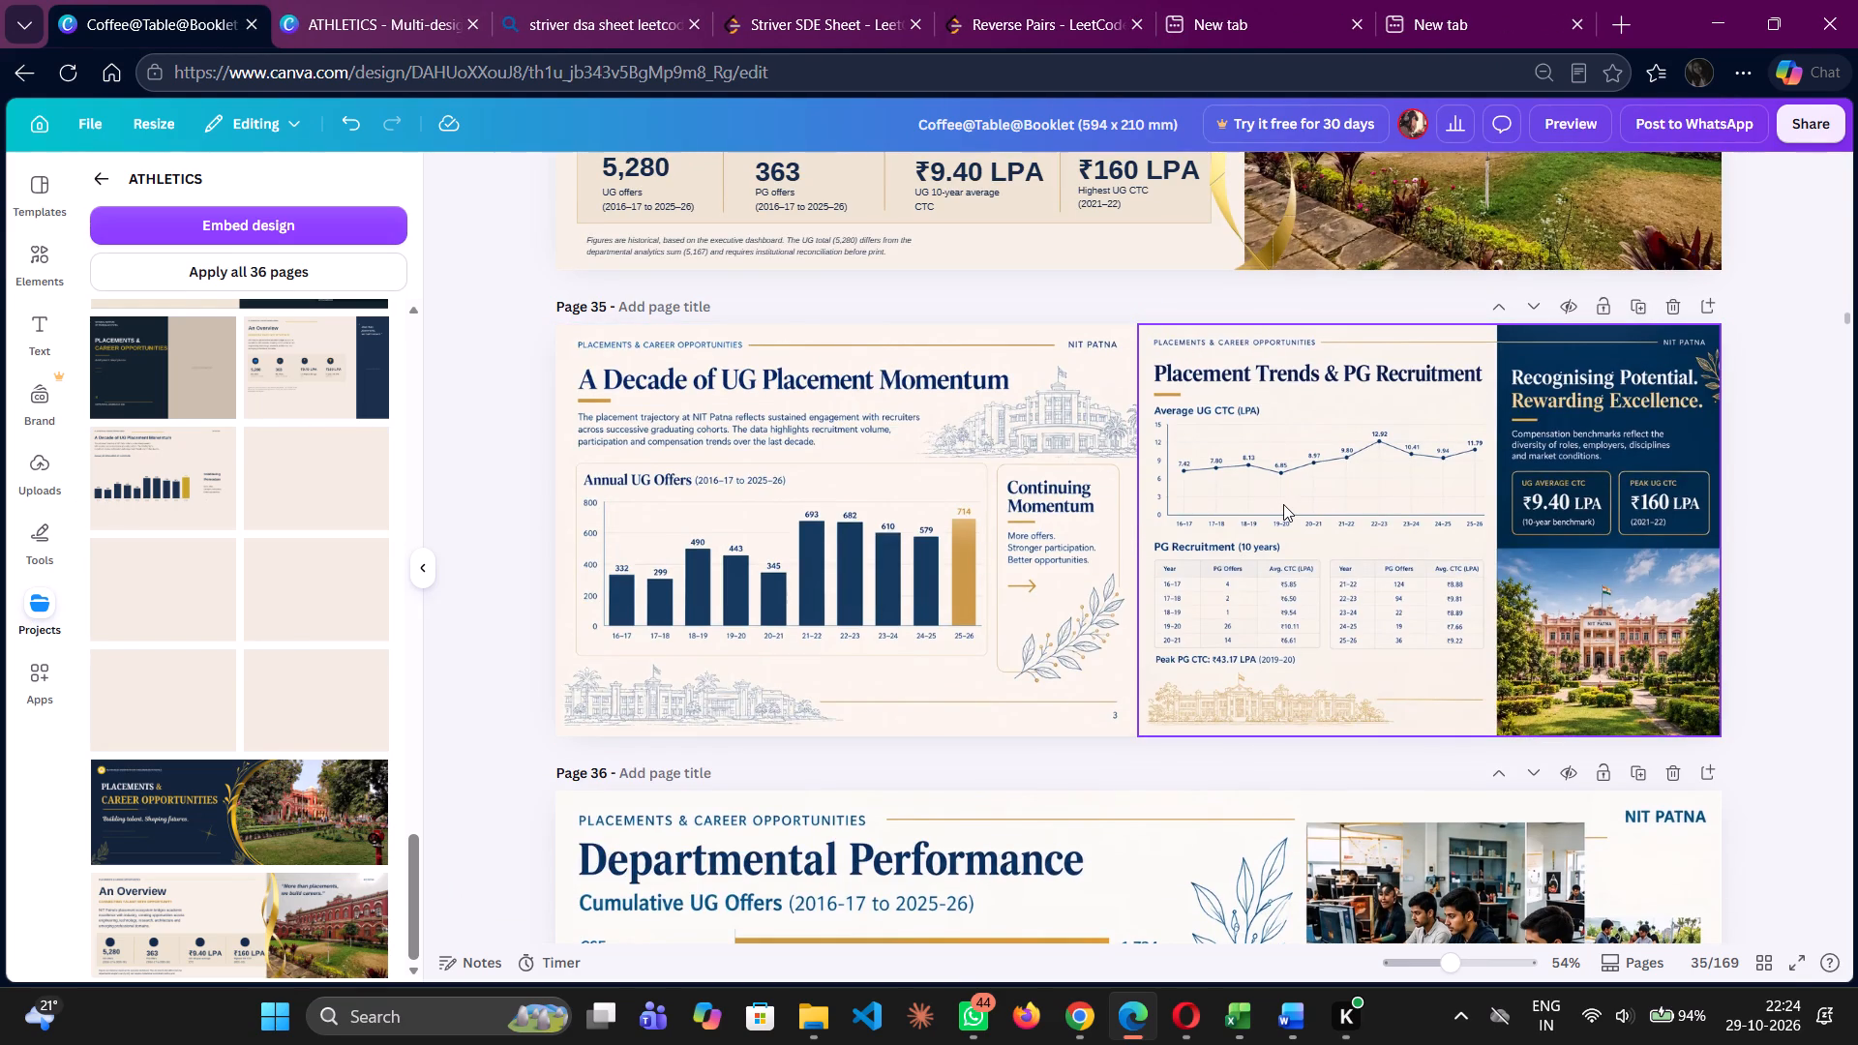
scroll(1283, 504, up, 1)
scroll(1283, 504, left, 1)
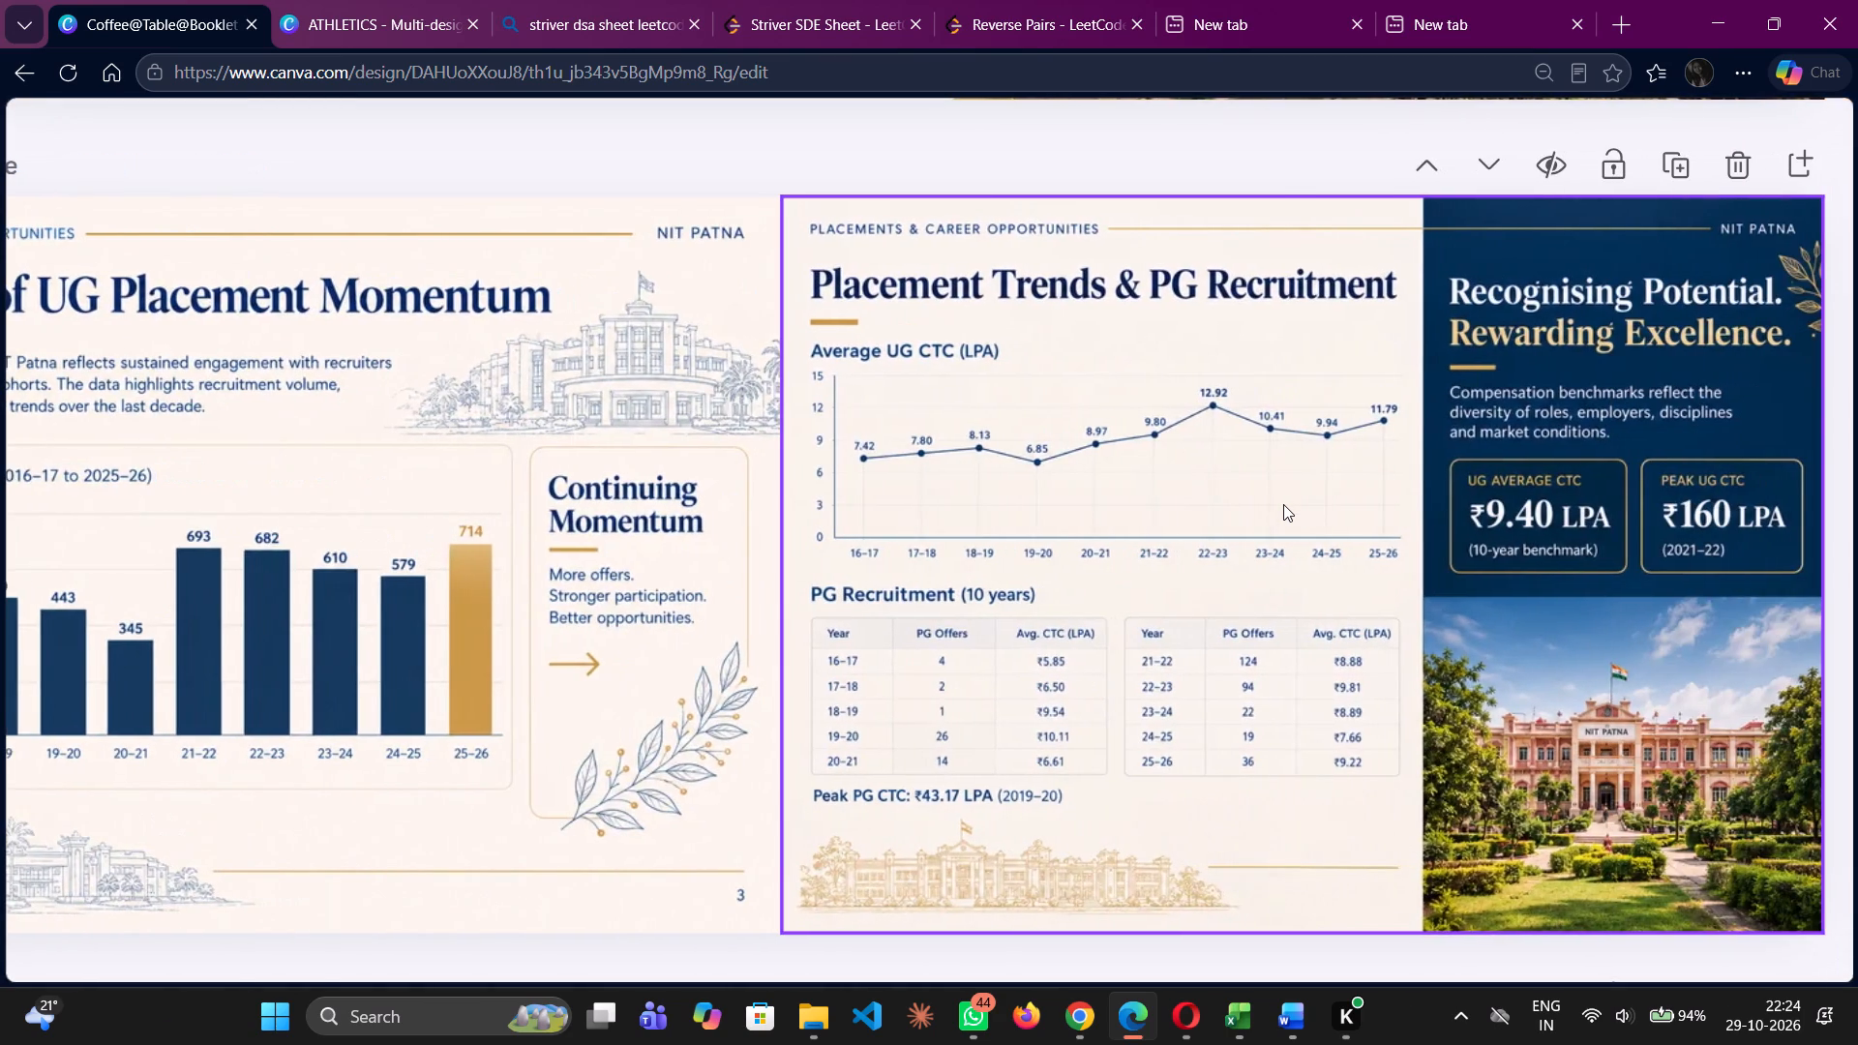